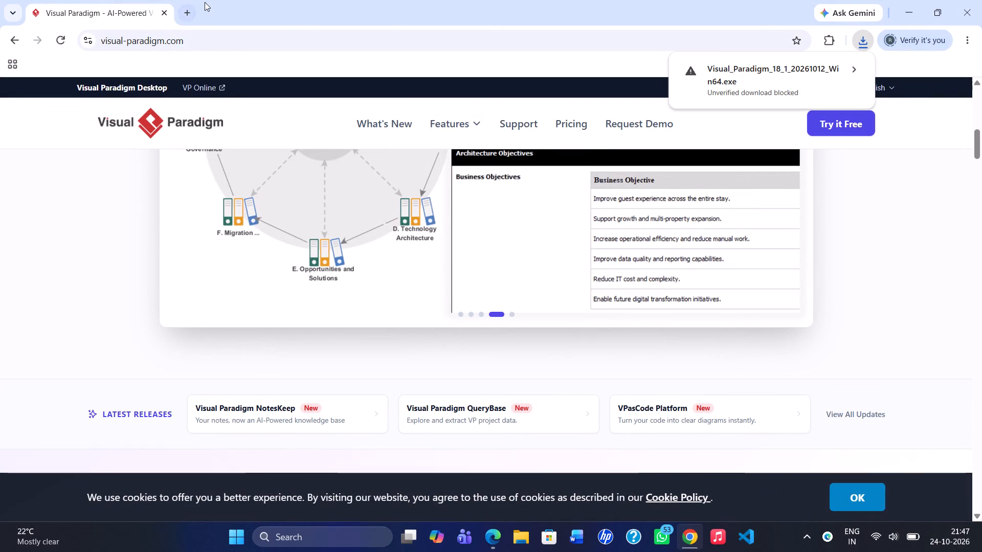
# Open online.visual-paradigm.com/app/diagrams/#diagram:proj=0&type=UseCaseDiagram&width=11&height=8.5&unit=inch in a new tab and close the Visual Paradigm homepage tab.
pyautogui.click(188, 10)
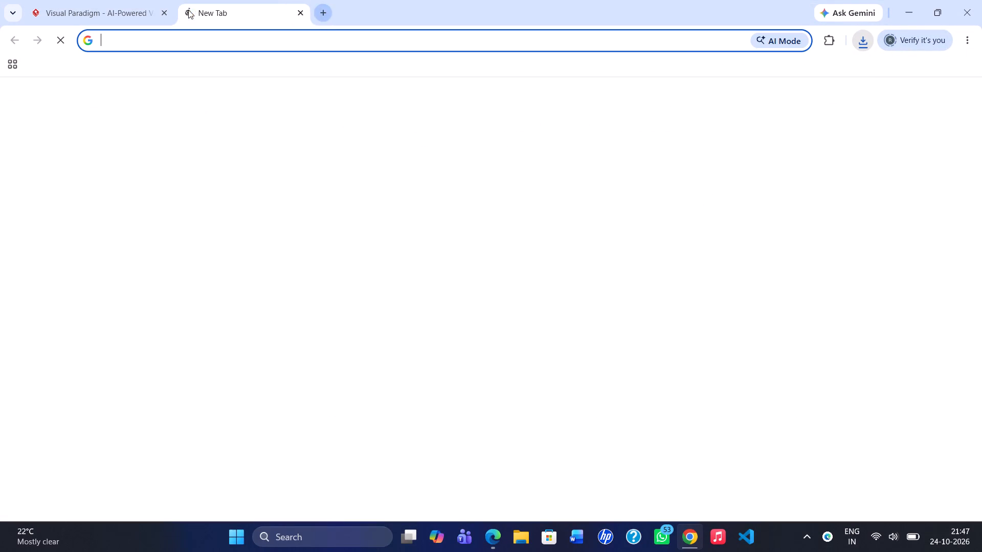
pyautogui.click(232, 43)
pyautogui.hotkey('ctrl', 'v')
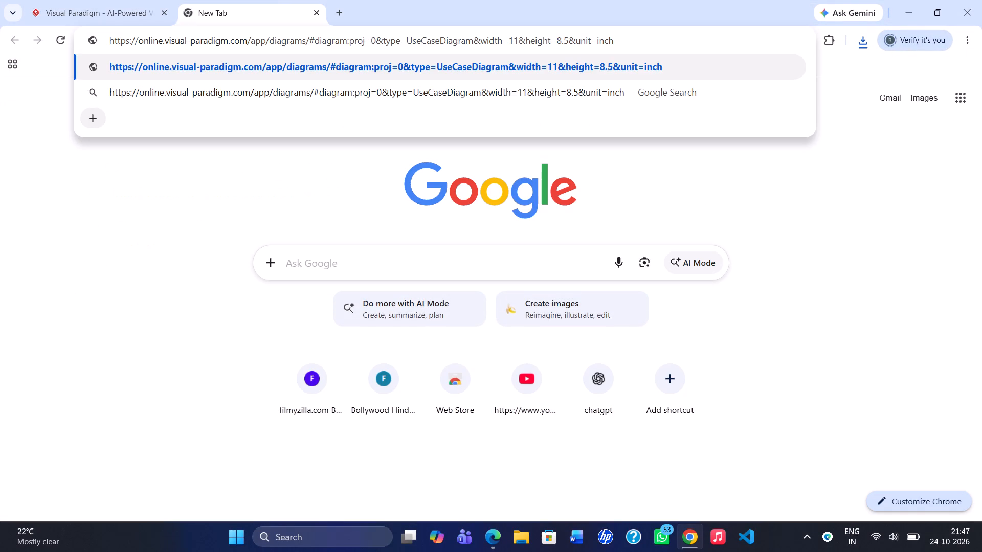
pyautogui.press('Return')
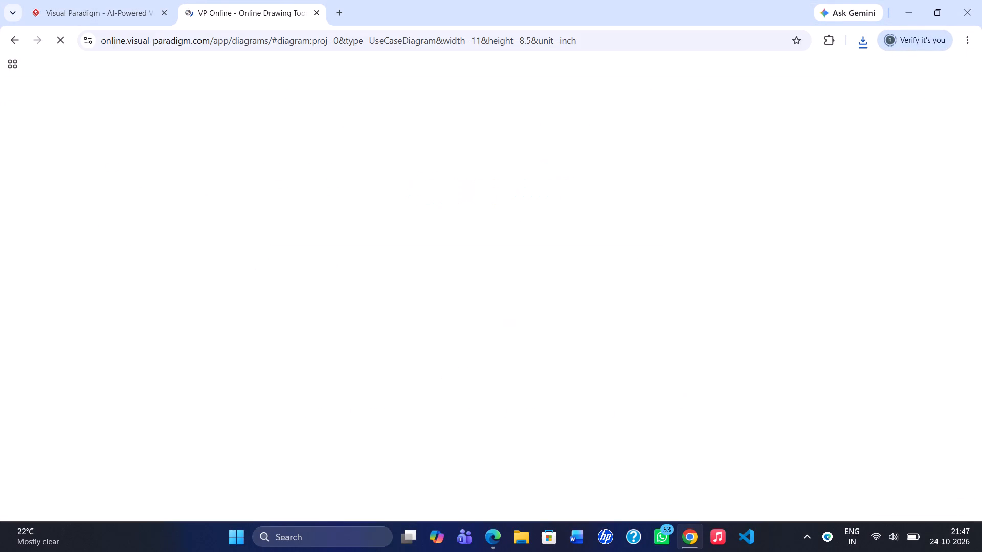
pyautogui.click(165, 10)
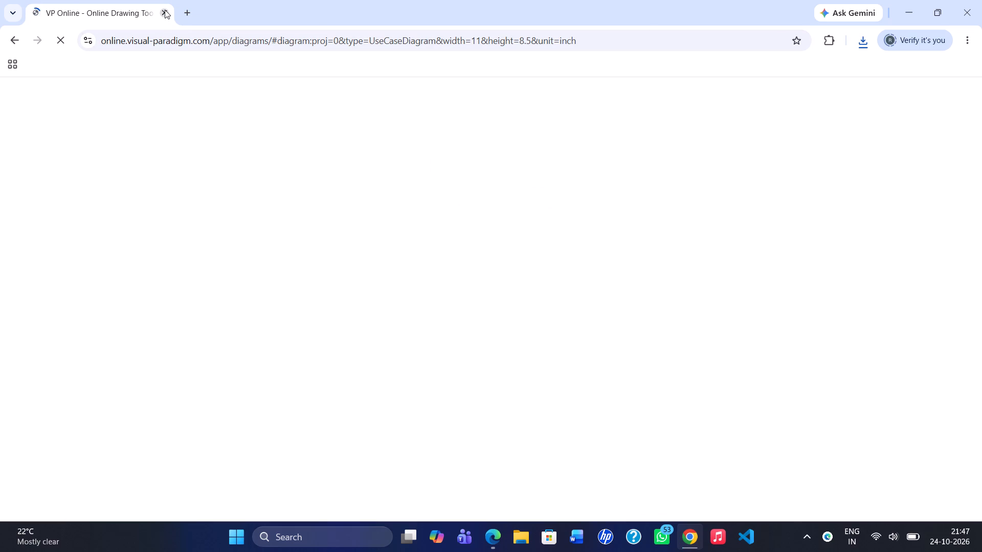
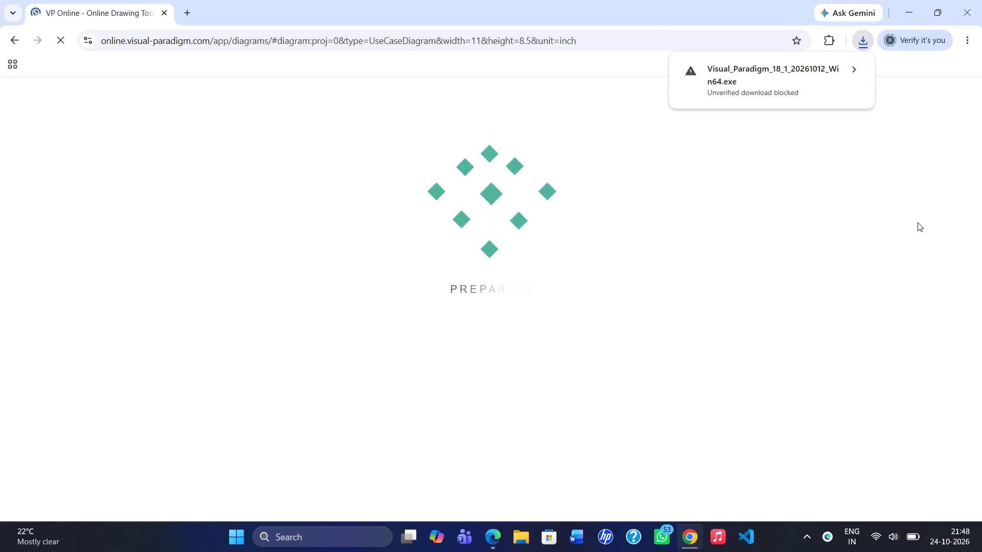
# Switch to Edge and dismiss the diagram type selection over the Library Management System use case diagram.
pyautogui.click(918, 222)
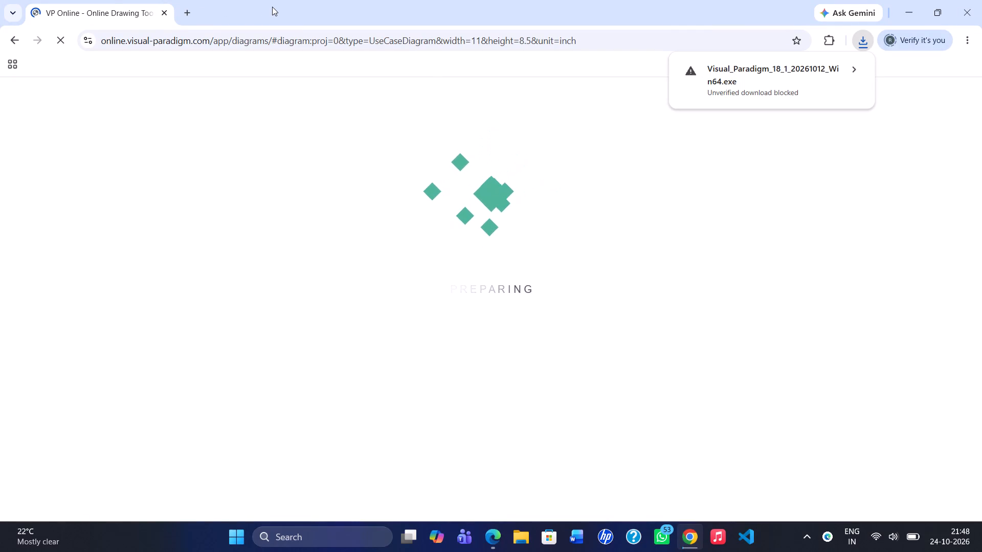
pyautogui.hotkey('alt', 'Tab')
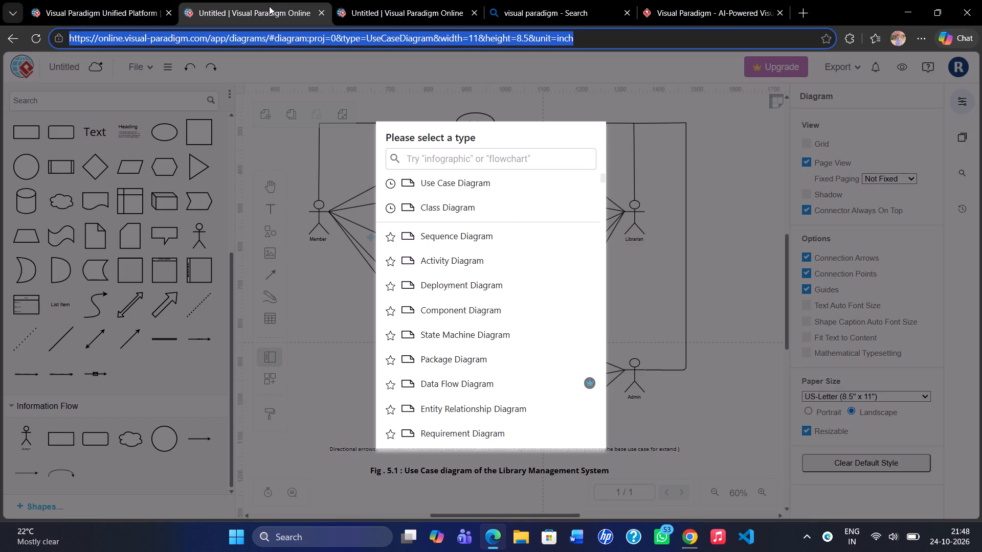
pyautogui.click(660, 272)
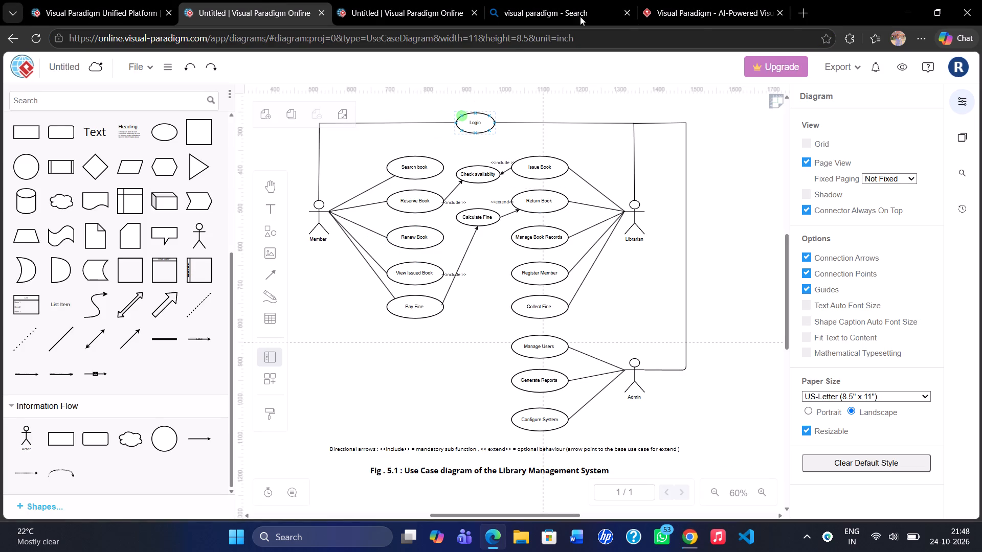
# Close the Visual Paradigm homepage tab and the visual paradigm search tab.
pyautogui.click(721, 9)
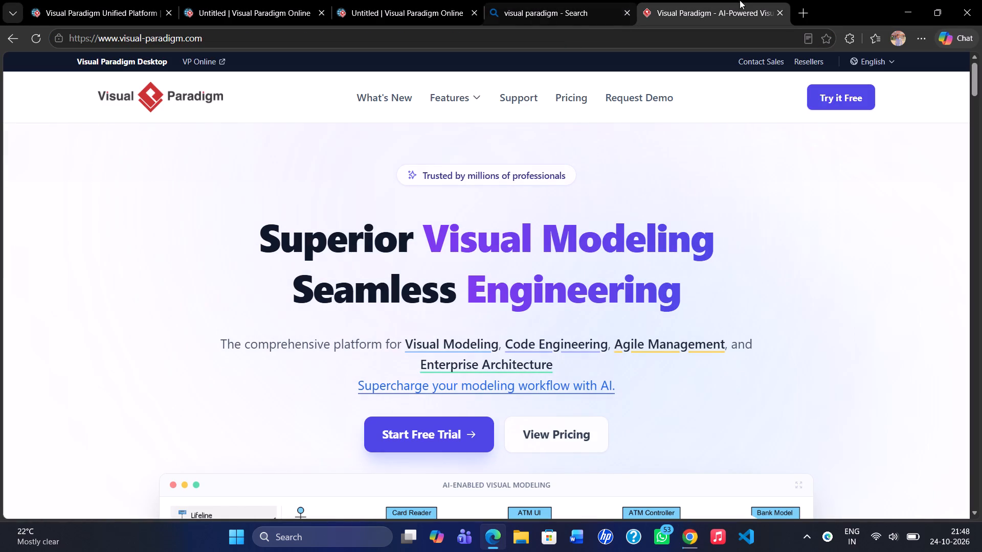
pyautogui.click(779, 13)
pyautogui.click(548, 5)
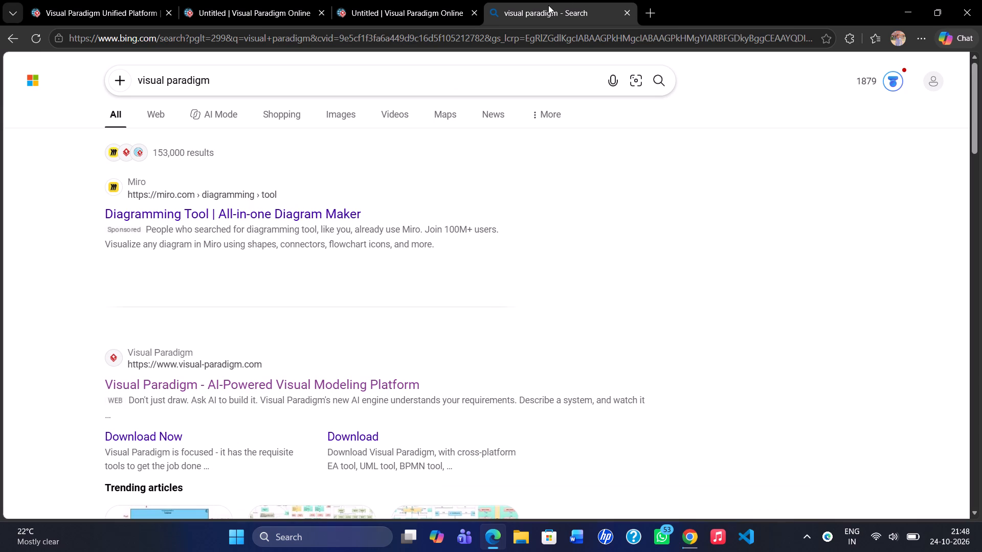
pyautogui.click(632, 8)
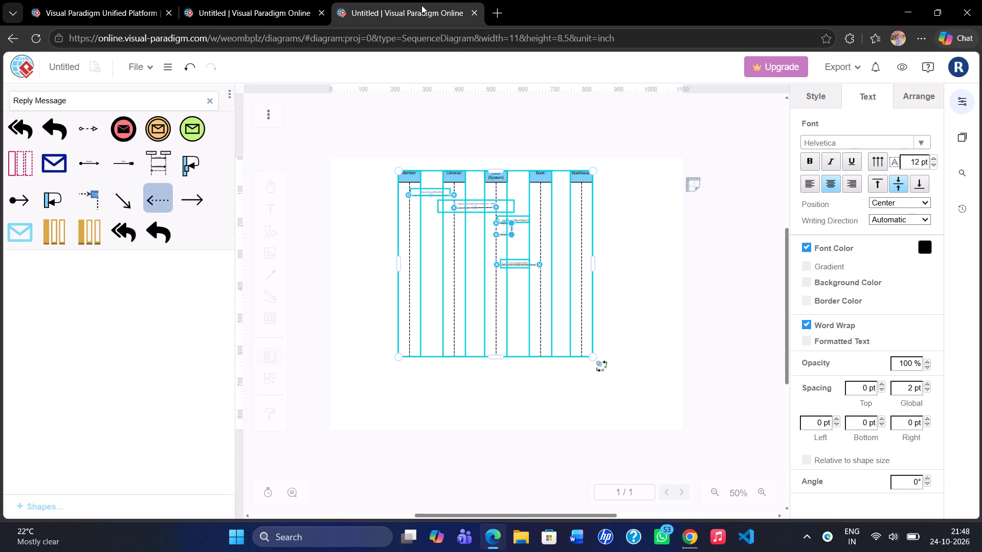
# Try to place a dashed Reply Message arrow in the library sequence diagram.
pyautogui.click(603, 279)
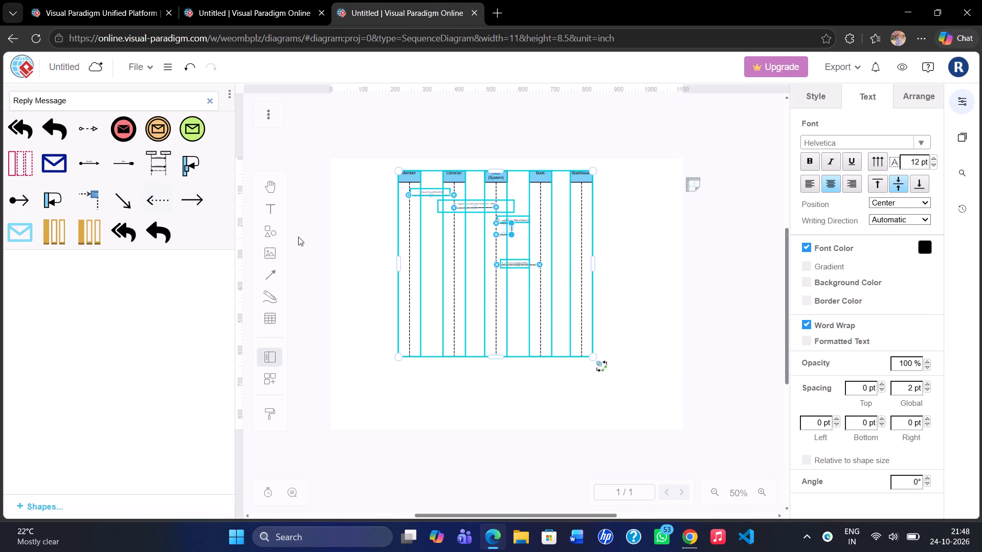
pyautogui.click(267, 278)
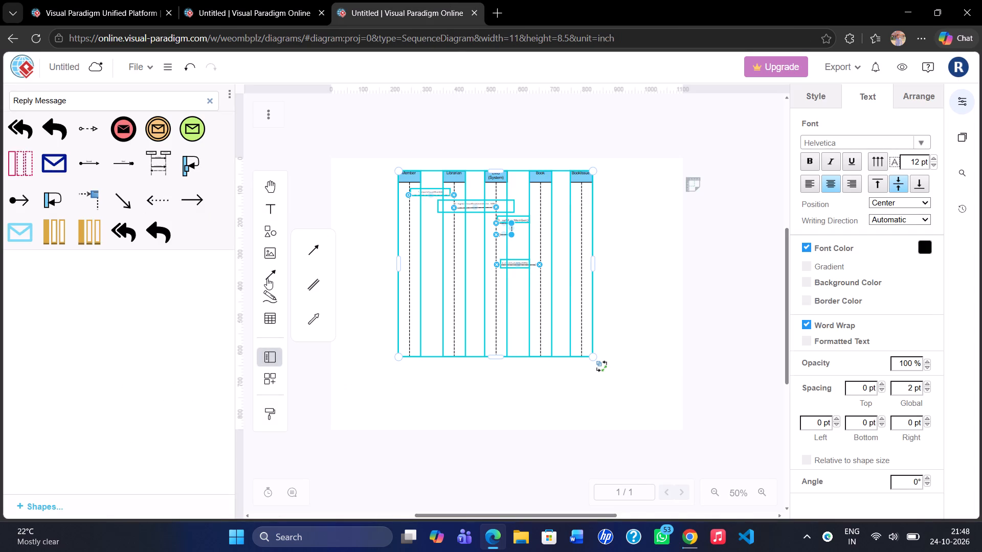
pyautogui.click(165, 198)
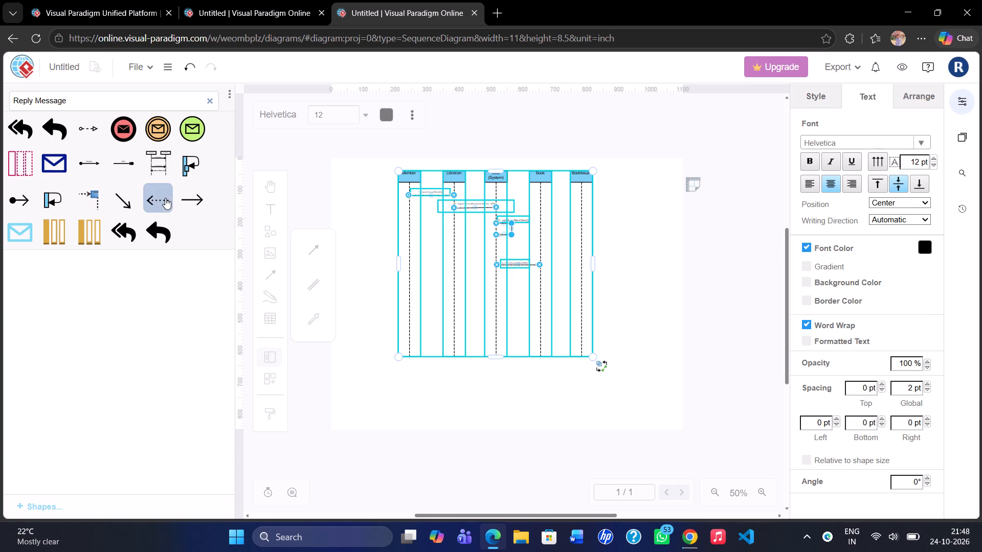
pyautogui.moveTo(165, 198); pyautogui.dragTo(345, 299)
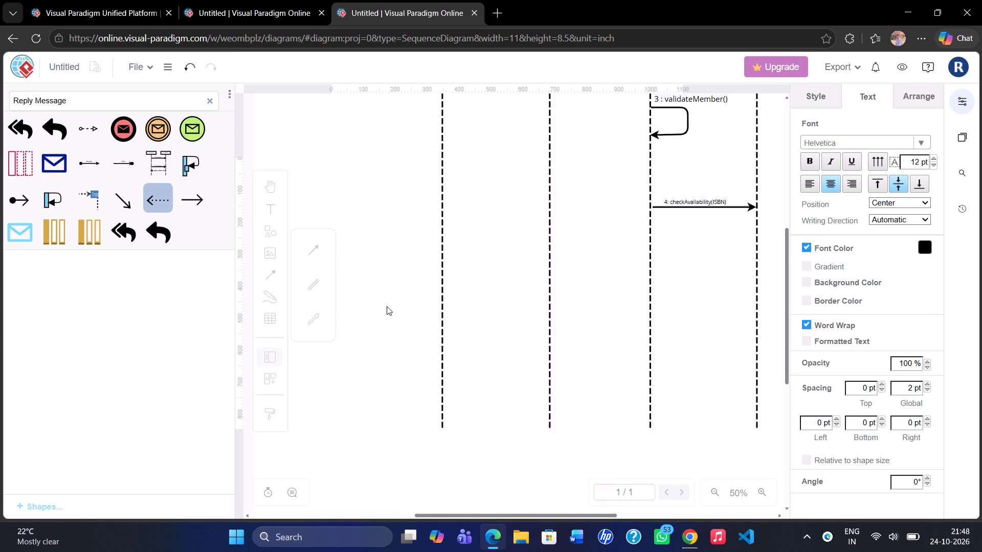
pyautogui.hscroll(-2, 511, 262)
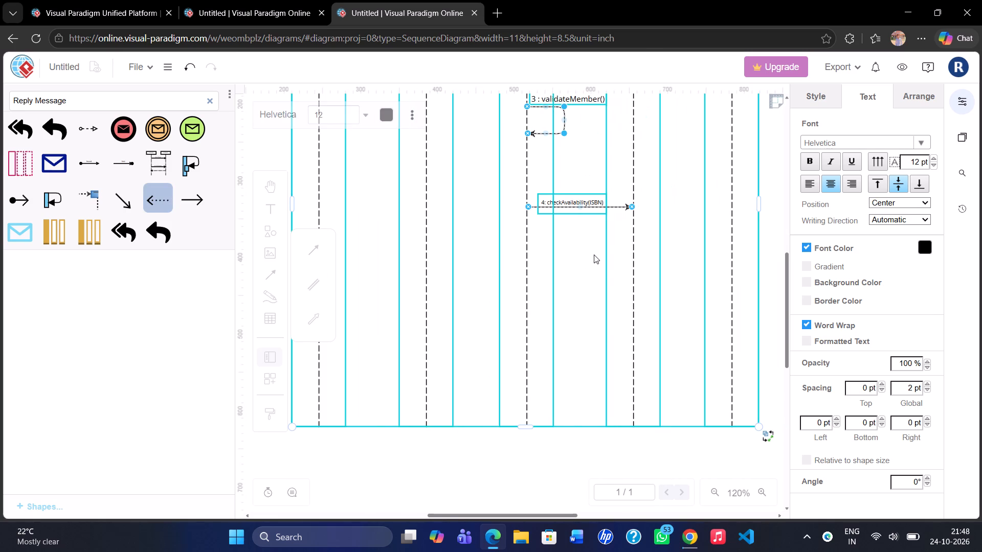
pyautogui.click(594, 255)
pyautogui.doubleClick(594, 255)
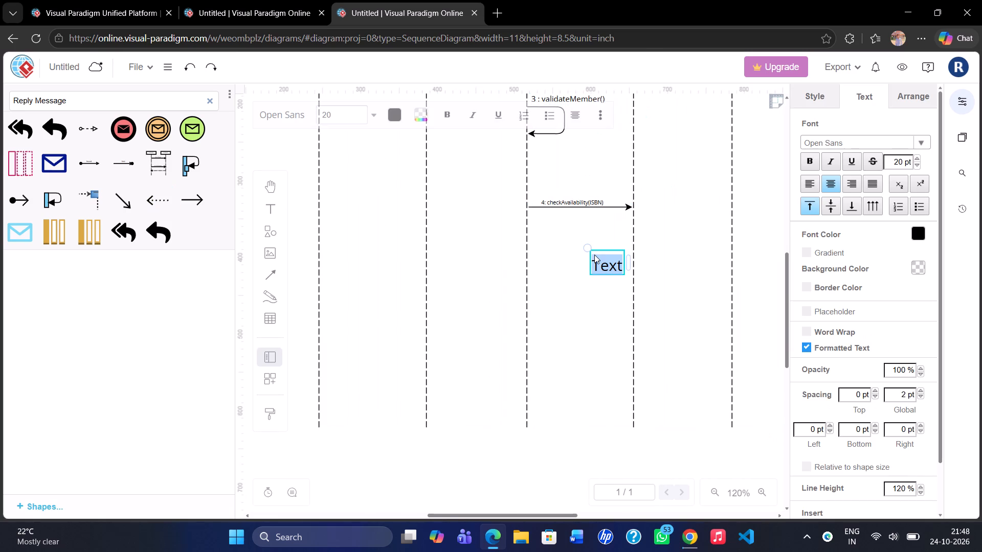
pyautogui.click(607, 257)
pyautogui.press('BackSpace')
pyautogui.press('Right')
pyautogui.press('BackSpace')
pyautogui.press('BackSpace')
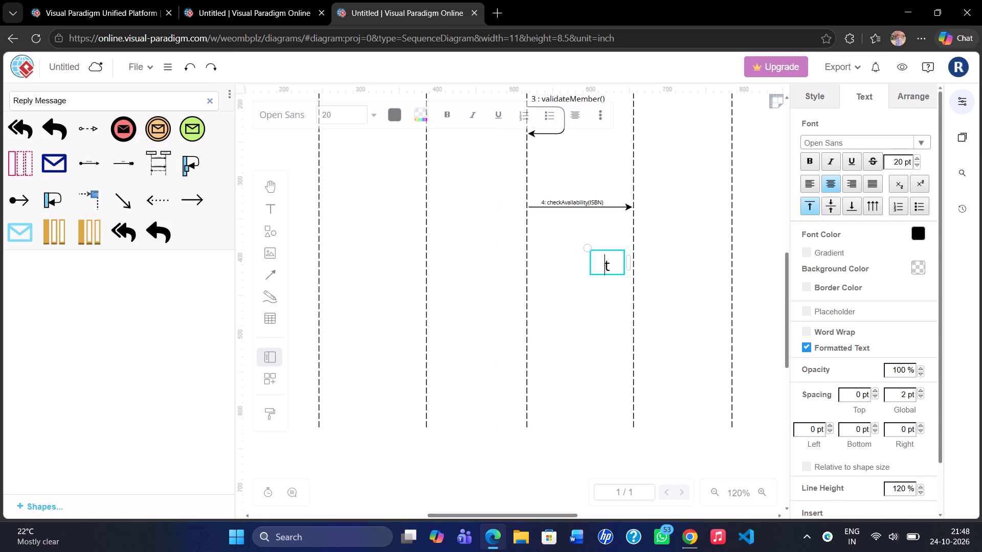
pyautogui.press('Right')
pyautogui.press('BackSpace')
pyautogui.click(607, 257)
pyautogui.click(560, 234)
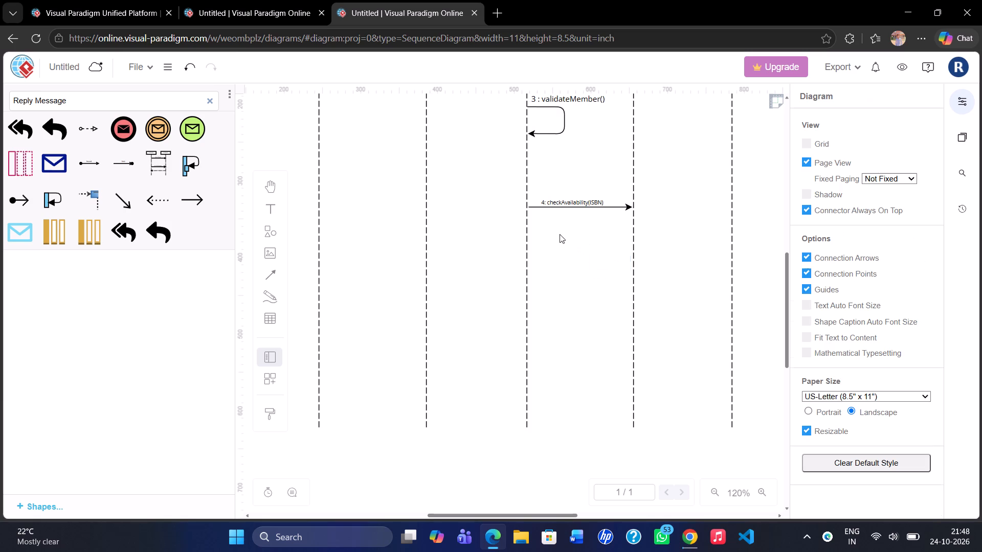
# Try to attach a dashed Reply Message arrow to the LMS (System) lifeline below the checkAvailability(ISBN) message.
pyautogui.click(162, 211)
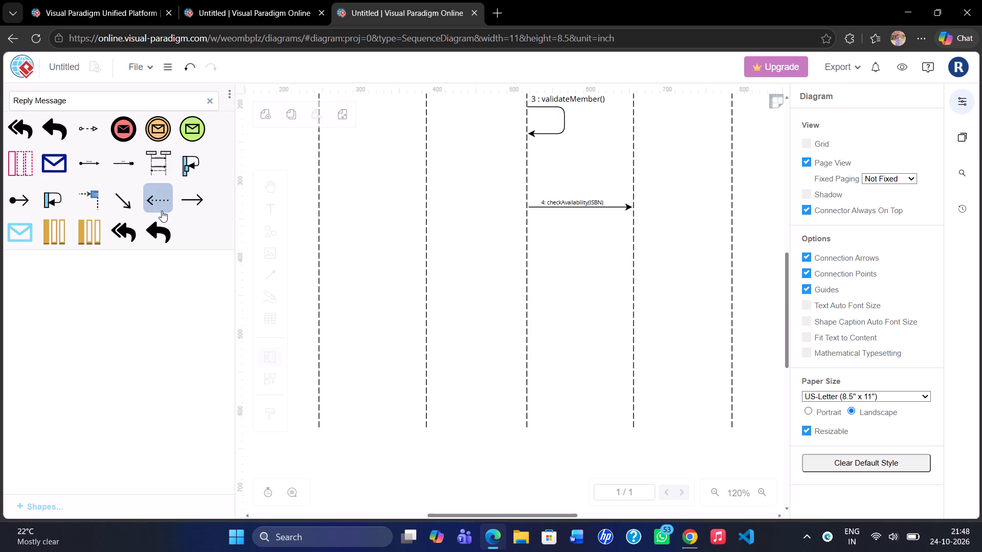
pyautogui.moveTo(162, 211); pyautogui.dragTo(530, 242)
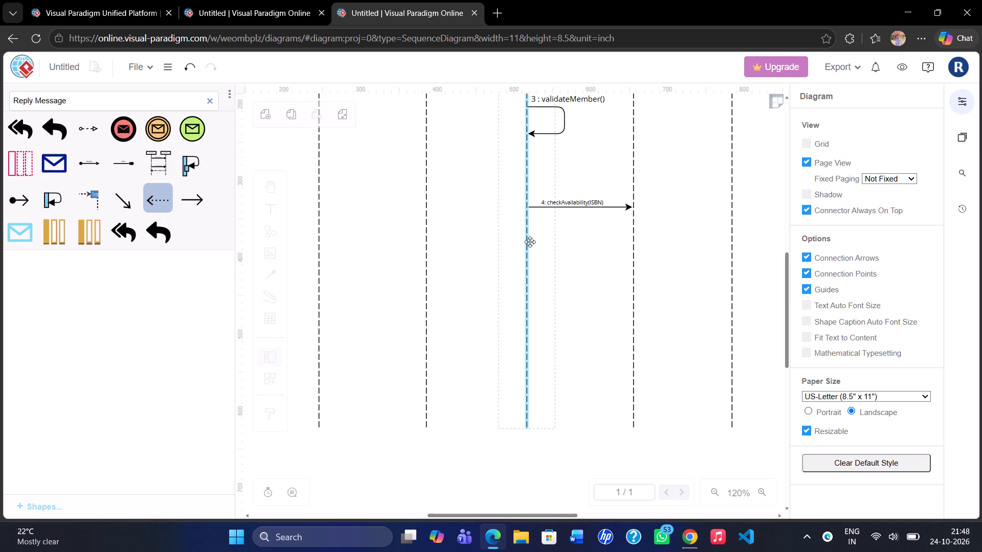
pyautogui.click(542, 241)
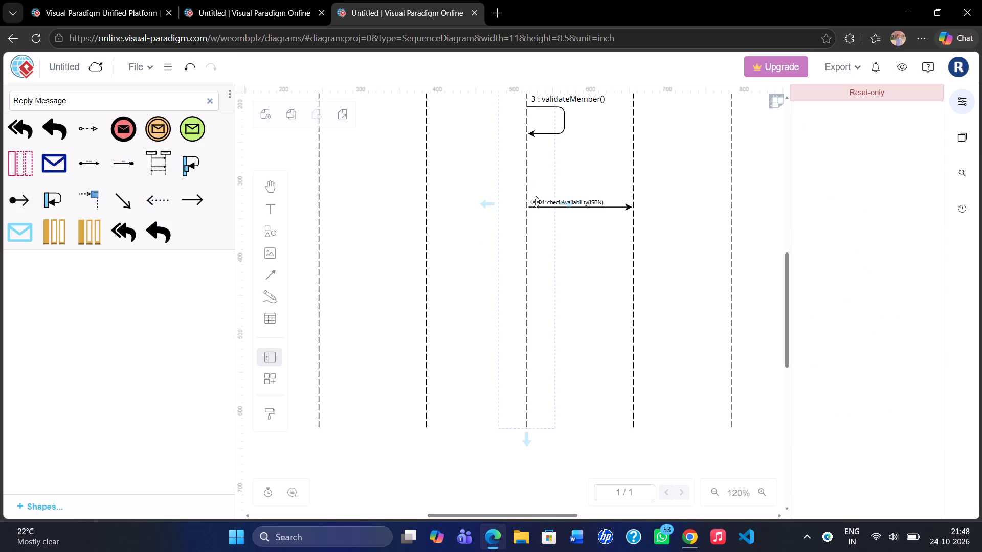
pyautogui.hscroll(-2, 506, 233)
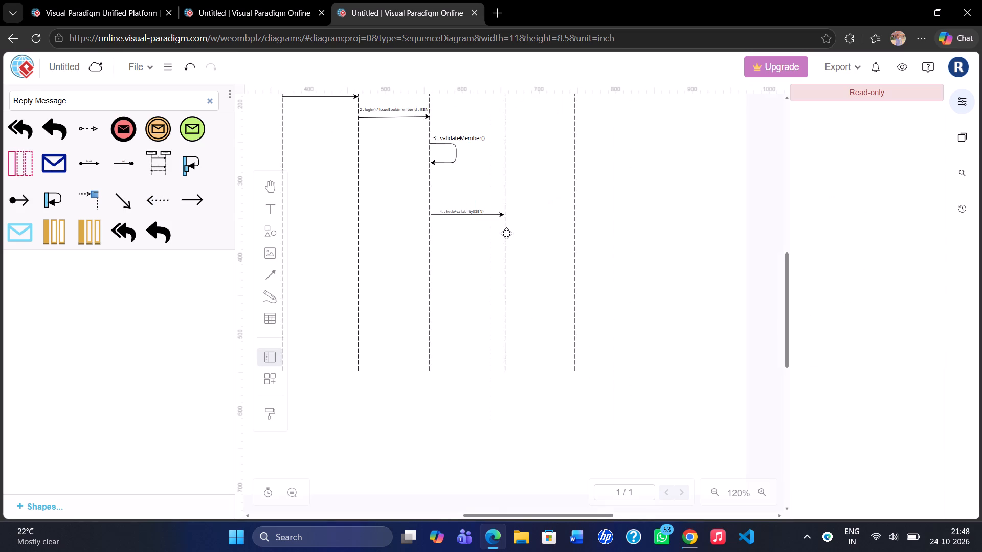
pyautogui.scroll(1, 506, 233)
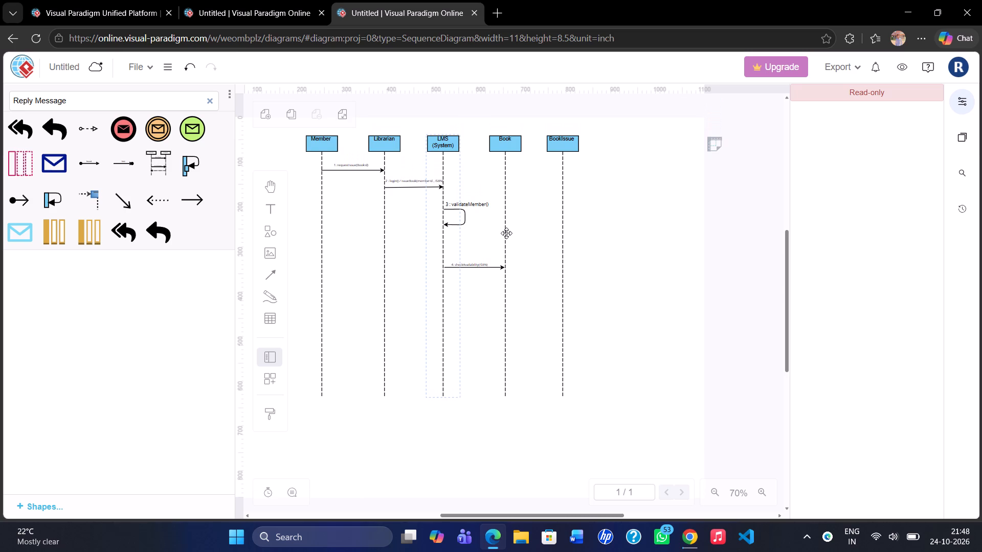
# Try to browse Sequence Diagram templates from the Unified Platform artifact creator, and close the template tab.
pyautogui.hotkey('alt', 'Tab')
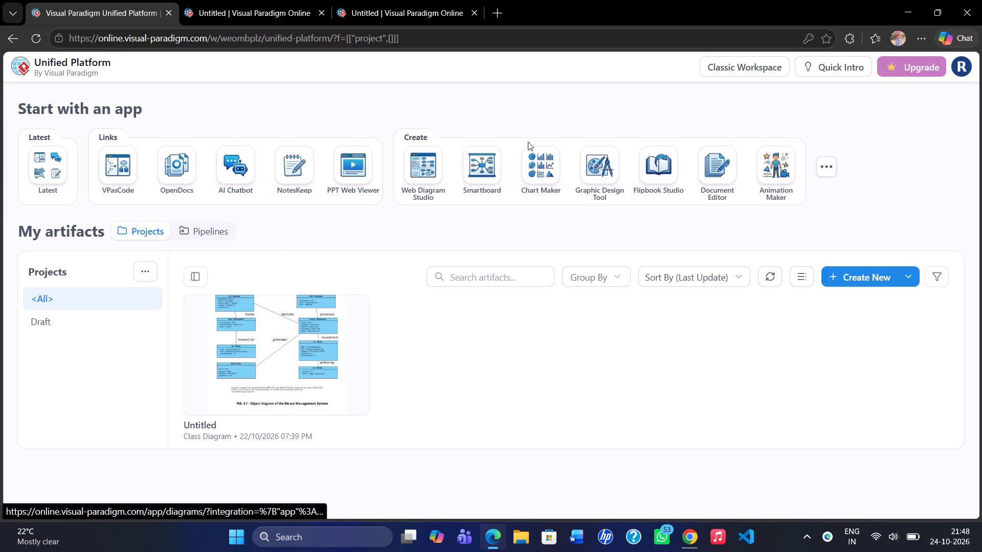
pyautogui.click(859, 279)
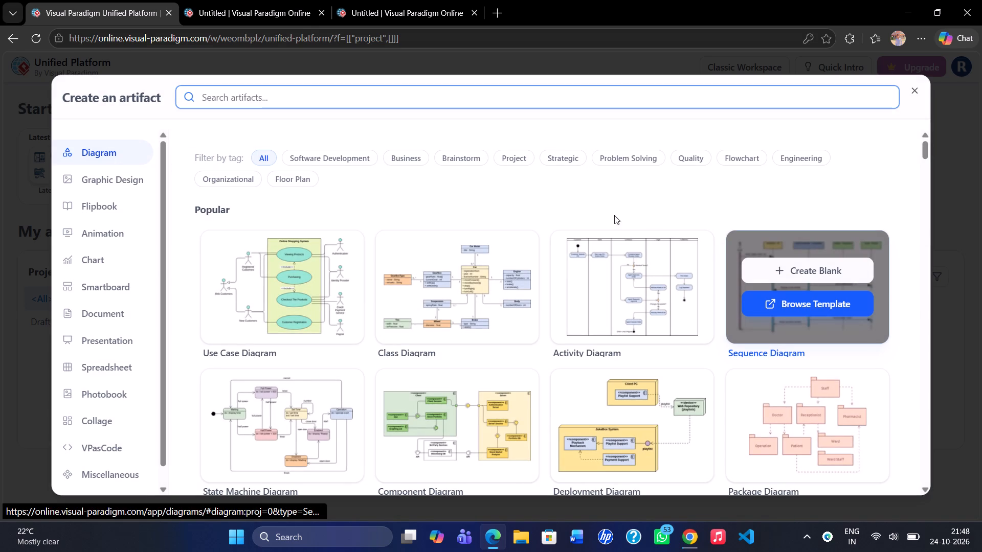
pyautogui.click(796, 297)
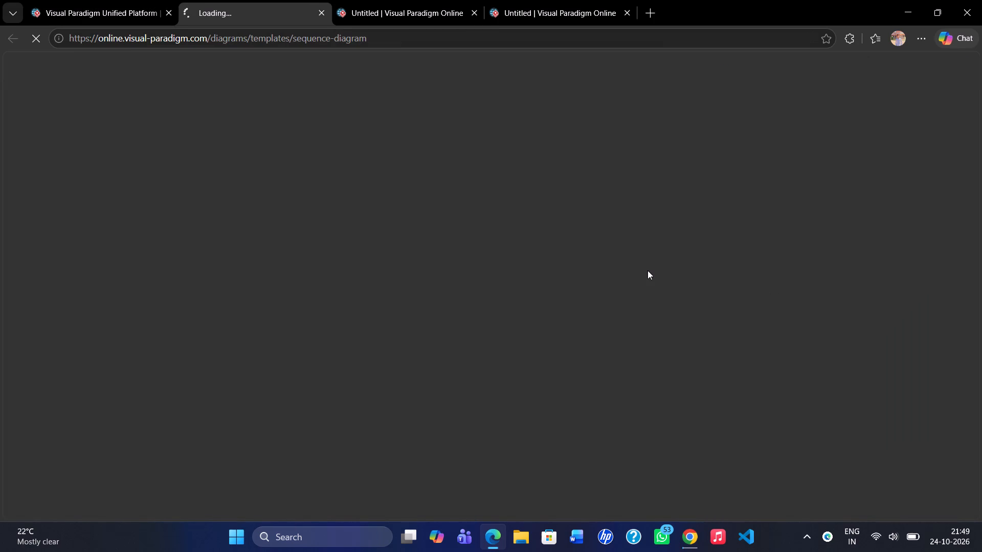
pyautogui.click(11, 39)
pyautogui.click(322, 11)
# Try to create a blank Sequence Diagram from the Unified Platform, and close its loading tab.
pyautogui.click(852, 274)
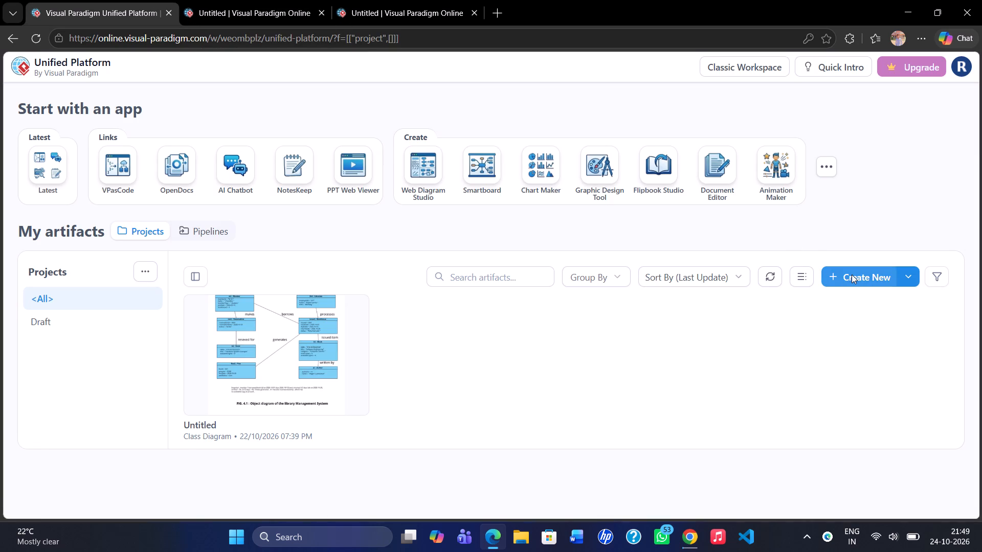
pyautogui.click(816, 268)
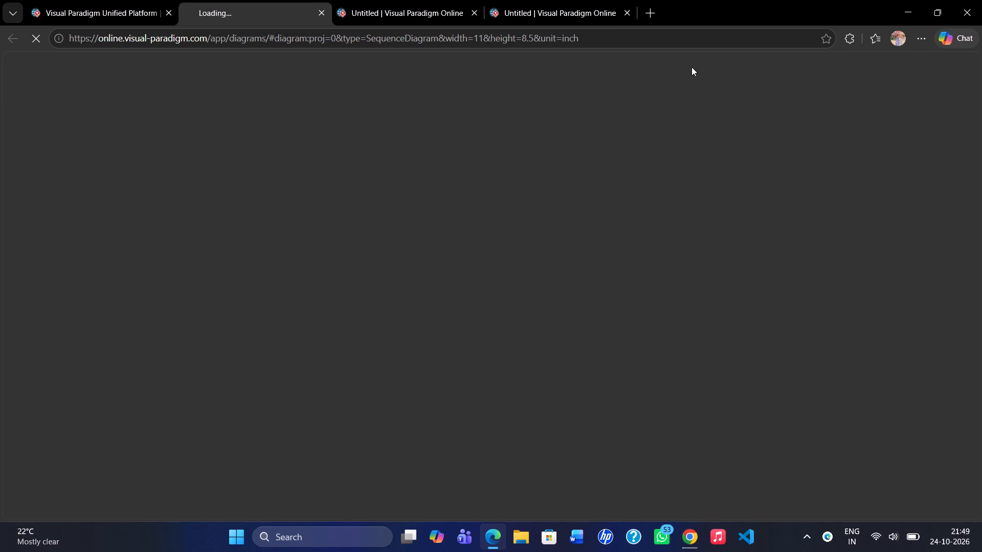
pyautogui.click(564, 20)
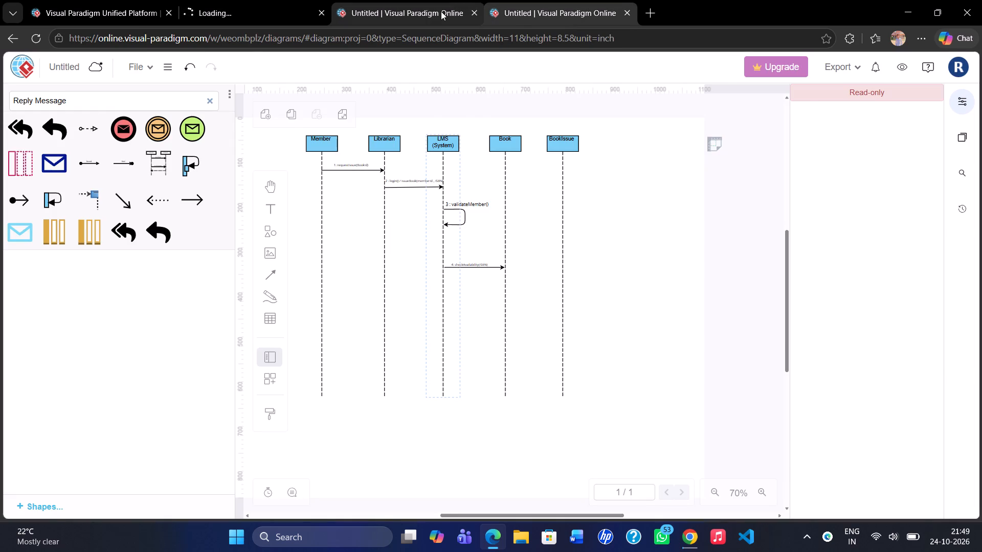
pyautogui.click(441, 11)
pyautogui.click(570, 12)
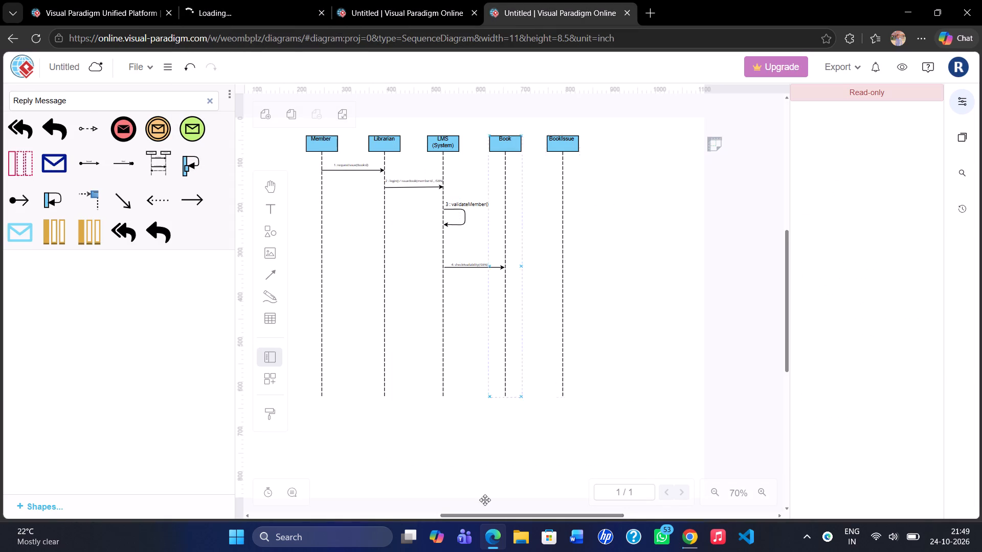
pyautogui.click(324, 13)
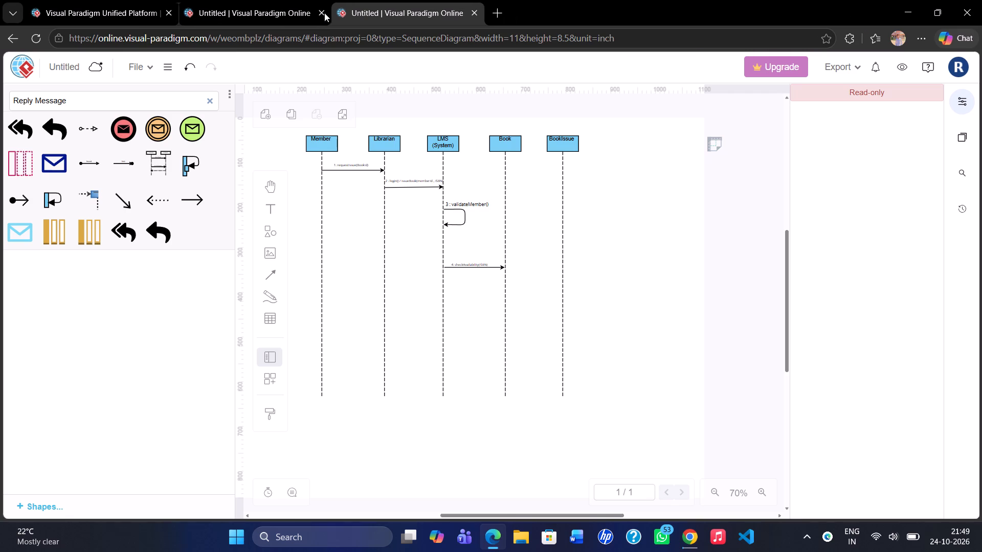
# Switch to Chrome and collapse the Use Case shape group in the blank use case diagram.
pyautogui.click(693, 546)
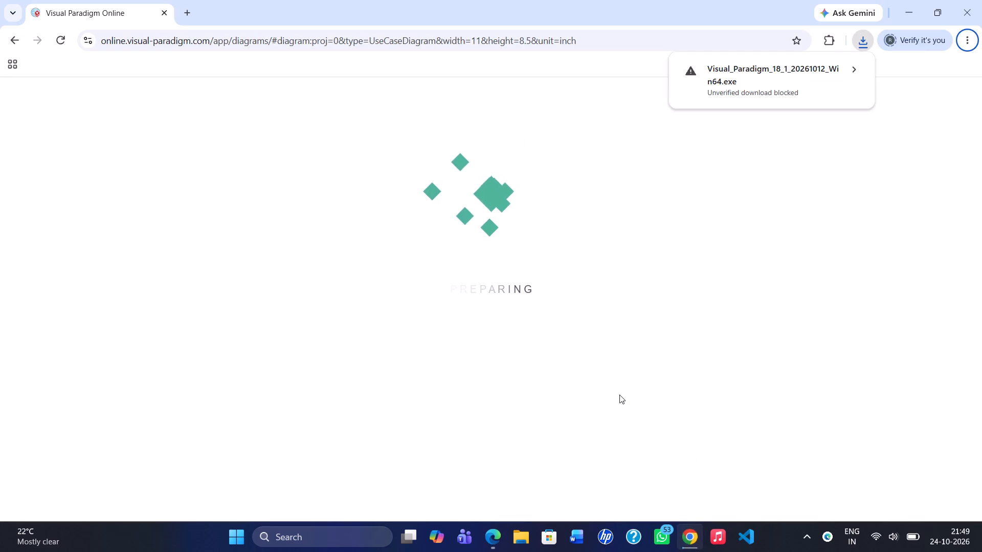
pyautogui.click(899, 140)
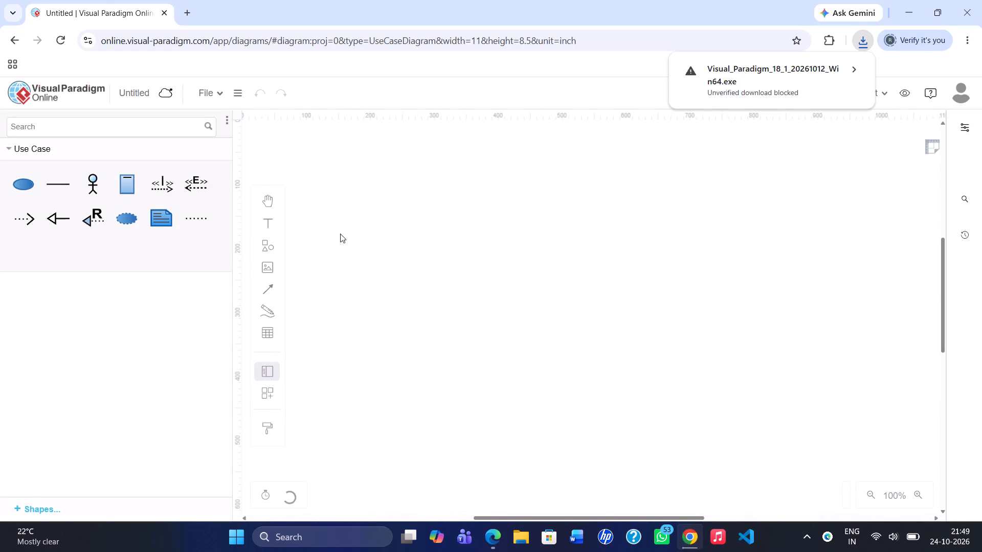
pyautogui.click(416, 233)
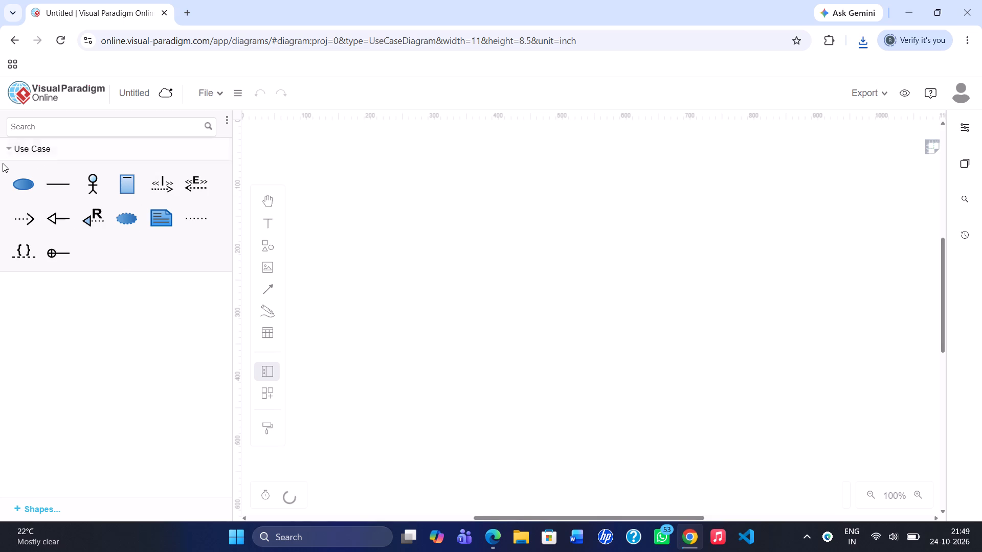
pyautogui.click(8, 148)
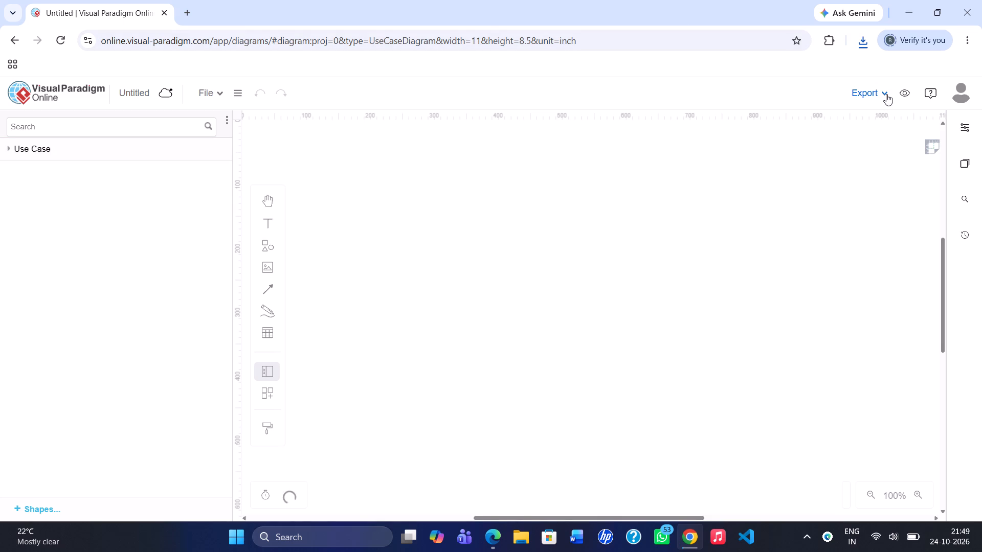
# Go back to the new tab page and reopen online.visual-paradigm.com/app/diagrams/#diagram:proj=0&type=UseCaseDiagram&width=11&height=8.5&unit=inch from the copied address.
pyautogui.click(17, 41)
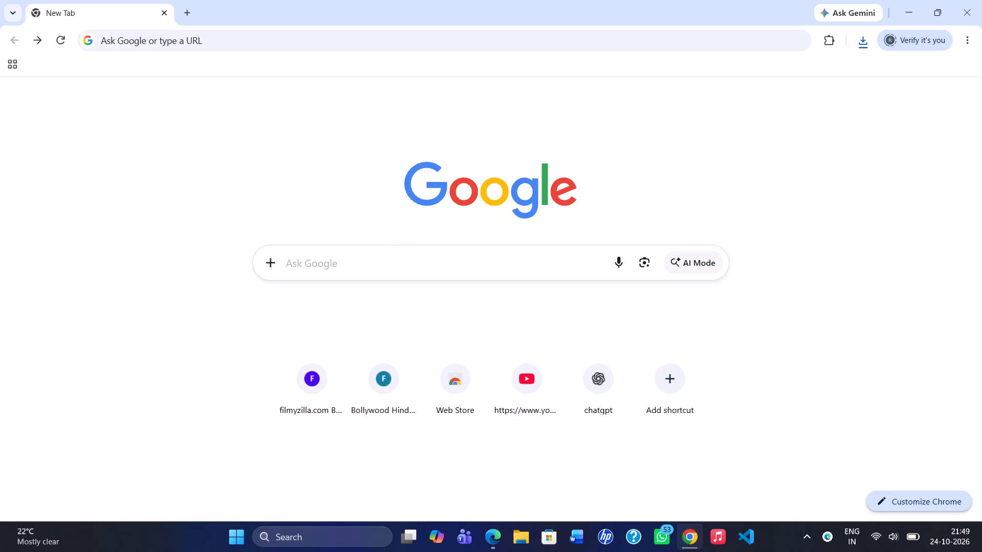
pyautogui.click(427, 250)
pyautogui.hotkey('ctrl', 'v')
pyautogui.press('Return')
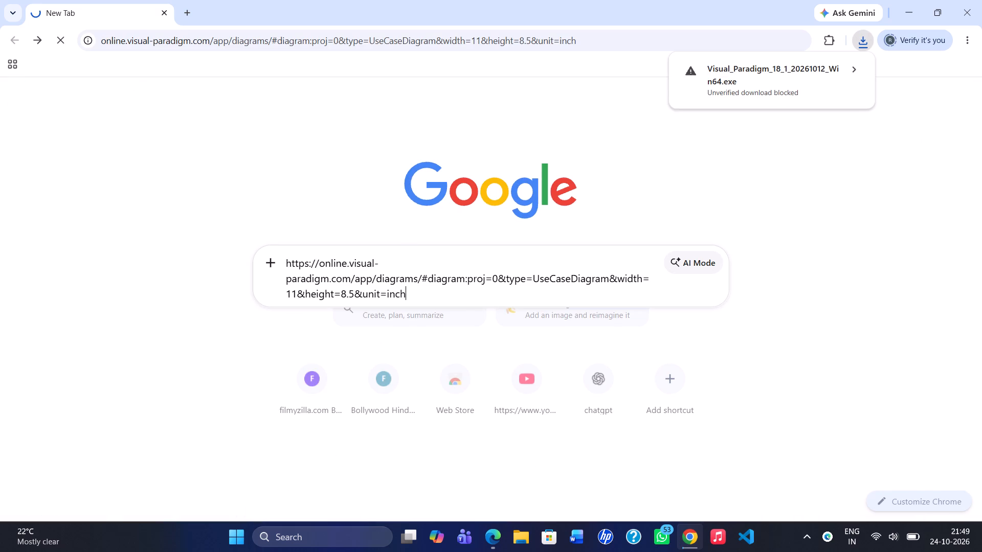
pyautogui.press('Return')
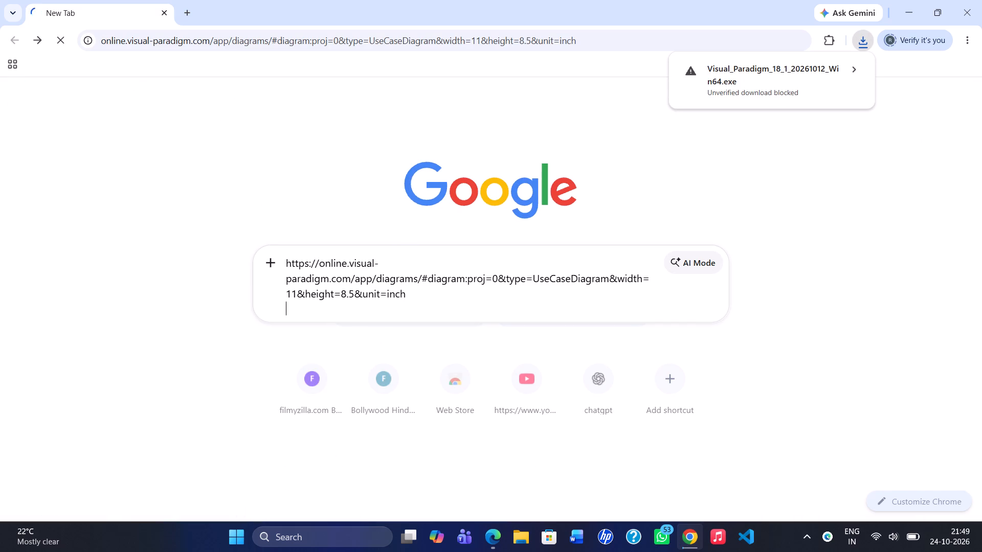
pyautogui.press('Return')
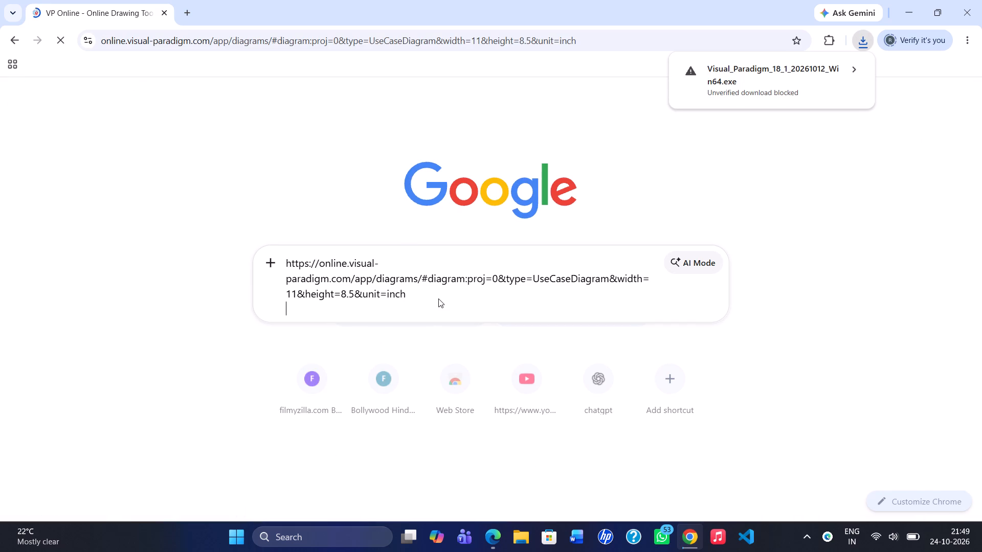
pyautogui.click(438, 298)
pyautogui.press('Return')
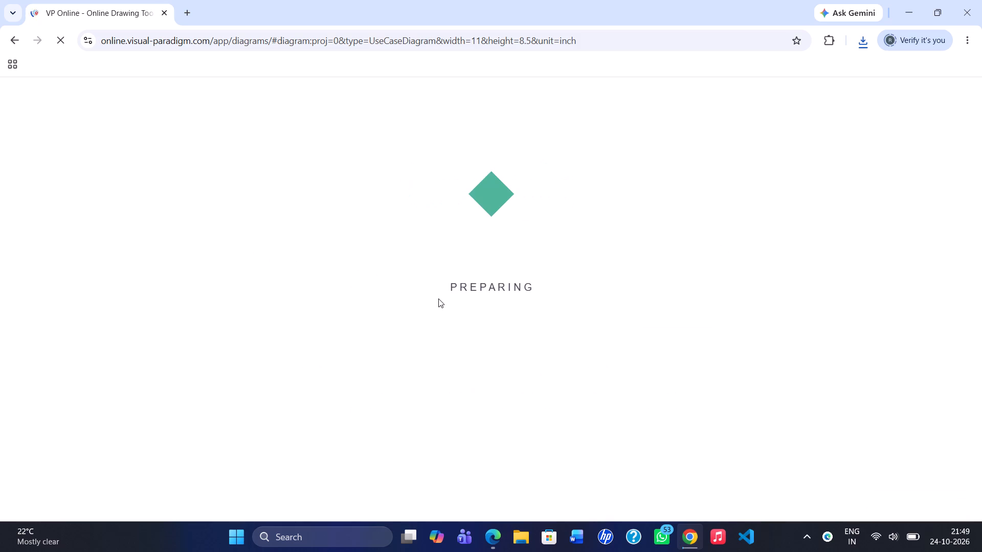
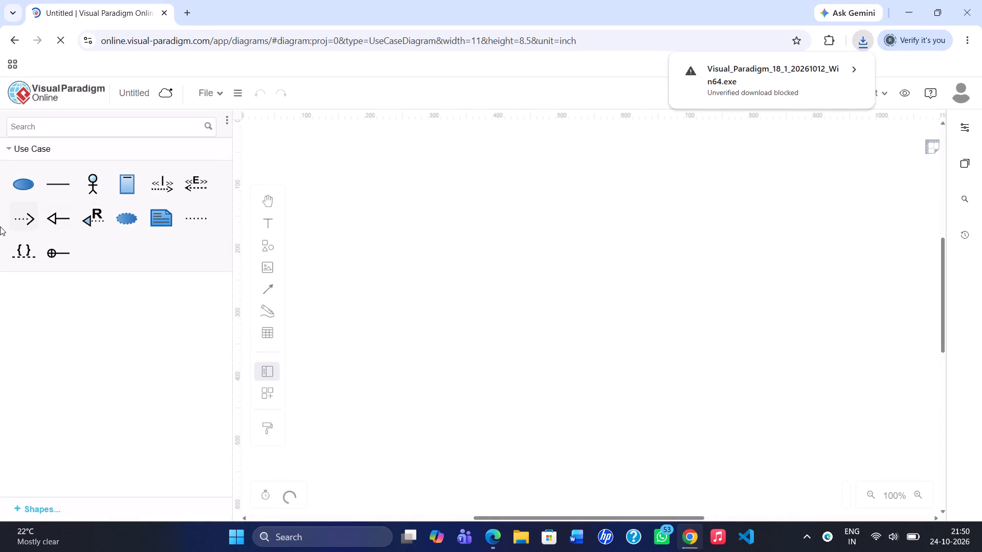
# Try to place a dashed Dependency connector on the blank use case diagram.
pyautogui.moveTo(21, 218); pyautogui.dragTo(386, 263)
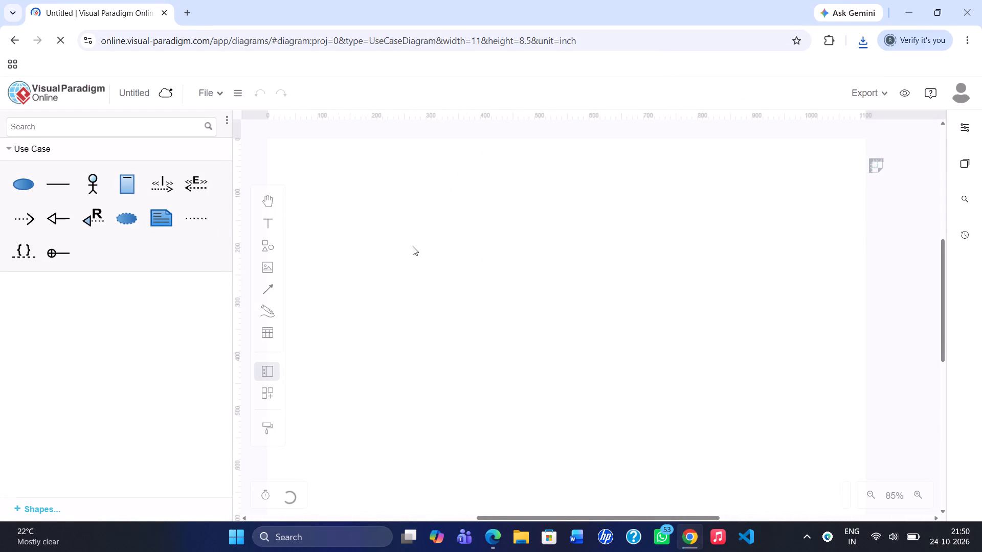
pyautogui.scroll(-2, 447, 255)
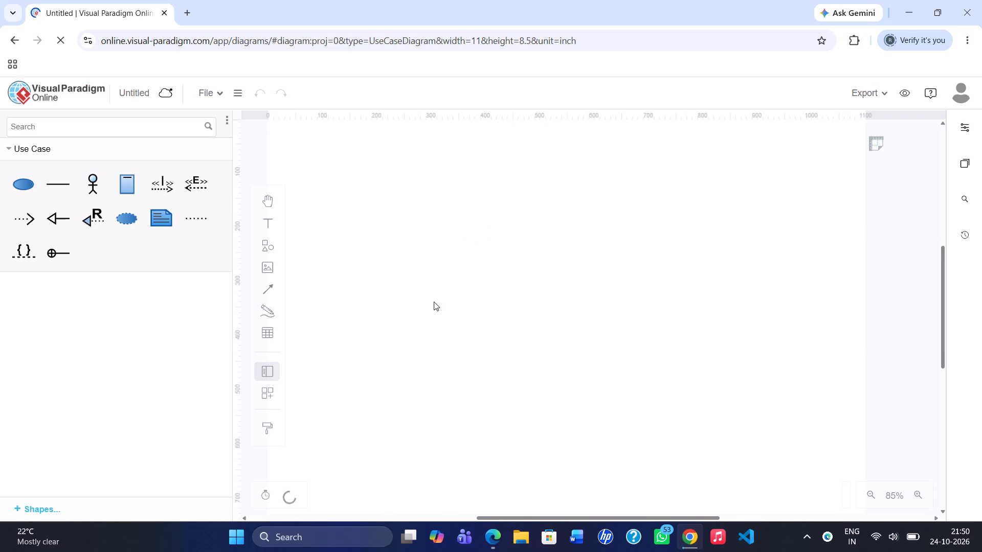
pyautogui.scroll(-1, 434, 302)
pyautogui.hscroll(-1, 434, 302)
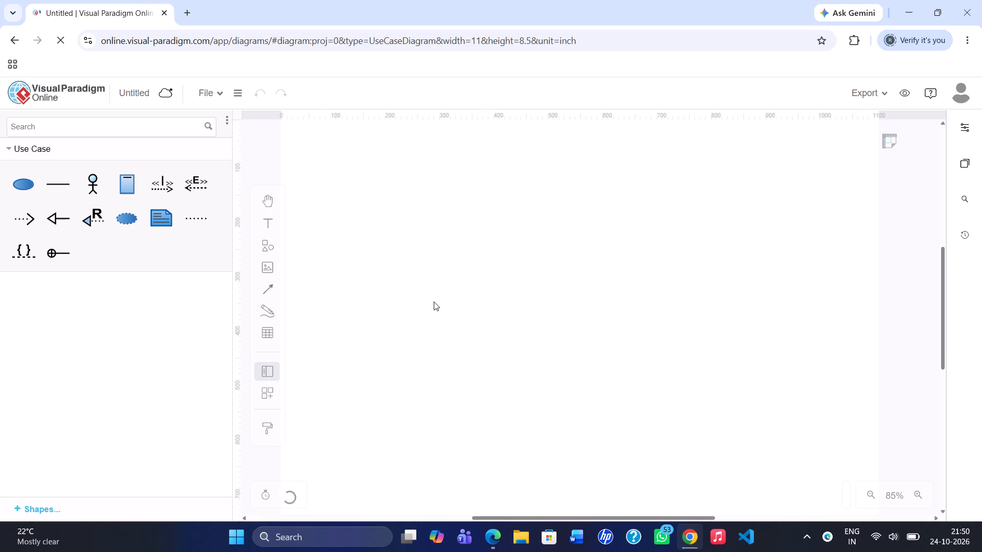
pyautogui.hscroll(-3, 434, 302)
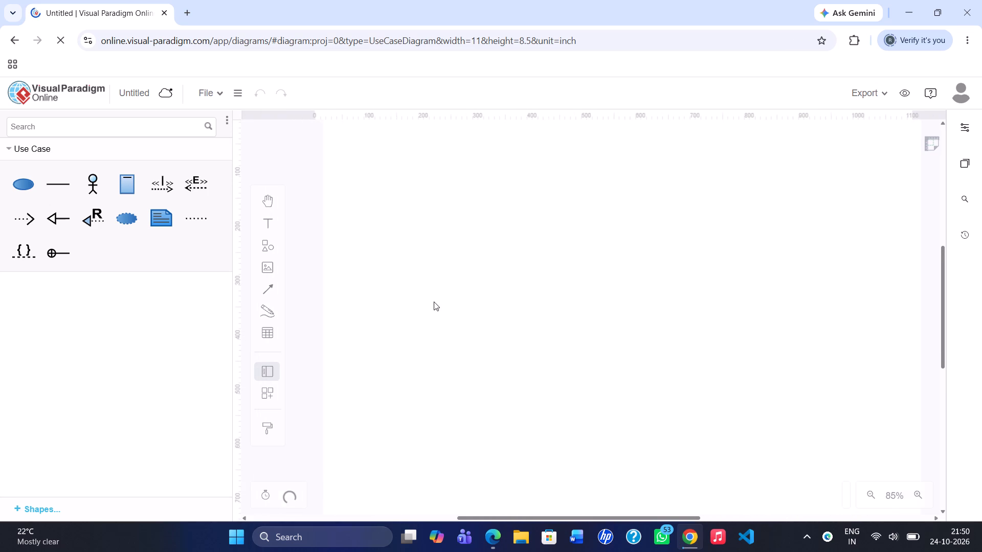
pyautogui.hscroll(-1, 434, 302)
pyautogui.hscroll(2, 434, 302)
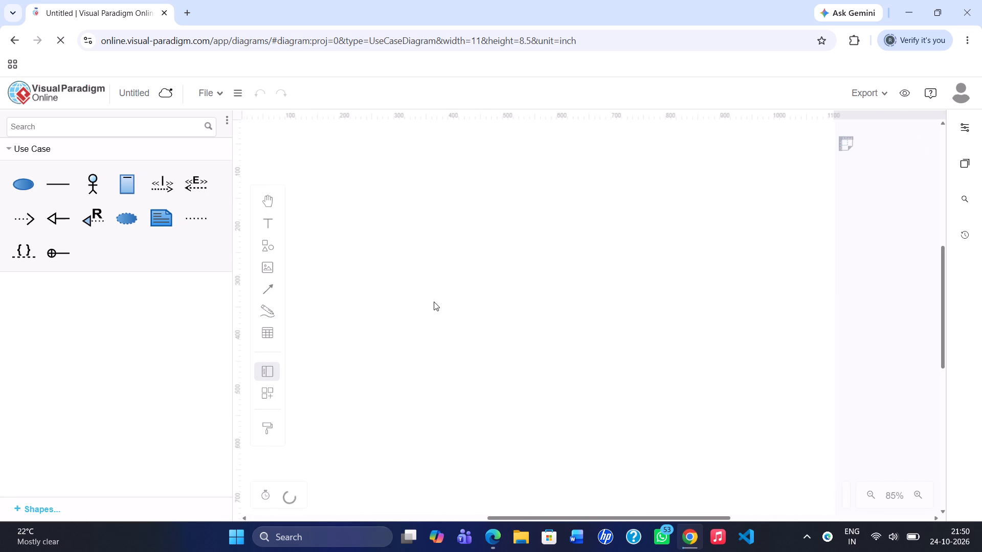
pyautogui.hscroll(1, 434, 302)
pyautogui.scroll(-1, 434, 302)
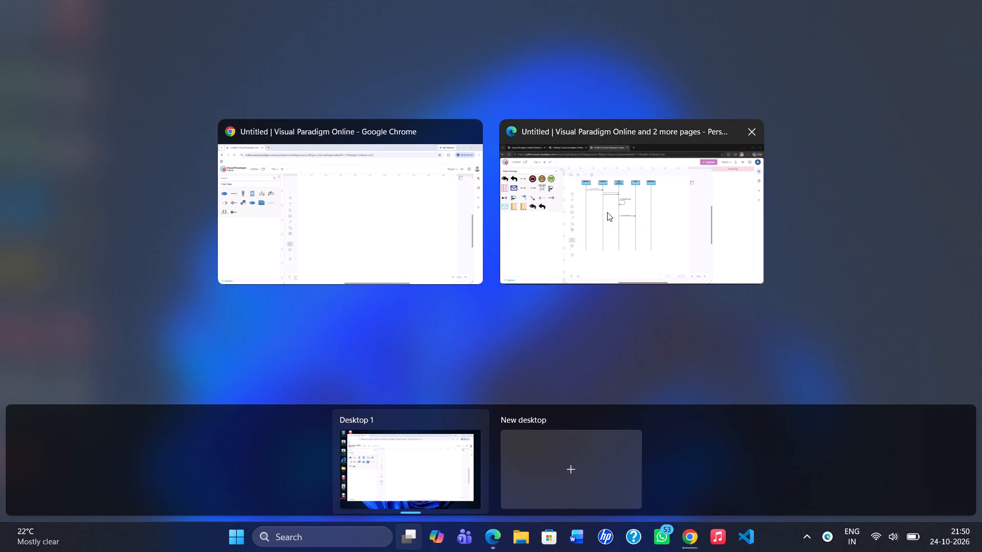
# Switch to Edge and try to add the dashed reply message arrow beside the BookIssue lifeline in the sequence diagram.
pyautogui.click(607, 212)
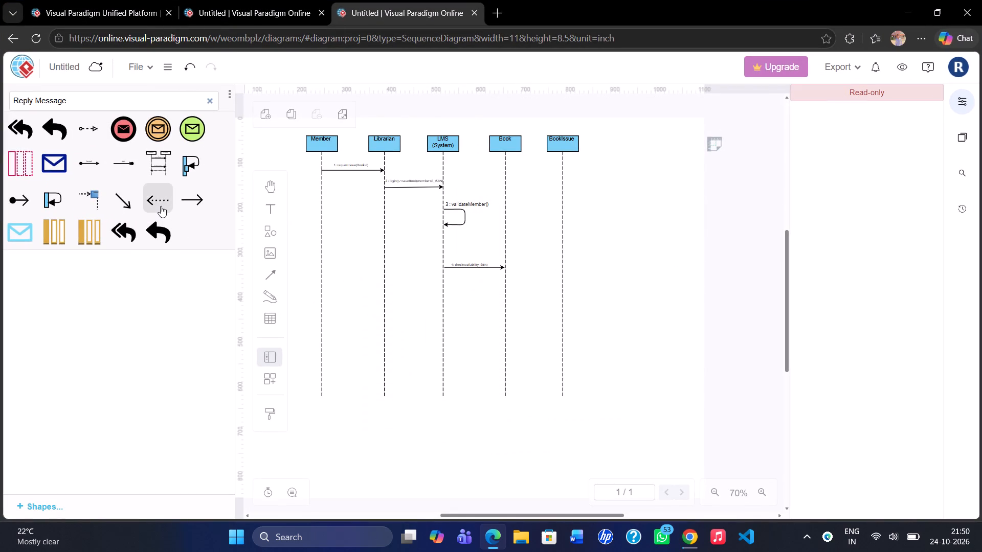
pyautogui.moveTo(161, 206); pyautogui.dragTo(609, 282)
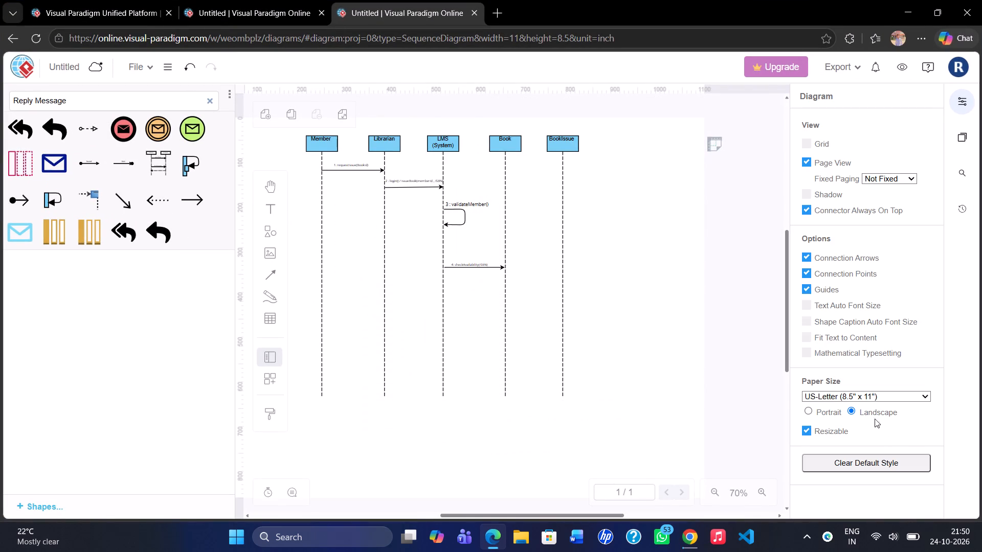
# View the paper size options for the sequence diagram.
pyautogui.click(872, 393)
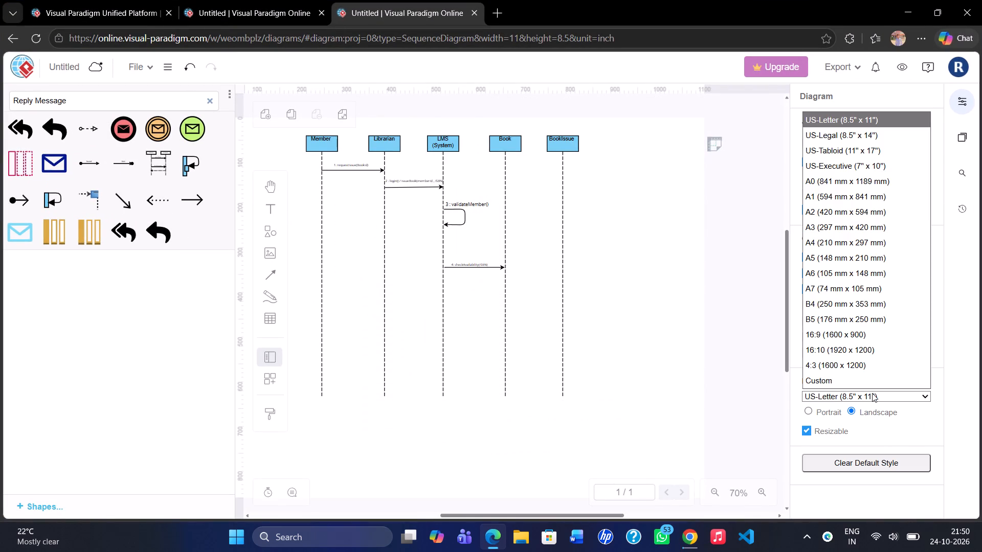
pyautogui.click(872, 393)
# Switch to Chrome and try out the Use Case shapes and connectors, placing a UseCase ellipse and a System box beside it.
pyautogui.hotkey('alt', 'Tab')
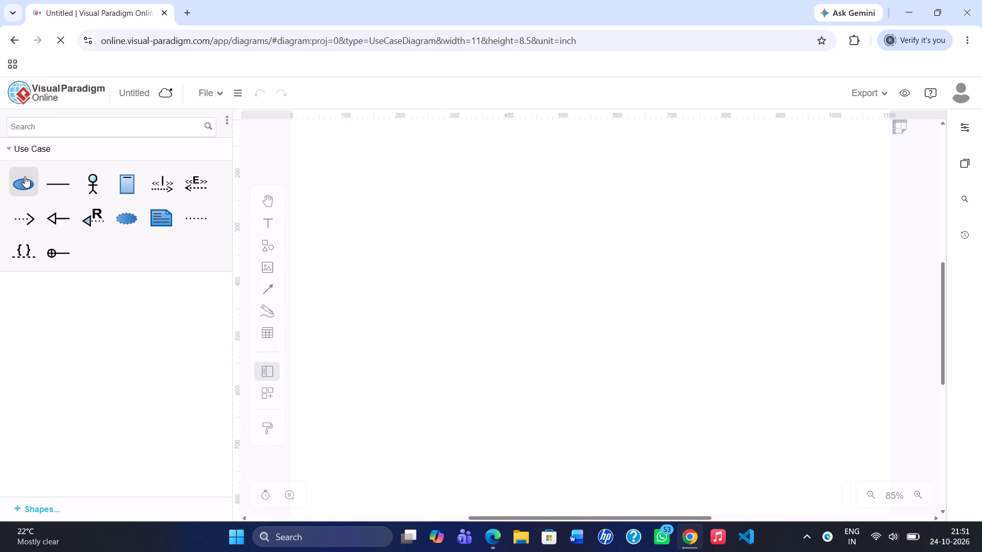
pyautogui.moveTo(25, 176); pyautogui.dragTo(463, 232)
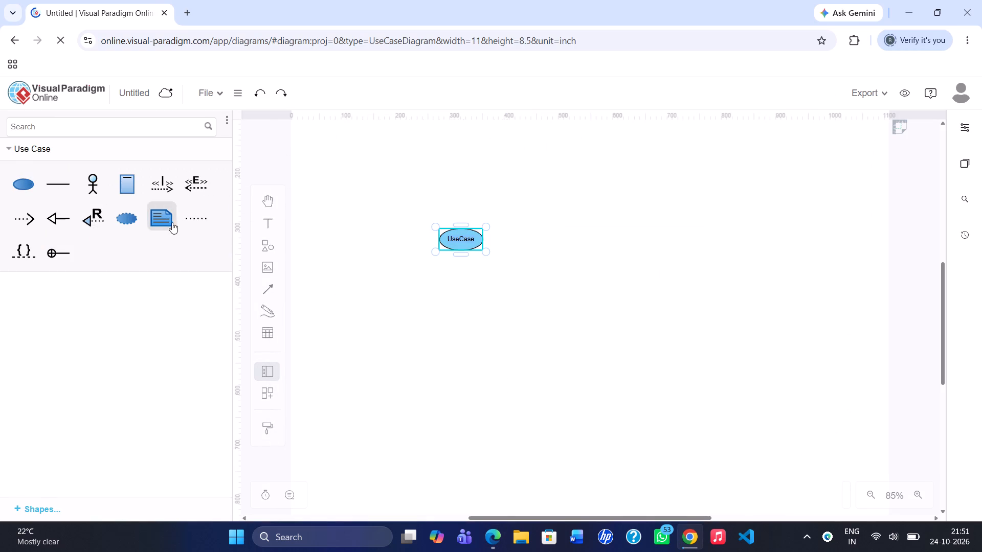
pyautogui.moveTo(29, 222); pyautogui.dragTo(458, 377)
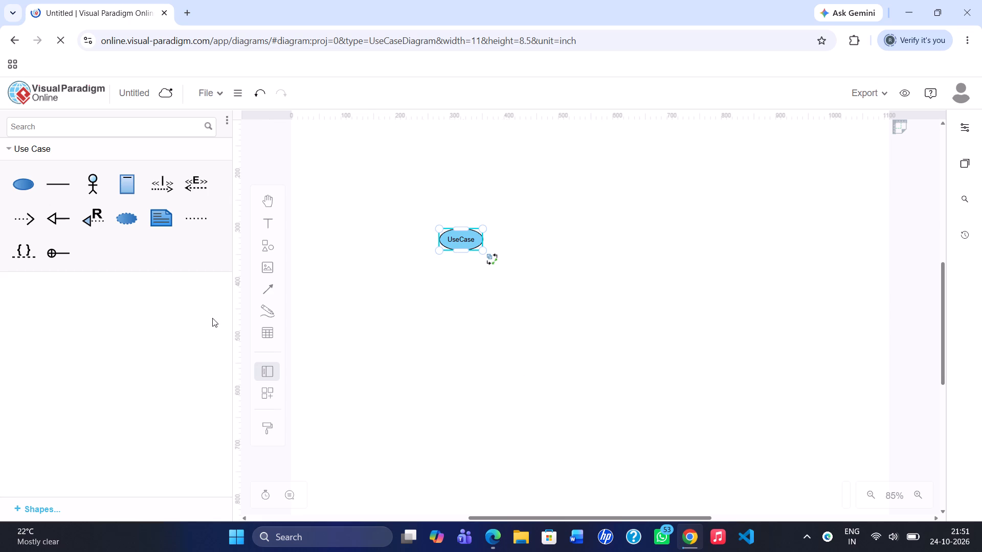
pyautogui.moveTo(192, 214); pyautogui.dragTo(524, 338)
pyautogui.moveTo(193, 187); pyautogui.dragTo(600, 257)
pyautogui.moveTo(121, 182); pyautogui.dragTo(554, 297)
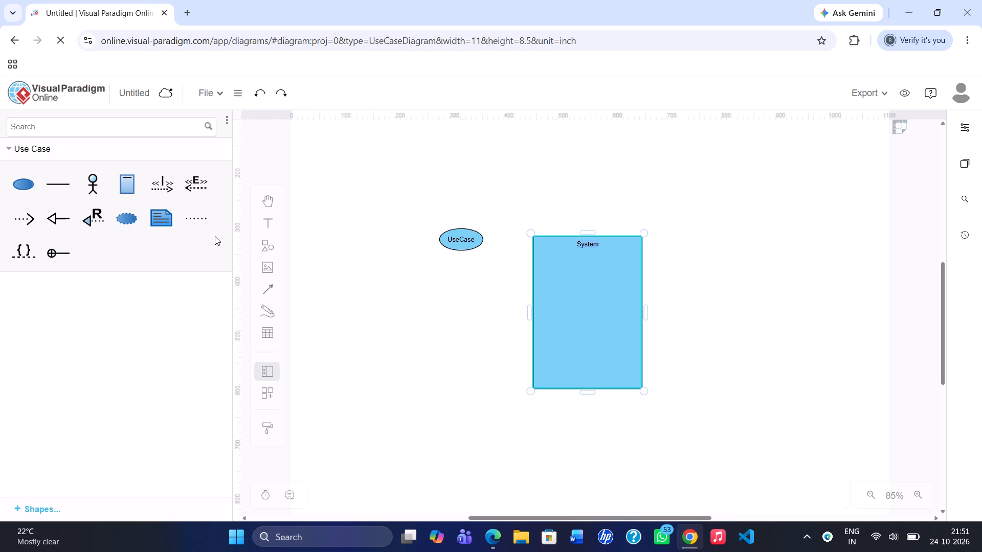
pyautogui.moveTo(93, 218); pyautogui.dragTo(380, 315)
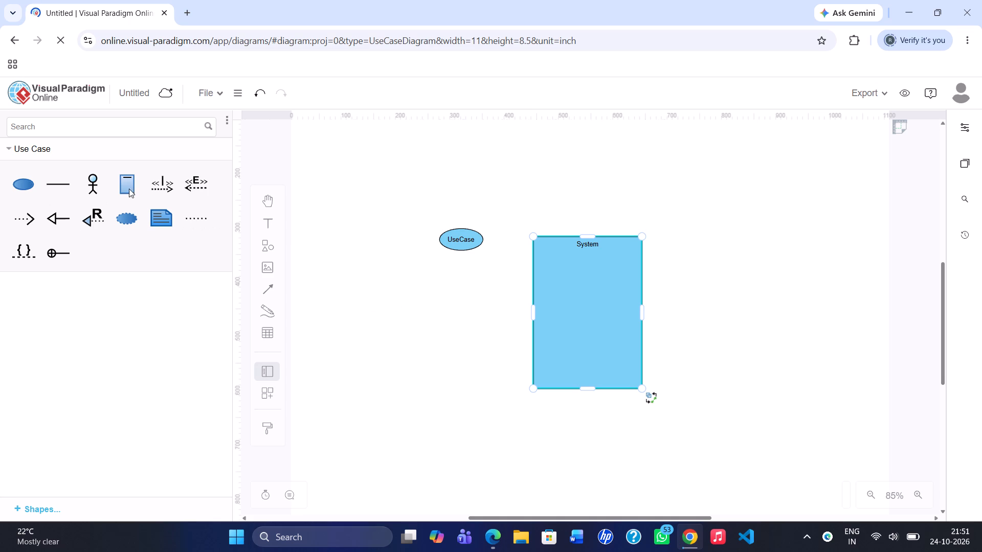
pyautogui.moveTo(65, 198); pyautogui.dragTo(219, 268)
# Create a new Sequence Diagram from the list of diagram types.
pyautogui.click(222, 93)
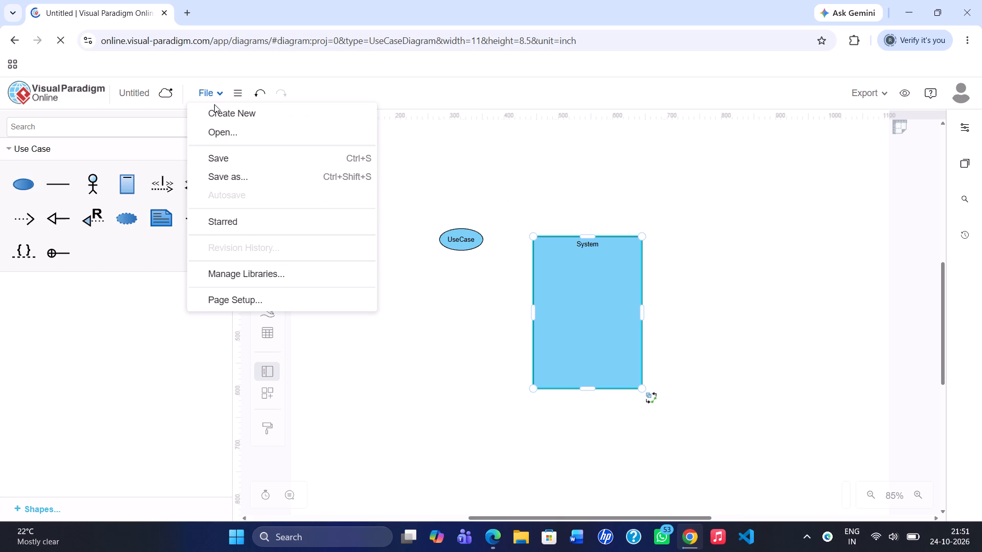
pyautogui.click(217, 109)
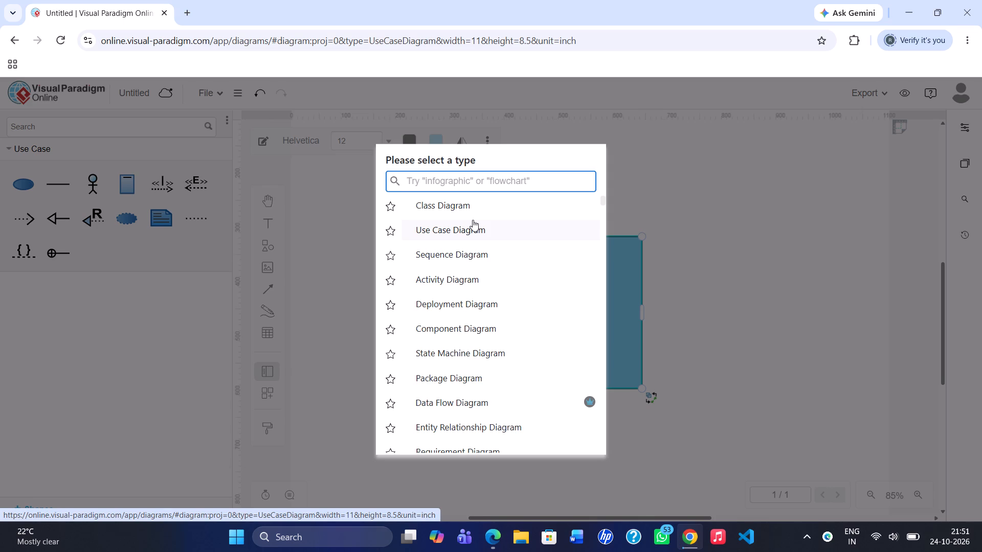
pyautogui.click(471, 247)
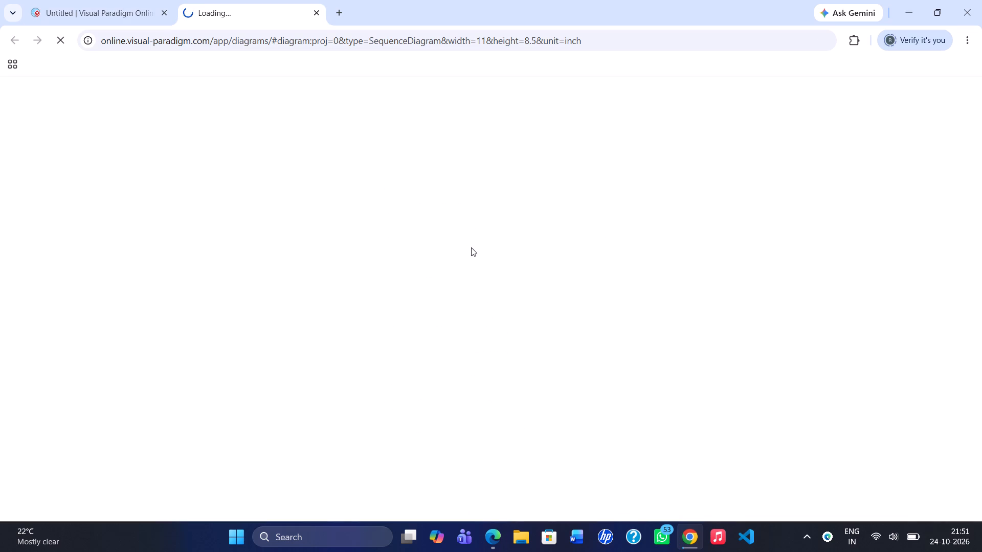
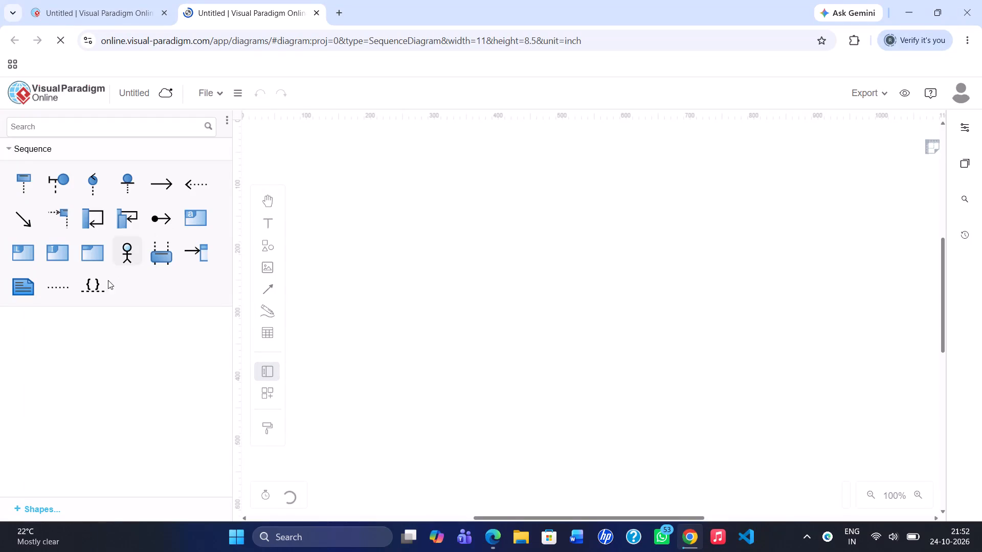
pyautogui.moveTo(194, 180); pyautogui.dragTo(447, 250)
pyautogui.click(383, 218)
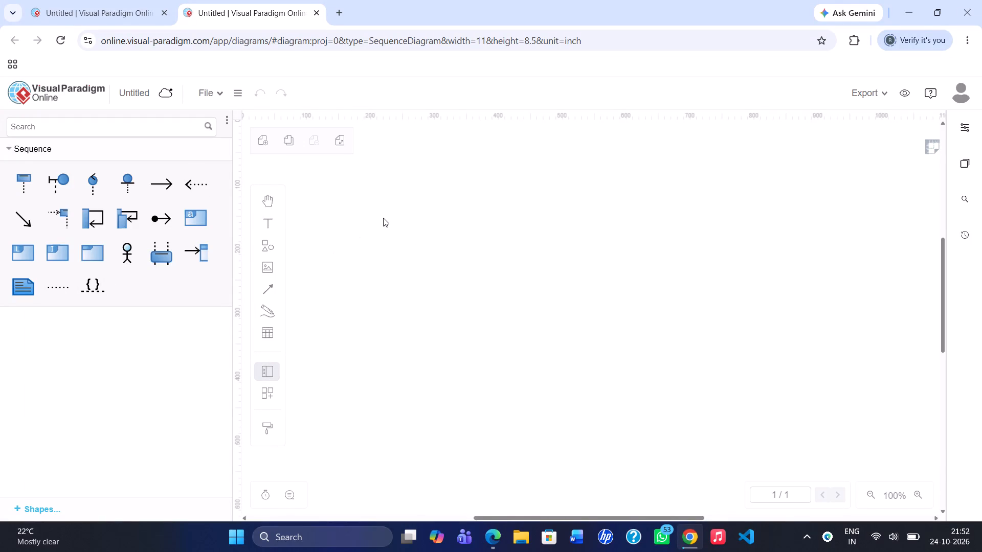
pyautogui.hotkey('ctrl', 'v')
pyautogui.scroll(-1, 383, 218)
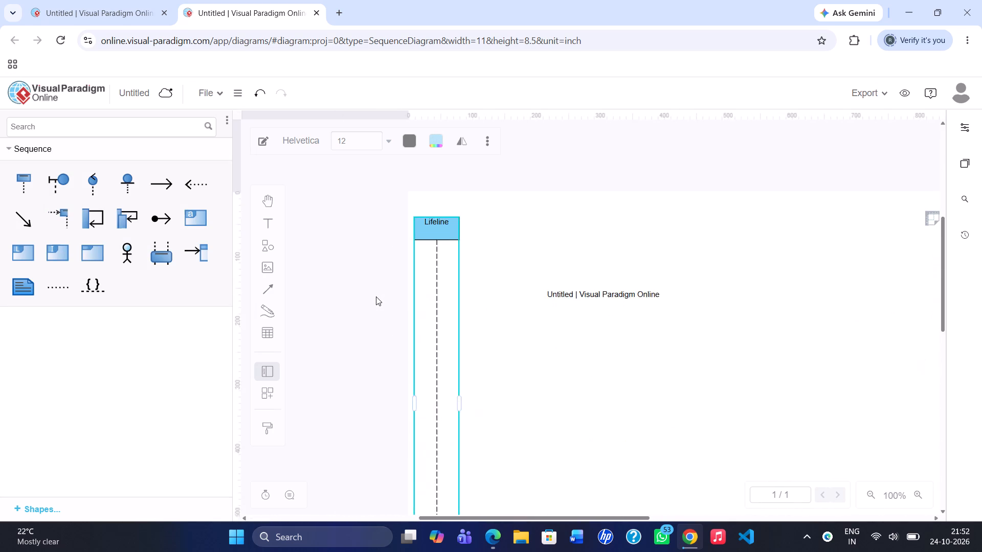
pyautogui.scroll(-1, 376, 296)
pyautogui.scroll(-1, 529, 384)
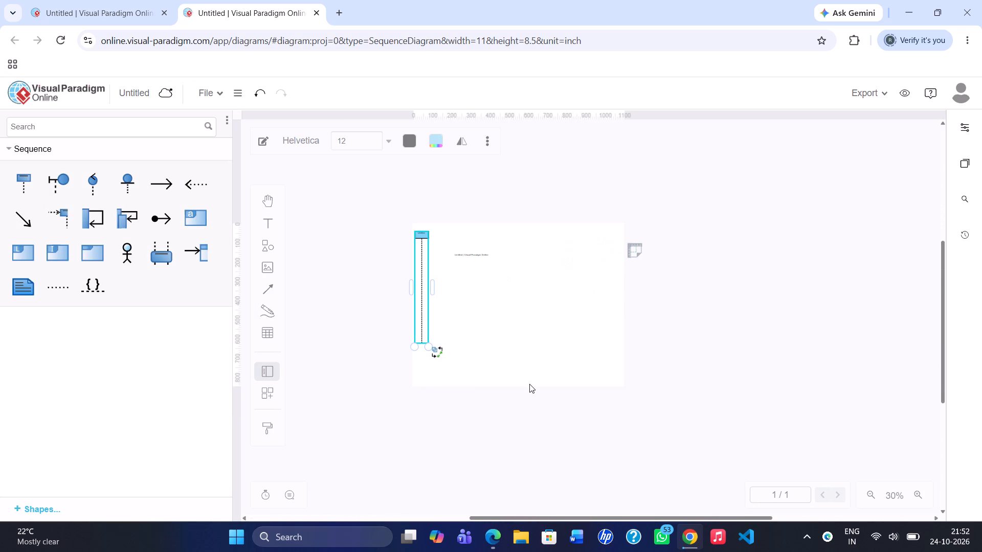
# Switch to Edge and copy the whole sequence diagram, including all five lifelines, message arrows and labels.
pyautogui.hotkey('alt', 'Tab')
pyautogui.hotkey('alt', 'Tab')
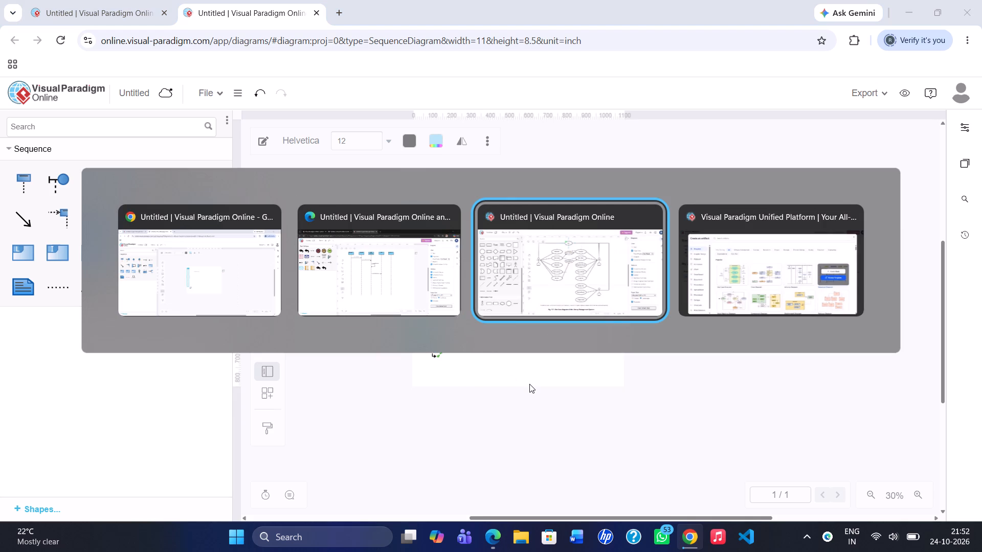
pyautogui.hotkey('alt', 'Tab')
pyautogui.hotkey('alt', 'Tab')
pyautogui.hotkey('alt', 'Tab')
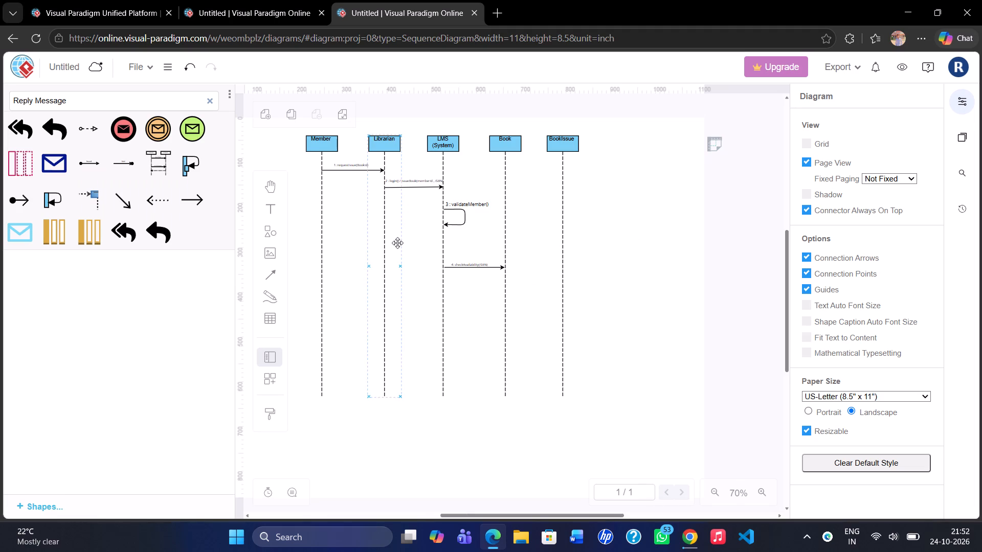
pyautogui.hscroll(1, 397, 243)
pyautogui.scroll(1, 397, 243)
pyautogui.click(330, 172)
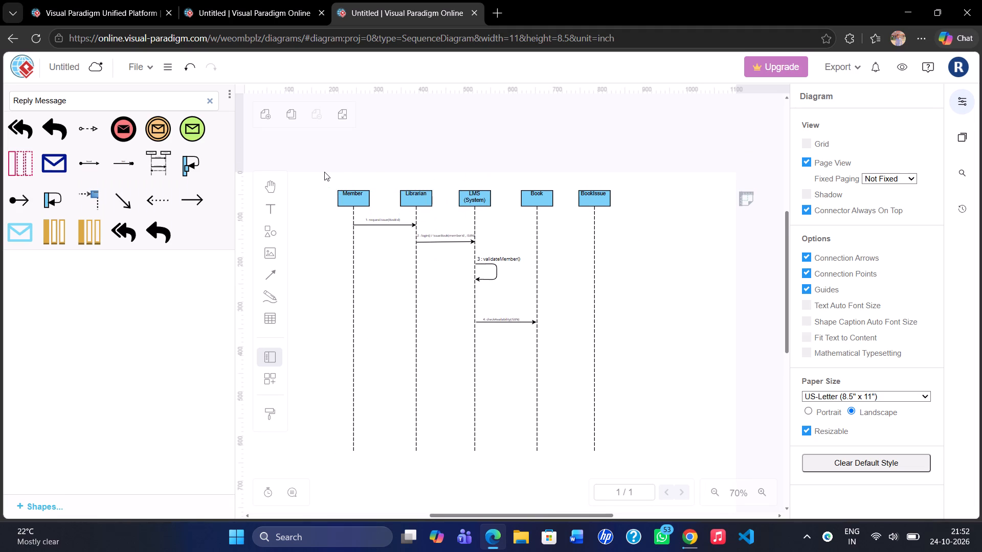
pyautogui.moveTo(316, 175); pyautogui.dragTo(688, 477)
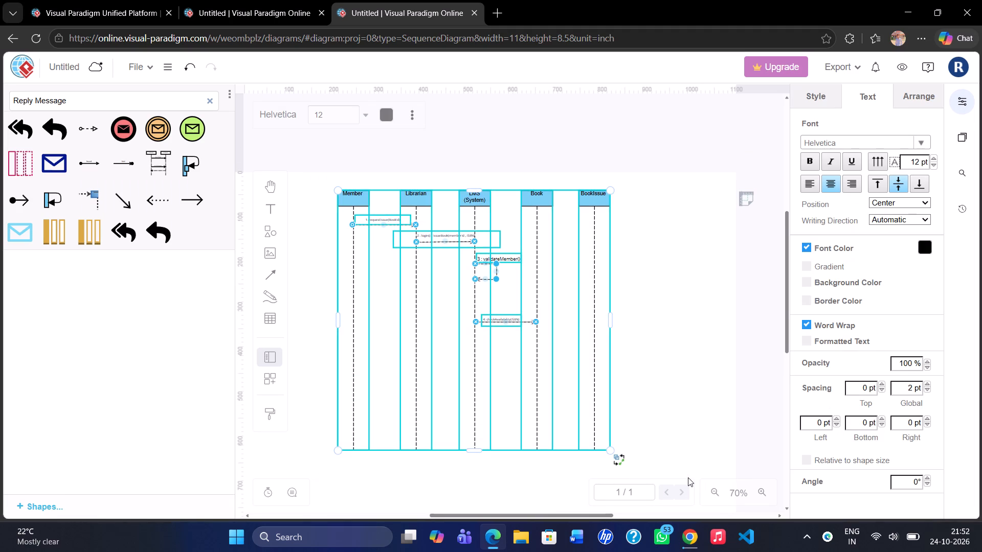
pyautogui.hotkey('ctrl', 'c')
# Switch to Chrome and replace everything on the canvas with the copied sequence diagram.
pyautogui.hotkey('alt', 'Tab')
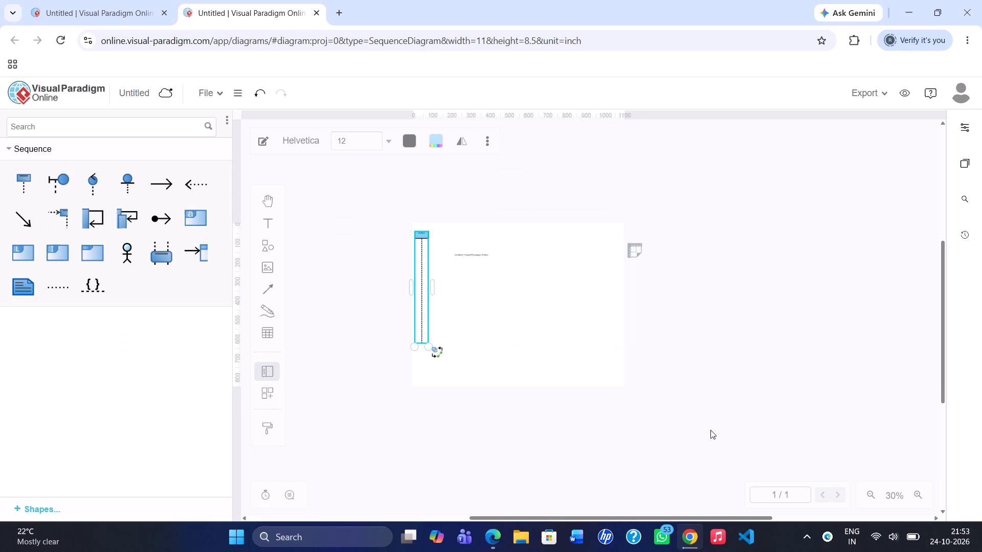
pyautogui.click(574, 365)
pyautogui.hotkey('ctrl', 'a')
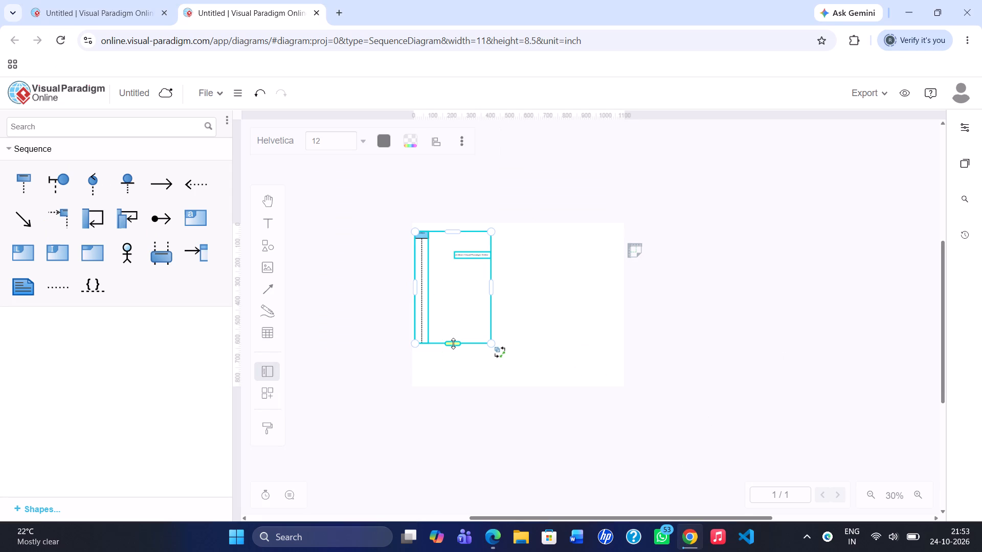
pyautogui.press('BackSpace')
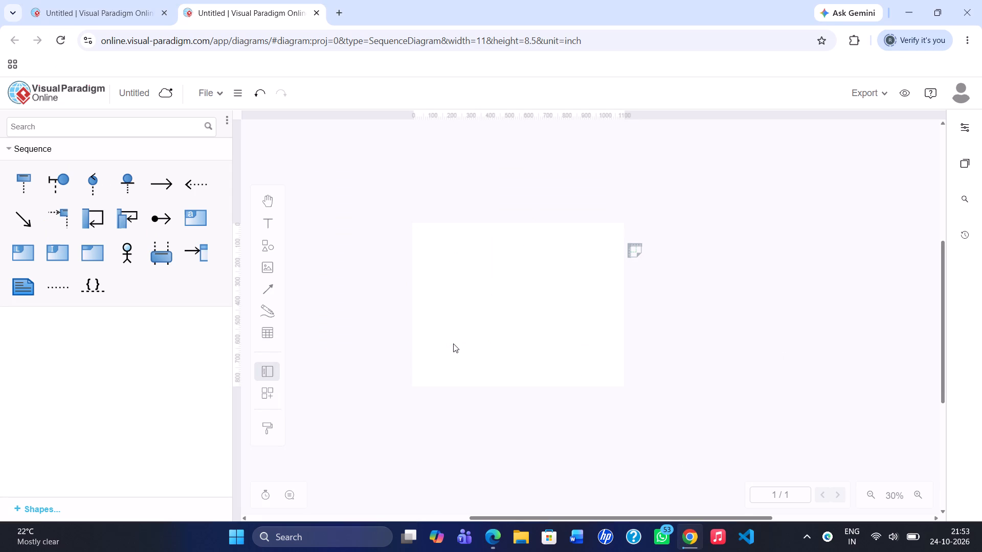
pyautogui.hotkey('ctrl', 'v')
pyautogui.click(606, 337)
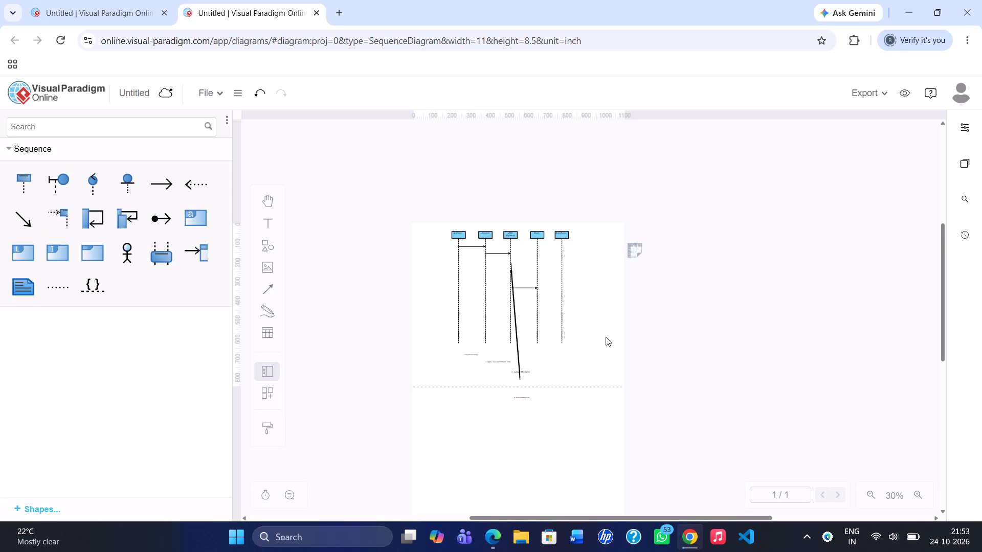
# Delete the long, distorted self-message arrow running down from the LMS (System) lifeline.
pyautogui.click(518, 342)
pyautogui.rightClick(518, 342)
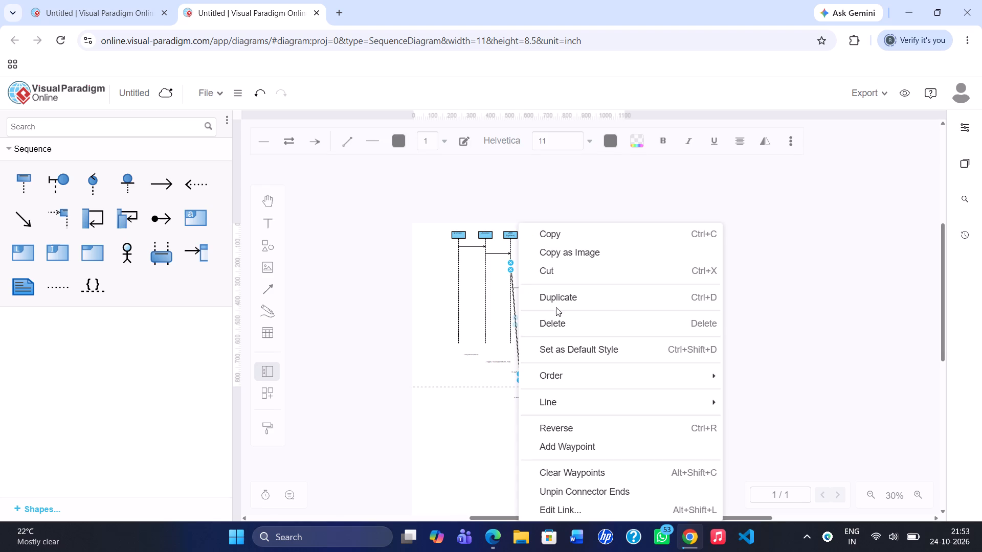
pyautogui.click(553, 323)
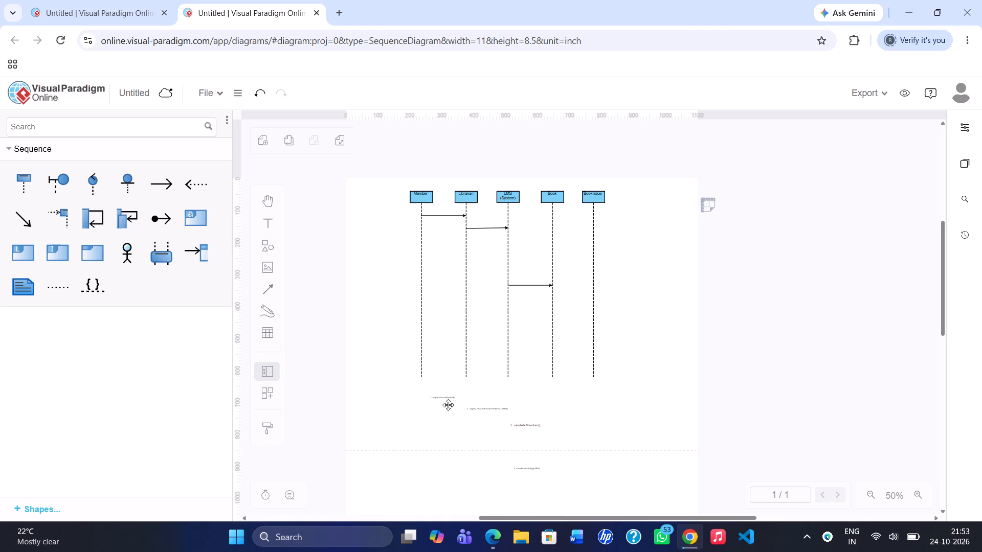
# Move the labels of messages 1 and 2 up onto their arrows between Member, Librarian and LMS (System).
pyautogui.moveTo(445, 397); pyautogui.dragTo(445, 220)
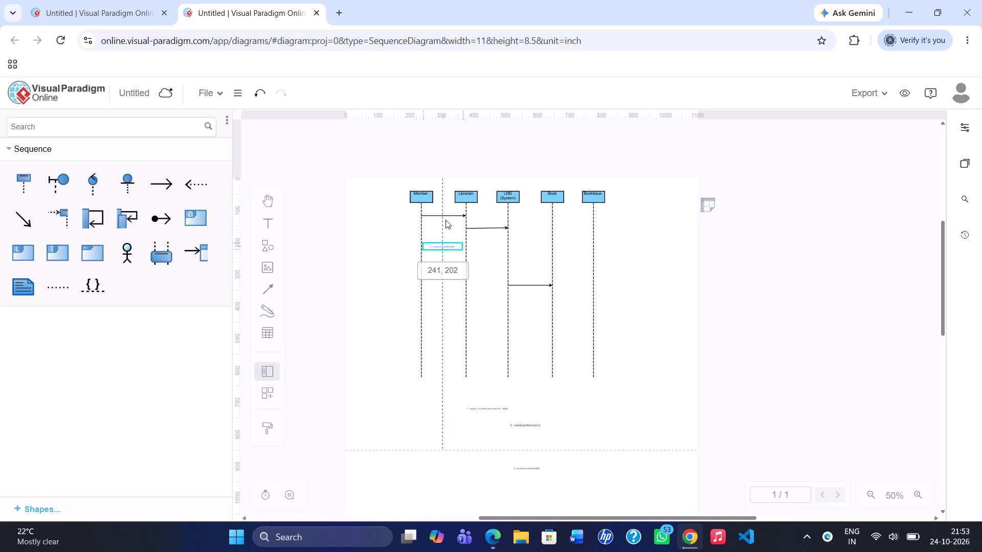
pyautogui.moveTo(445, 220); pyautogui.dragTo(449, 211)
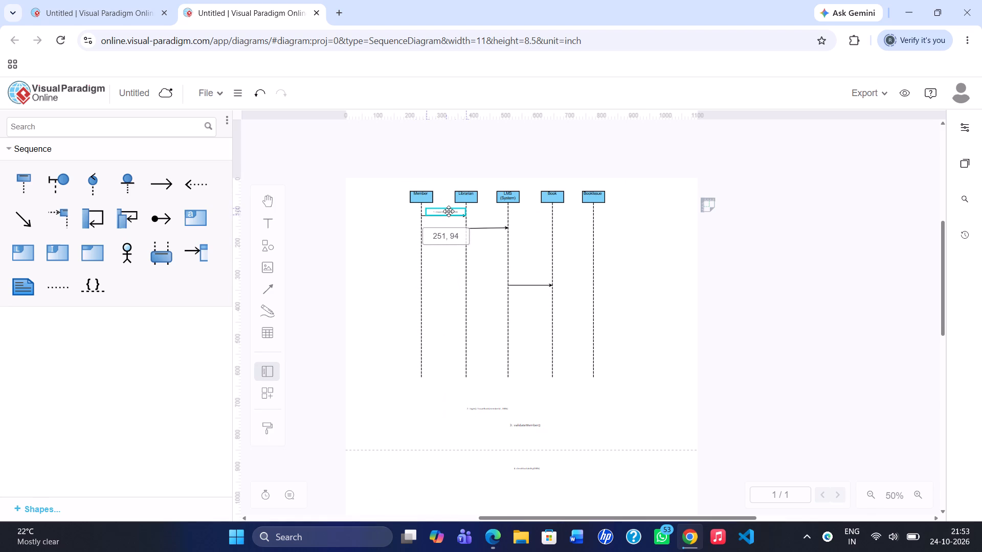
pyautogui.moveTo(449, 211); pyautogui.dragTo(448, 212)
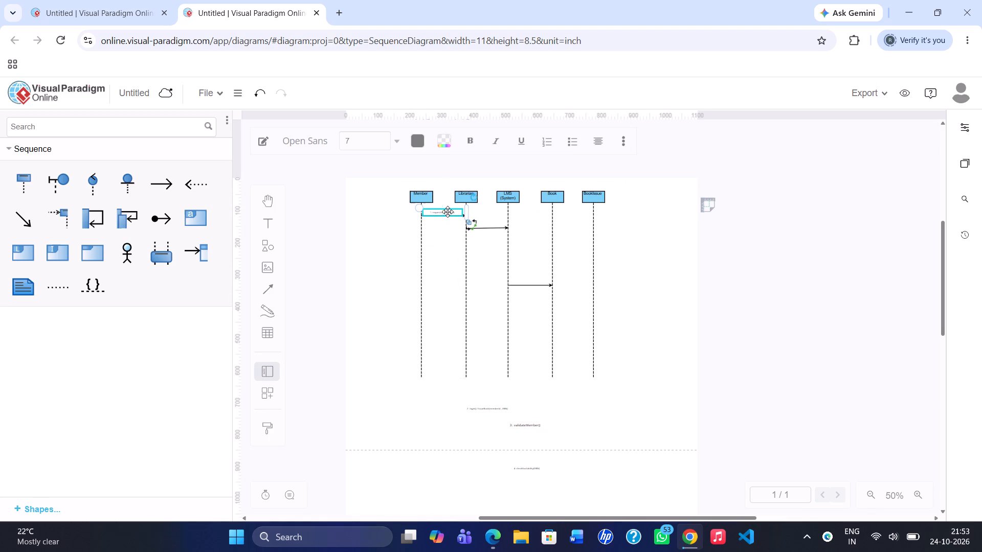
pyautogui.moveTo(493, 406); pyautogui.dragTo(489, 218)
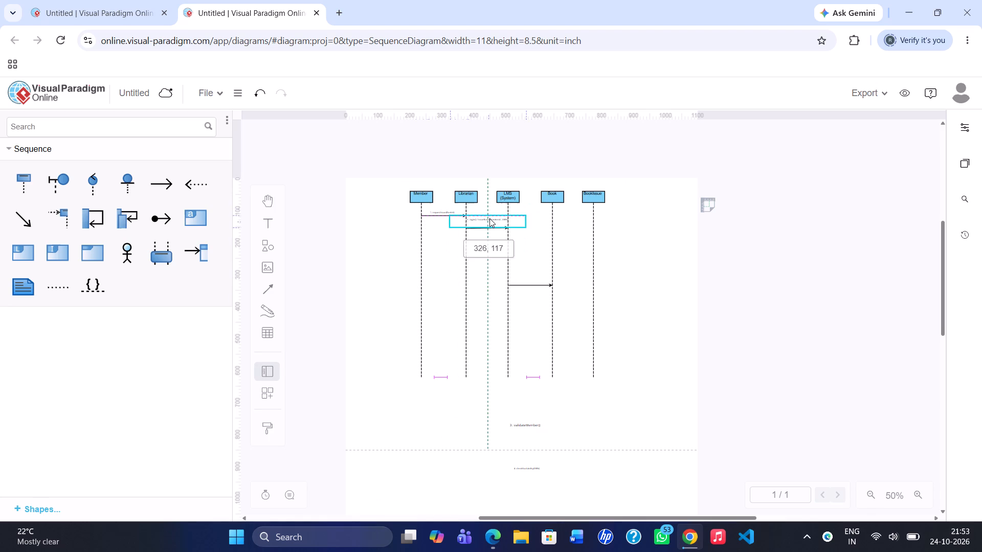
pyautogui.moveTo(489, 218); pyautogui.dragTo(488, 222)
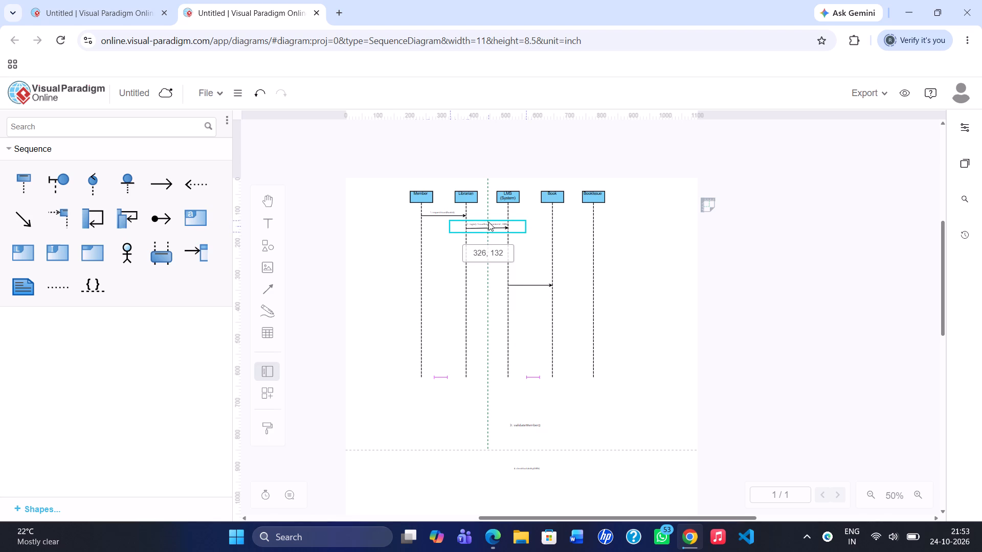
pyautogui.moveTo(488, 222); pyautogui.dragTo(489, 223)
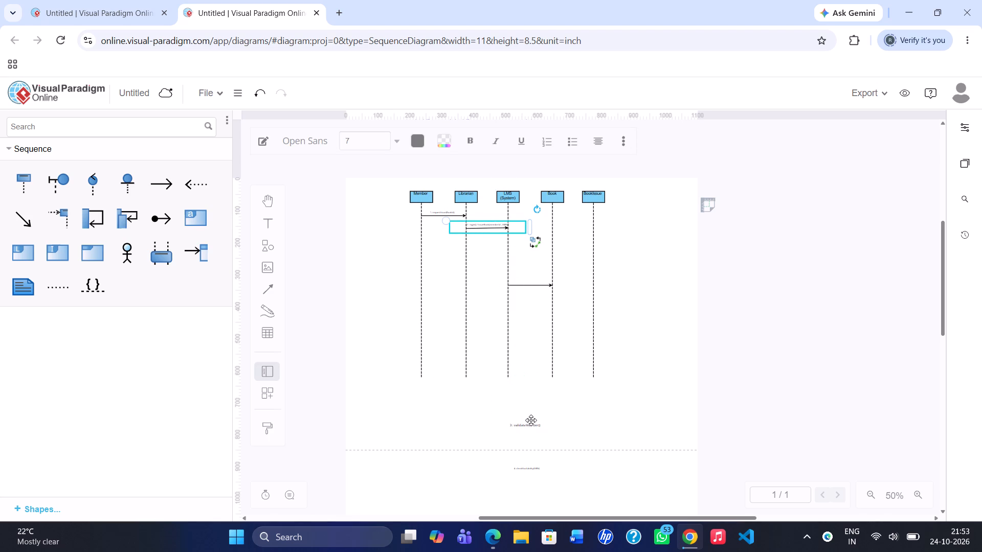
# Move the "3 : validateMember()" label between the LMS (System) and Book lifelines, above the arrow joining them.
pyautogui.moveTo(528, 427); pyautogui.dragTo(531, 275)
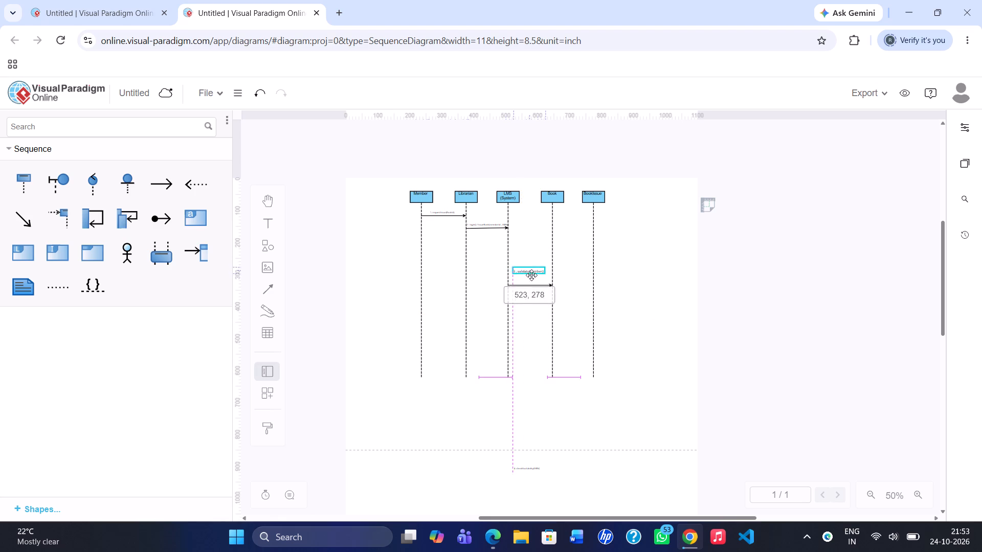
pyautogui.moveTo(531, 275); pyautogui.dragTo(530, 280)
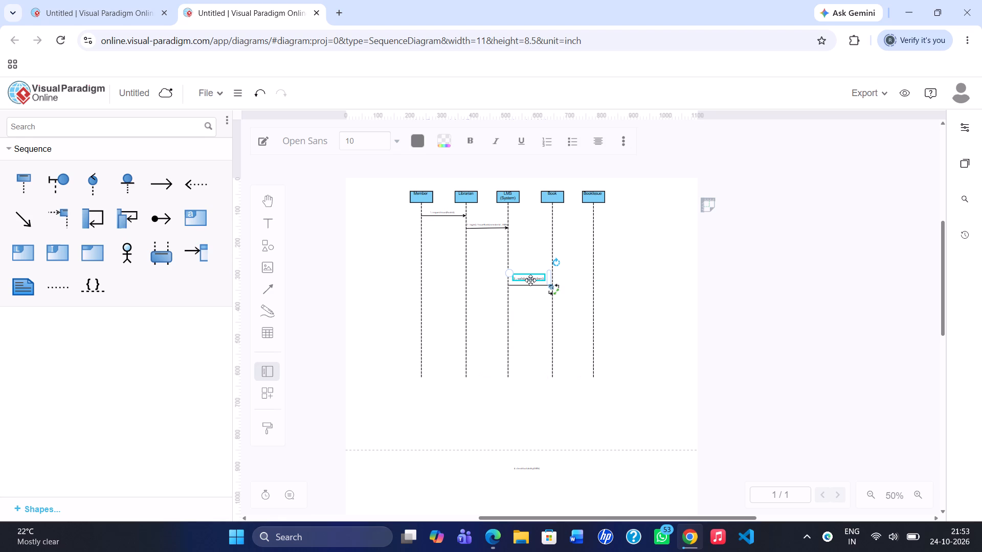
pyautogui.moveTo(530, 280); pyautogui.dragTo(530, 256)
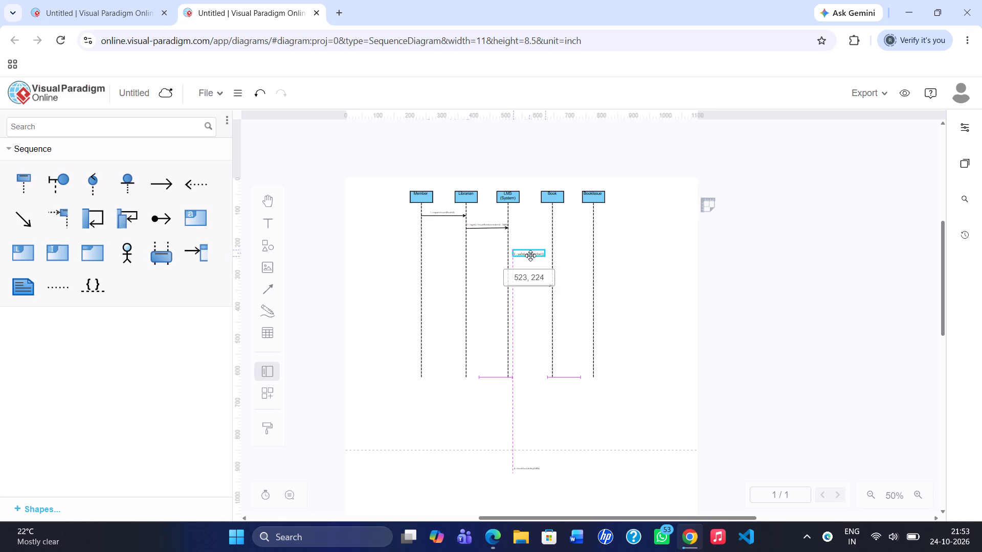
pyautogui.moveTo(530, 256); pyautogui.dragTo(531, 249)
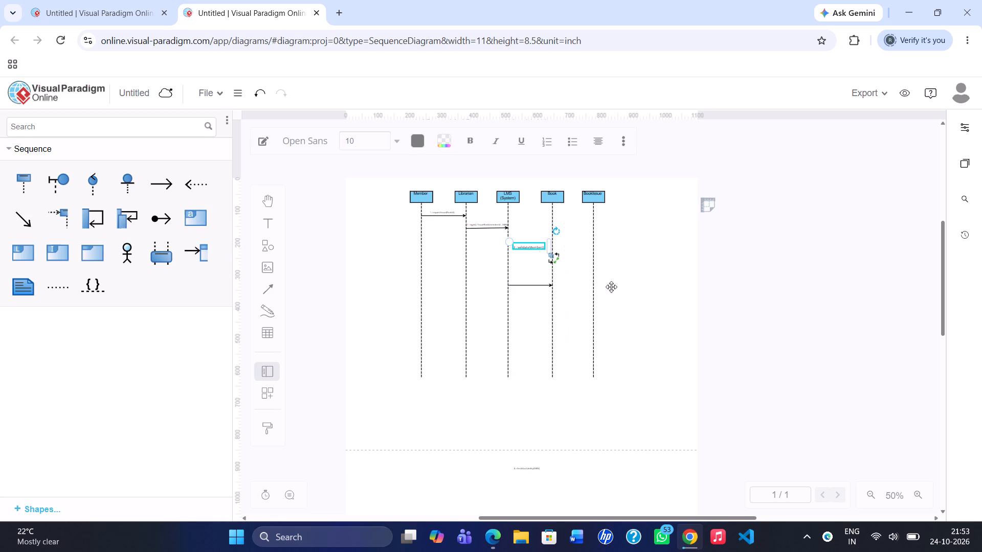
pyautogui.click(557, 256)
pyautogui.moveTo(557, 256); pyautogui.dragTo(524, 265)
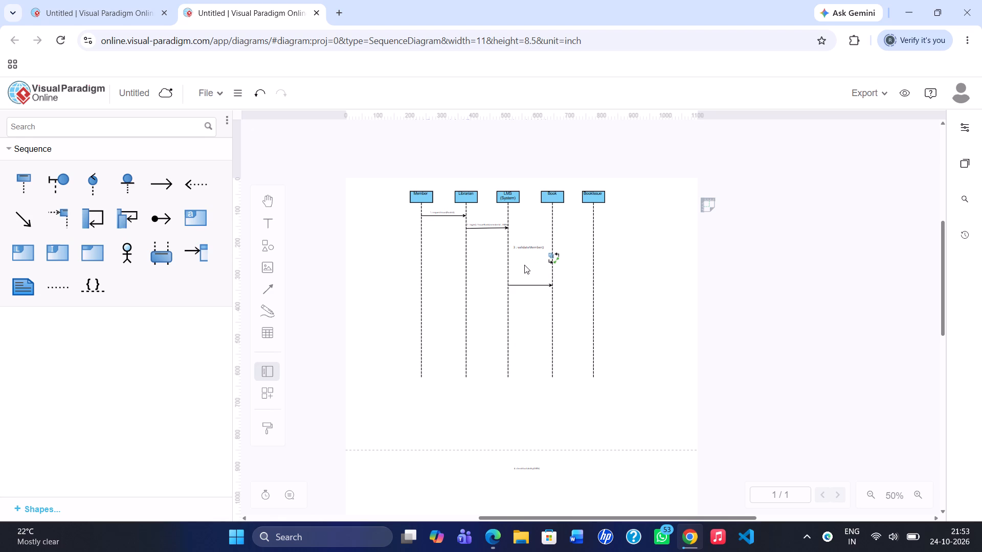
pyautogui.moveTo(524, 265); pyautogui.dragTo(525, 265)
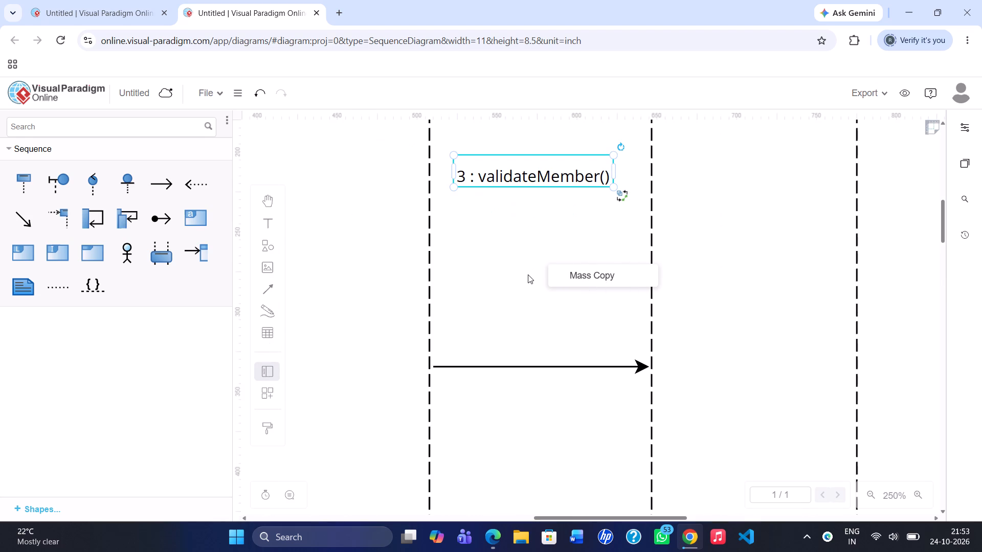
pyautogui.click(531, 242)
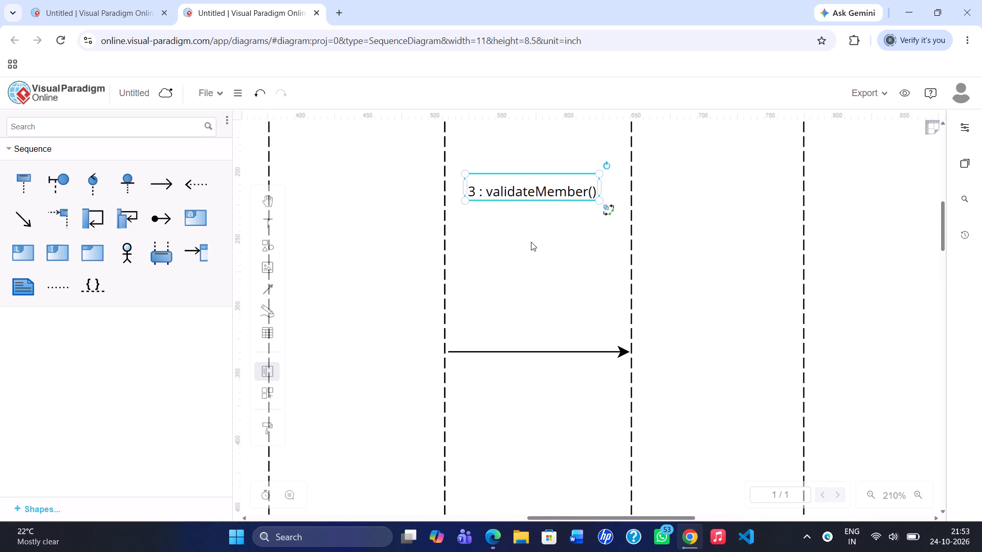
# Move the "4: checkAvailability(ISBN)" label up from below the page break onto the arrow from LMS (System) to Book.
pyautogui.scroll(-1, 525, 243)
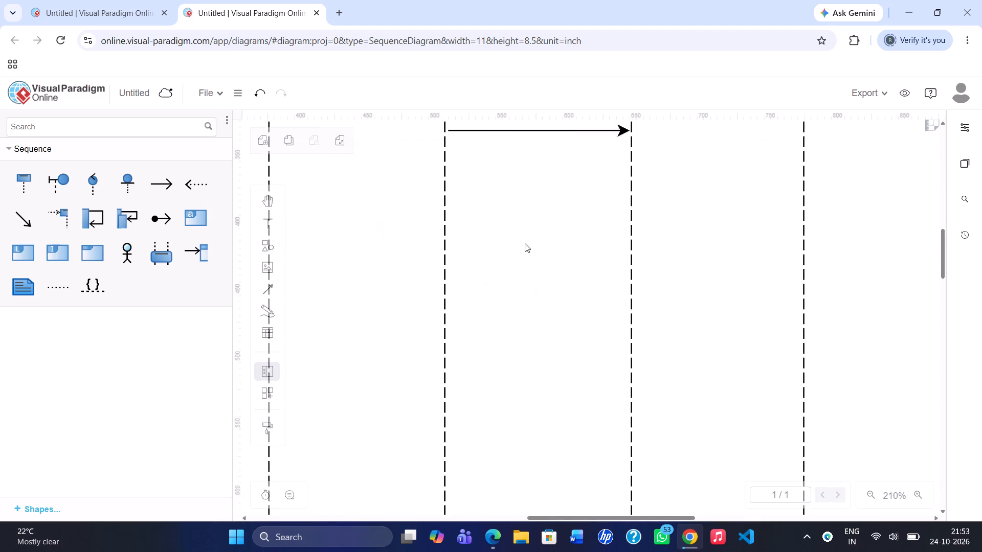
pyautogui.scroll(-4, 525, 243)
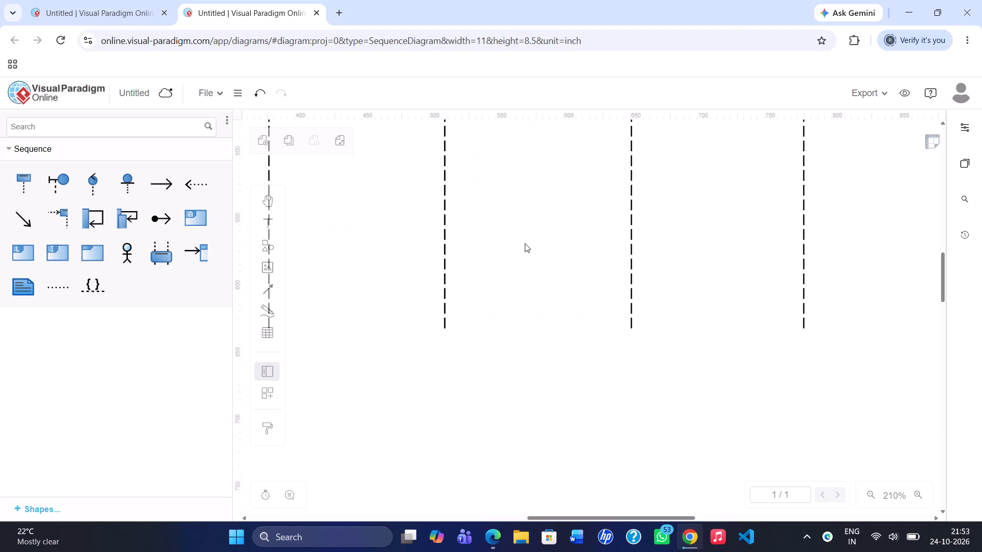
pyautogui.scroll(-4, 525, 243)
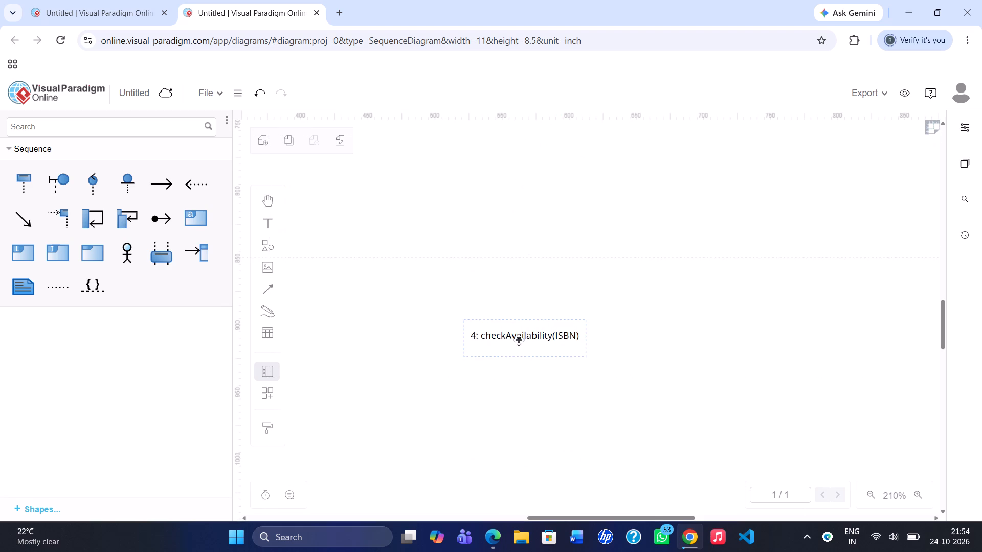
pyautogui.moveTo(519, 340); pyautogui.dragTo(490, 152)
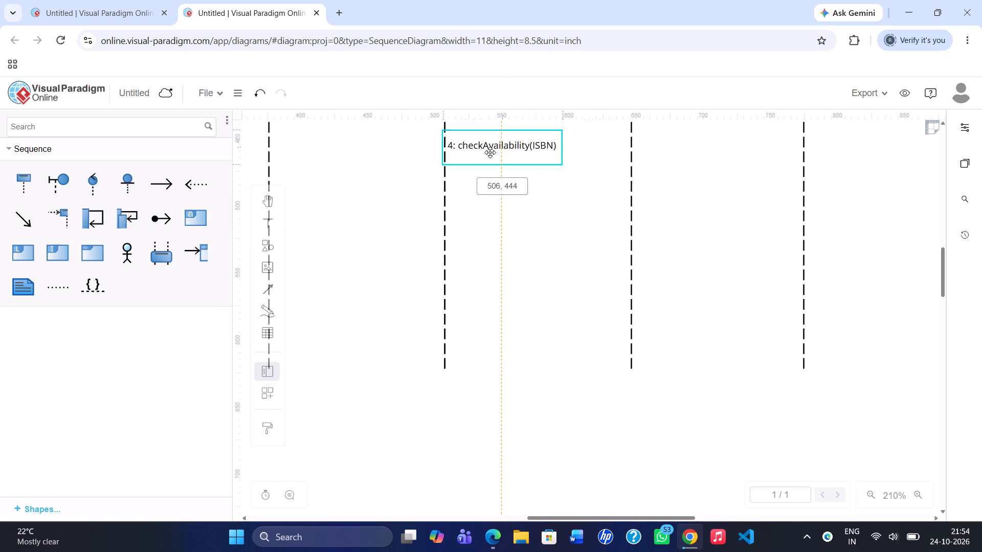
pyautogui.moveTo(490, 152); pyautogui.dragTo(533, 251)
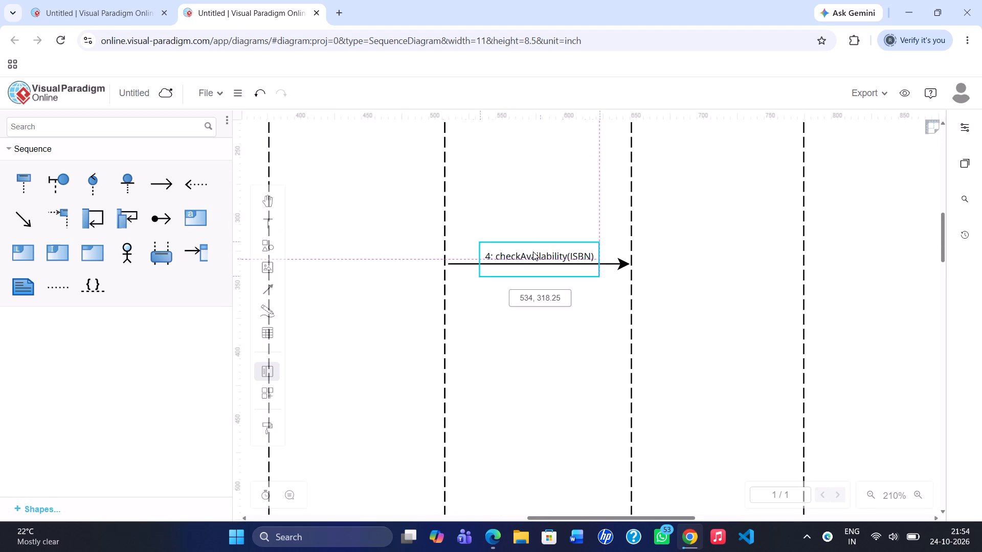
pyautogui.moveTo(533, 251); pyautogui.dragTo(532, 251)
pyautogui.click(521, 211)
pyautogui.scroll(1, 521, 211)
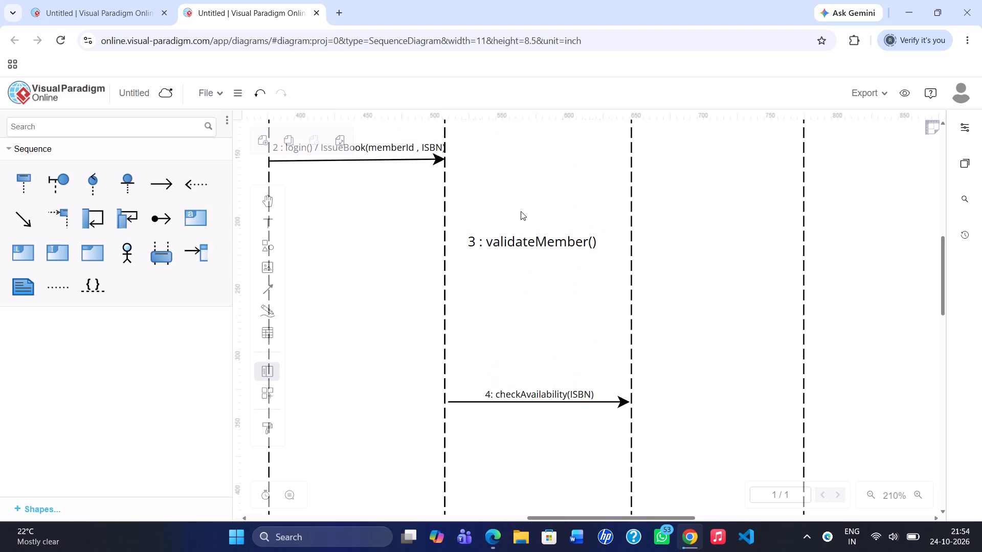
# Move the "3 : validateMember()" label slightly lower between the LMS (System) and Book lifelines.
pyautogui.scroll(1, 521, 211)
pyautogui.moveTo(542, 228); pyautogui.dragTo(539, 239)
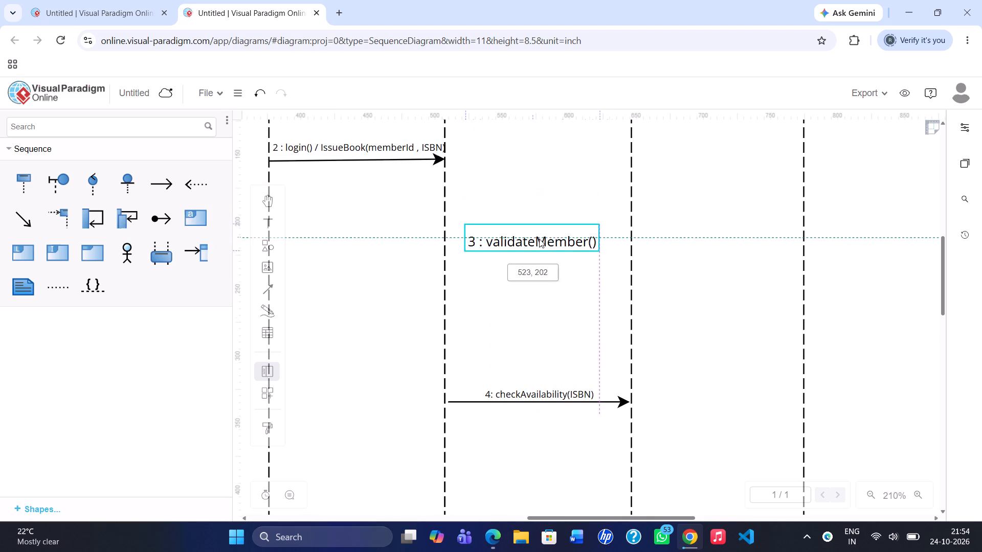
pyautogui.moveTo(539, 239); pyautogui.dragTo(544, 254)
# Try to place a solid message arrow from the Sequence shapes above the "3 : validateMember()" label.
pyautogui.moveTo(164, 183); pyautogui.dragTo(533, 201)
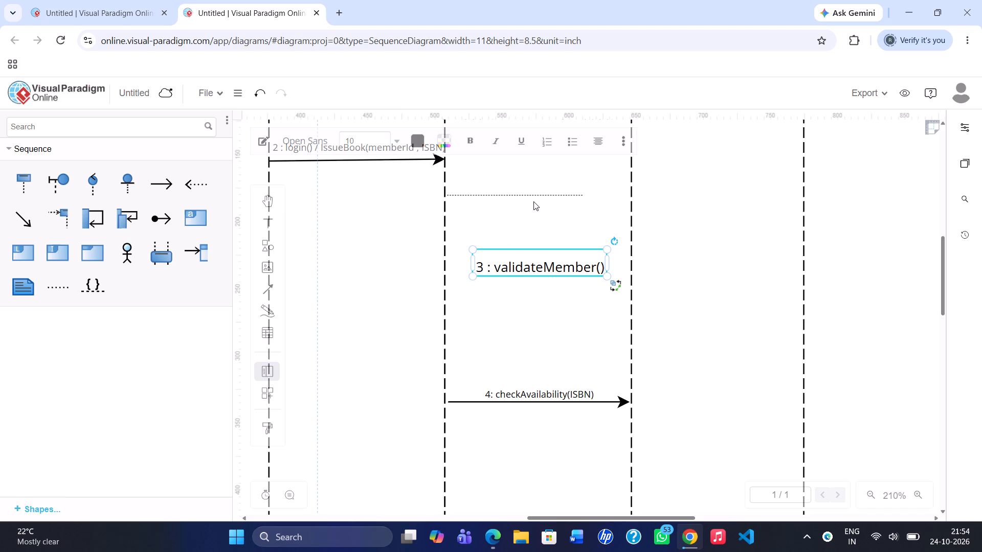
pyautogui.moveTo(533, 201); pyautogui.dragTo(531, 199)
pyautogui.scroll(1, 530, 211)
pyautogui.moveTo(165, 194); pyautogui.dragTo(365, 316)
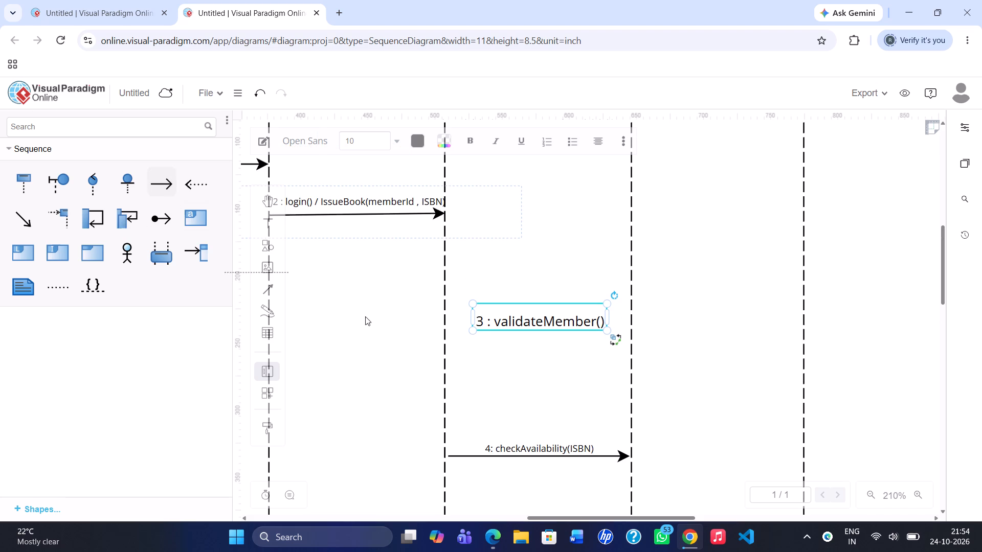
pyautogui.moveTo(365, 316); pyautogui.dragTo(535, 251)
# Add the General shape set to the shape palette.
pyautogui.click(24, 506)
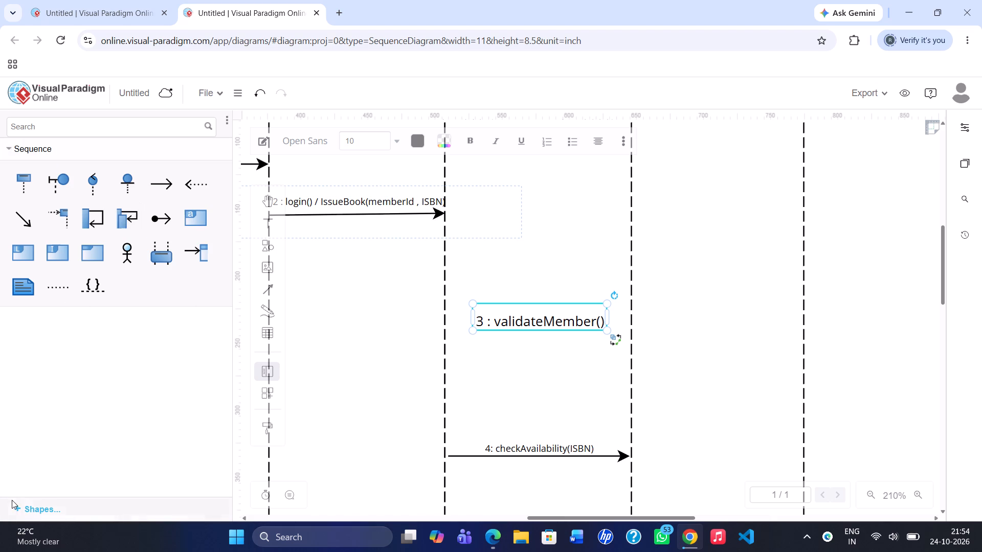
pyautogui.click(21, 509)
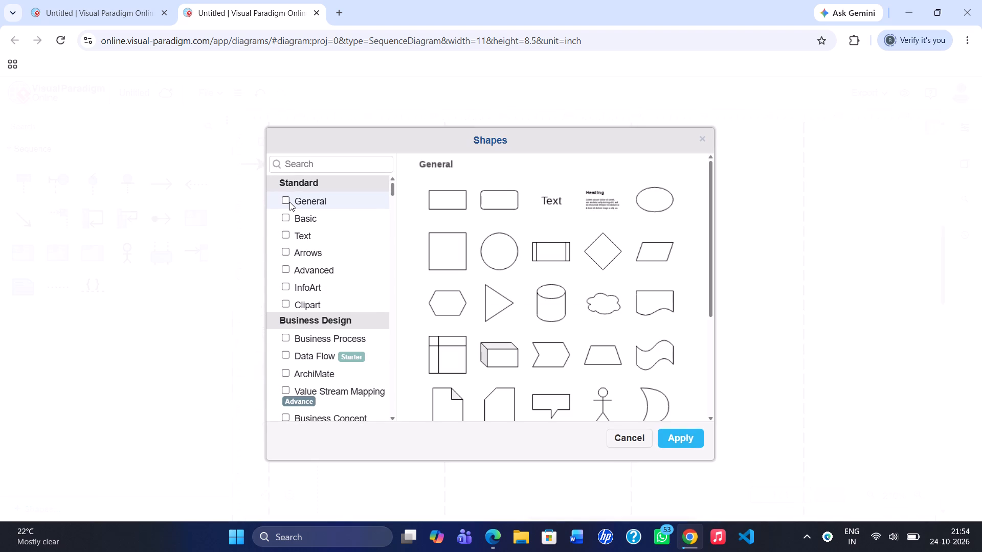
pyautogui.click(289, 202)
pyautogui.click(702, 436)
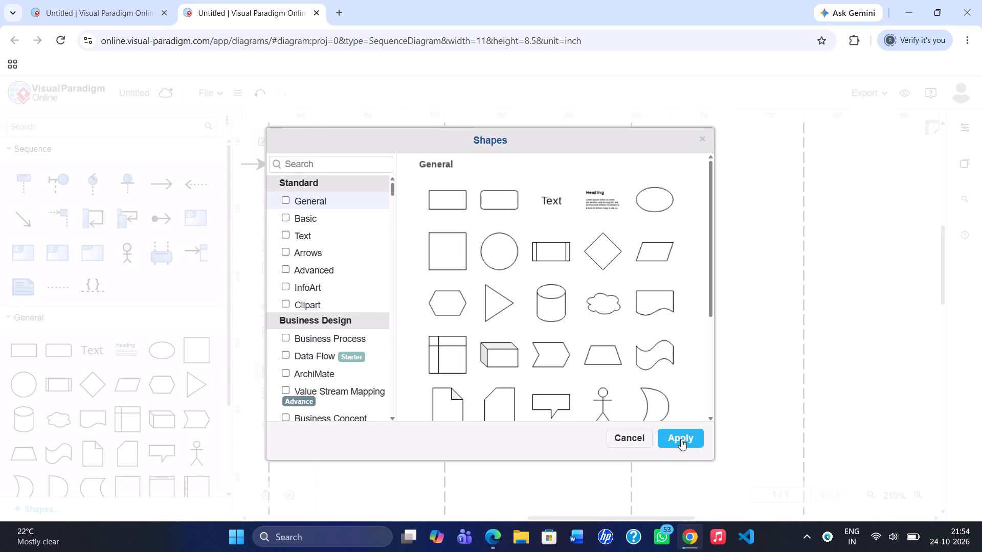
pyautogui.click(822, 244)
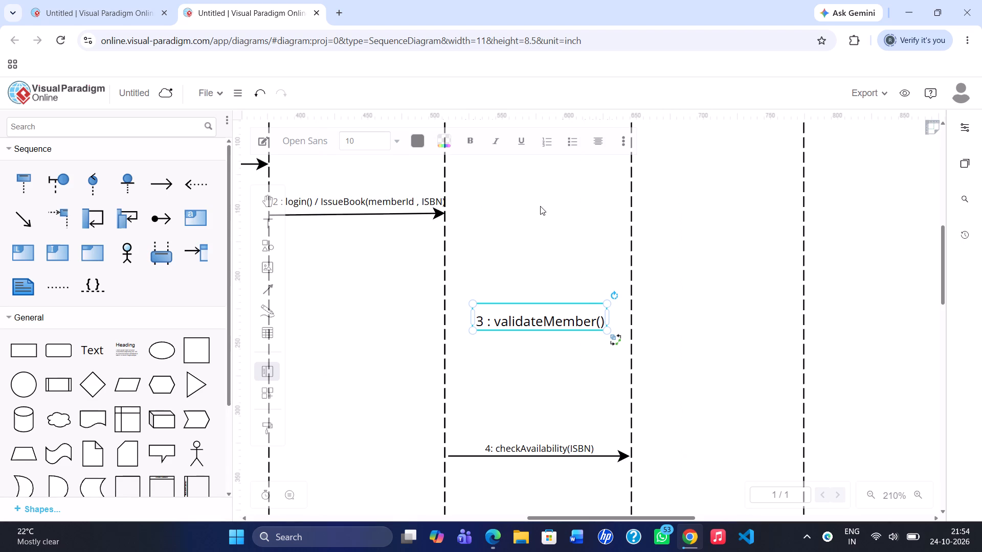
# Place a General arrow below message 2, start it on the LMS (System) lifeline and bend its first part into a horizontal run.
pyautogui.scroll(-1, 106, 379)
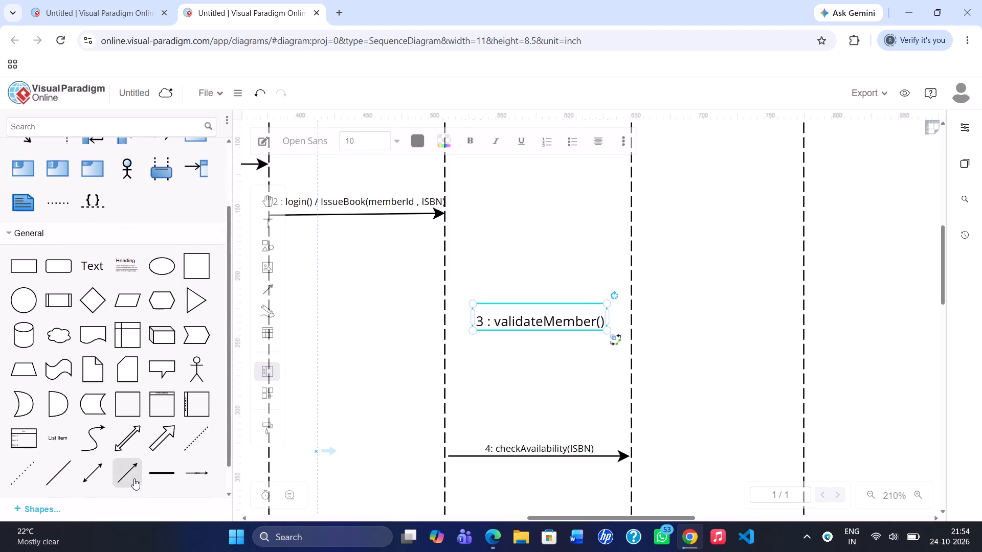
pyautogui.scroll(-1, 134, 478)
pyautogui.moveTo(130, 438); pyautogui.dragTo(481, 252)
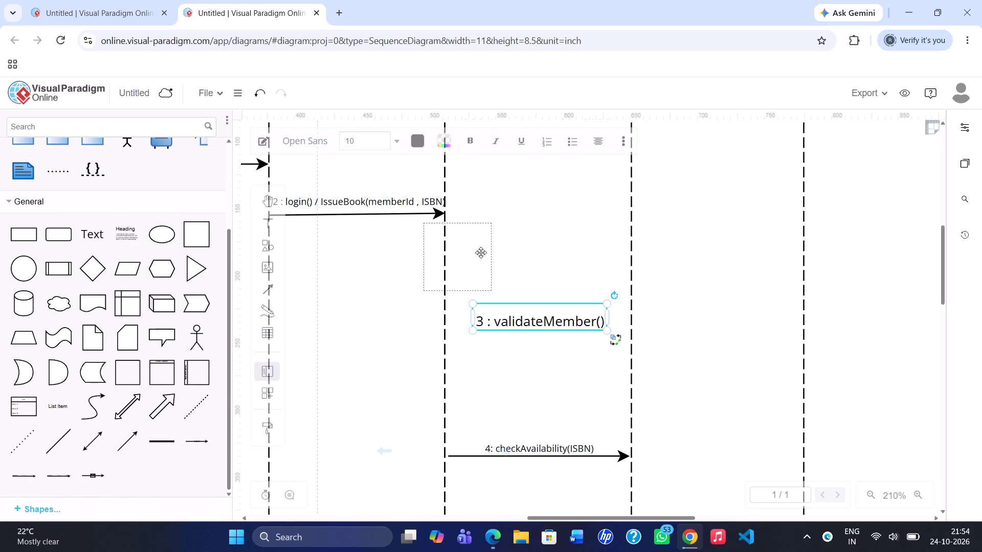
pyautogui.moveTo(481, 252); pyautogui.dragTo(512, 247)
pyautogui.moveTo(512, 247); pyautogui.dragTo(505, 256)
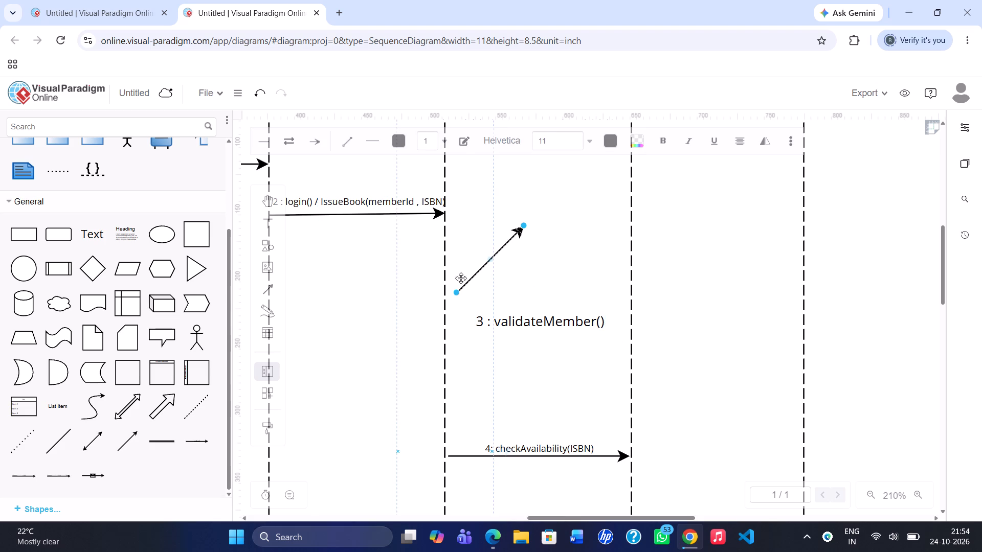
pyautogui.moveTo(456, 292); pyautogui.dragTo(449, 264)
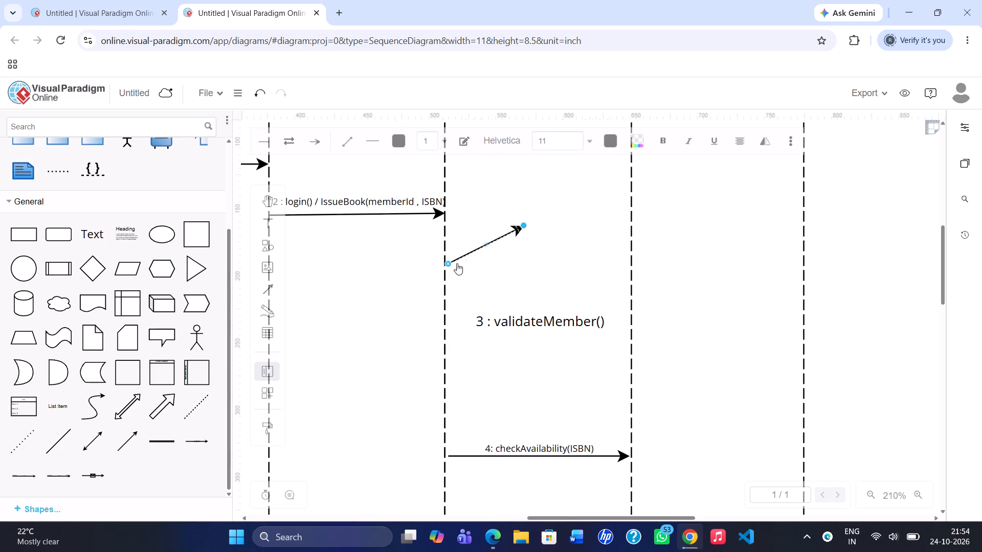
pyautogui.moveTo(486, 247); pyautogui.dragTo(495, 258)
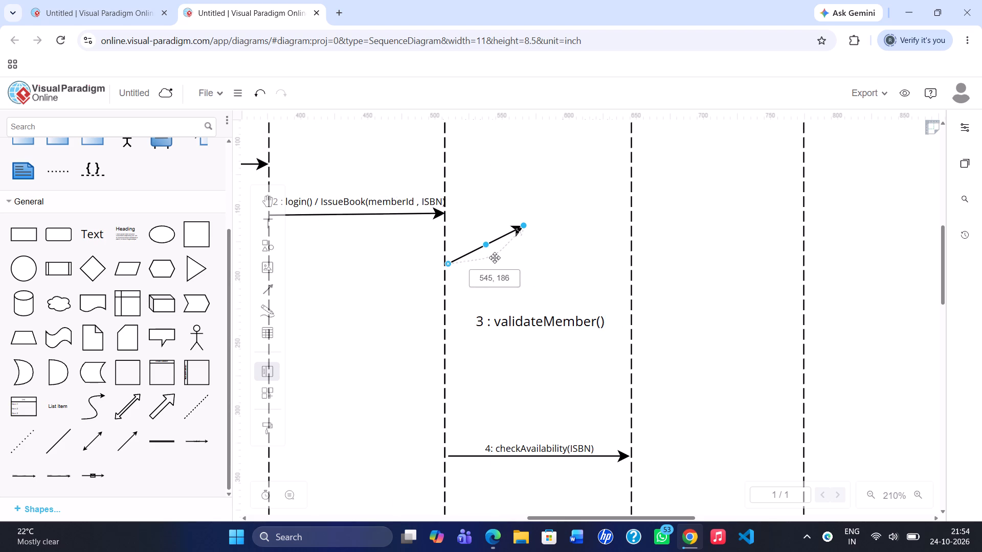
pyautogui.moveTo(495, 258); pyautogui.dragTo(501, 261)
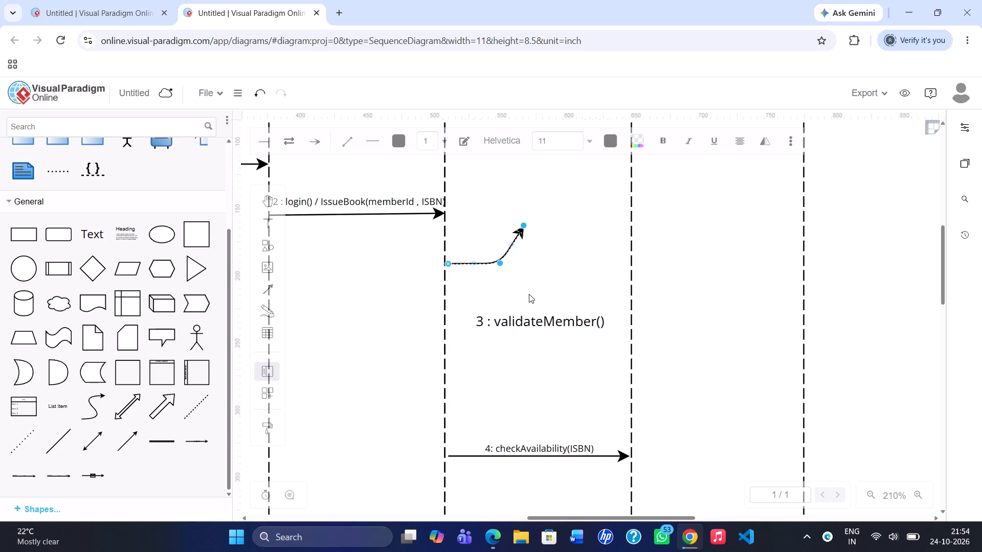
# Move the "3 : validateMember()" label clear and route the new arrow down and back to the LMS (System) lifeline as a self-message loop.
pyautogui.moveTo(543, 313); pyautogui.dragTo(687, 319)
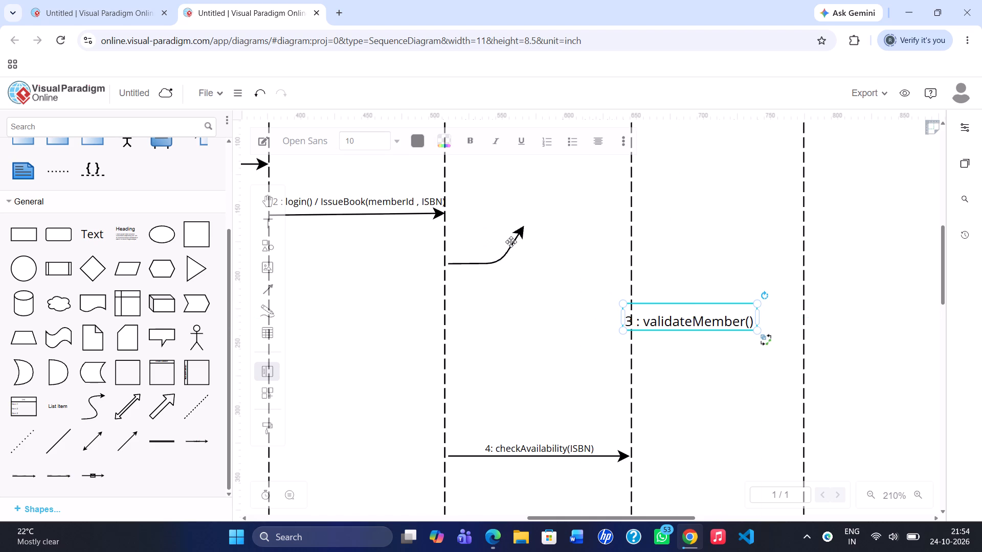
pyautogui.moveTo(511, 242); pyautogui.dragTo(505, 226)
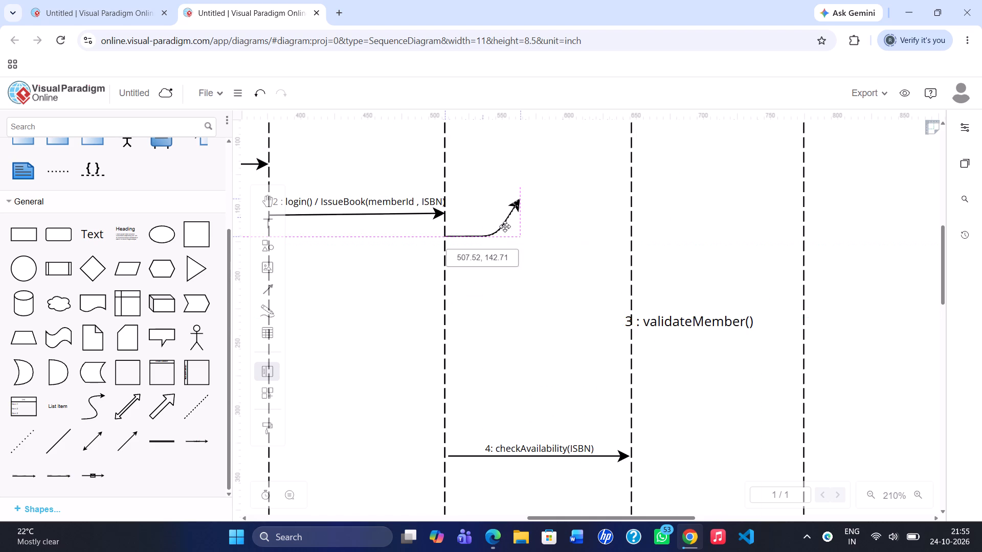
pyautogui.moveTo(505, 226); pyautogui.dragTo(505, 233)
pyautogui.moveTo(520, 225); pyautogui.dragTo(525, 316)
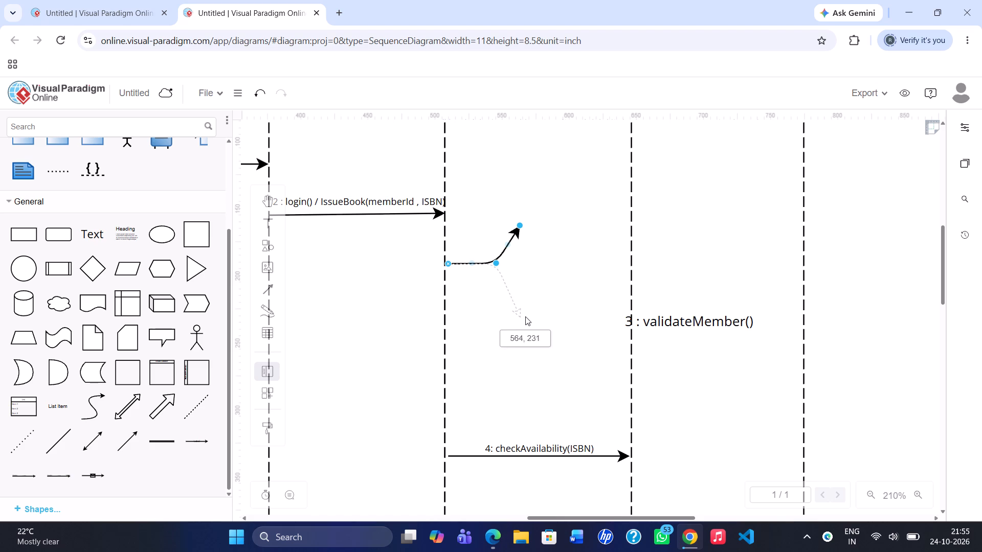
pyautogui.moveTo(525, 316); pyautogui.dragTo(525, 313)
pyautogui.moveTo(508, 289); pyautogui.dragTo(498, 301)
pyautogui.moveTo(520, 312); pyautogui.dragTo(487, 306)
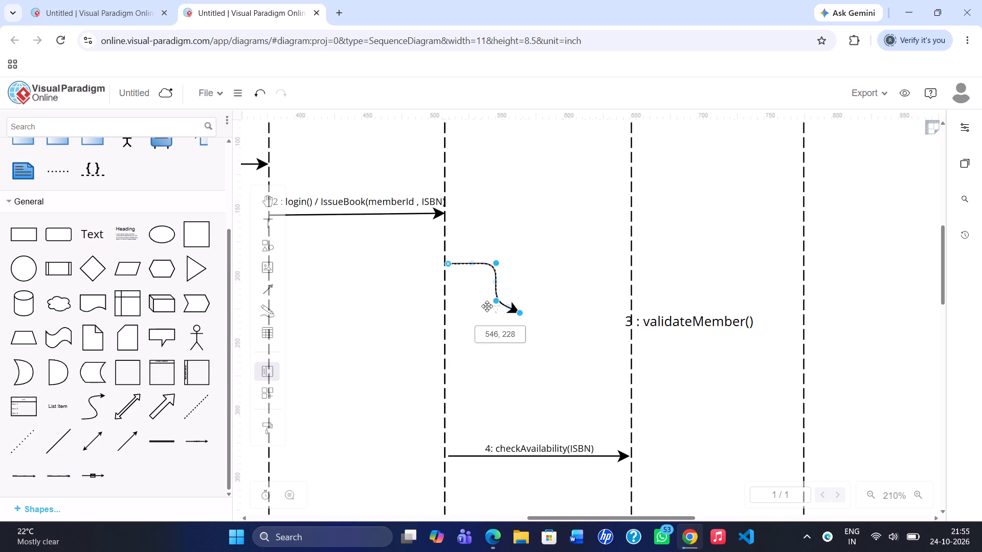
pyautogui.moveTo(487, 306); pyautogui.dragTo(451, 301)
pyautogui.moveTo(451, 301); pyautogui.dragTo(449, 302)
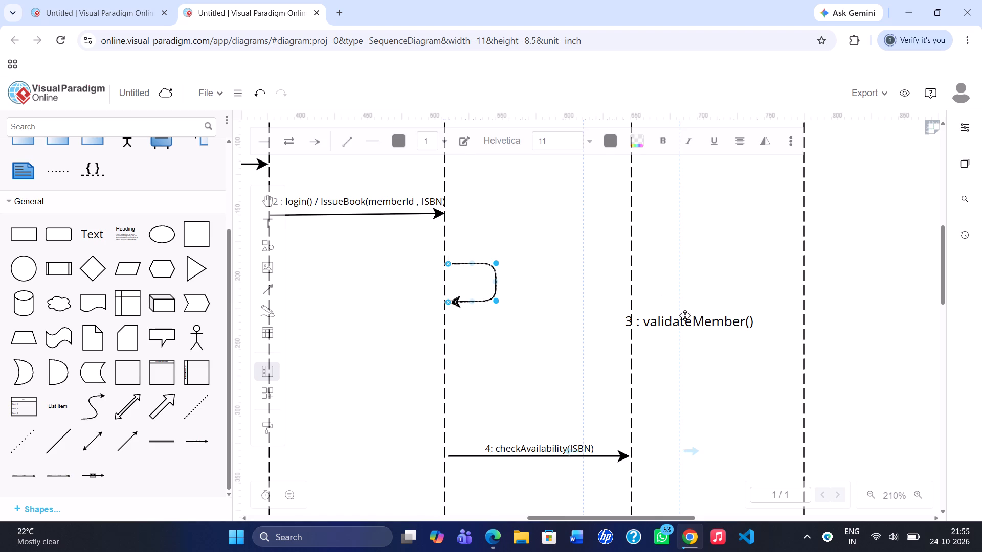
# Move the "3 : validateMember()" label onto the top of the new self-message loop on the LMS (System) lifeline.
pyautogui.moveTo(692, 307); pyautogui.dragTo(569, 270)
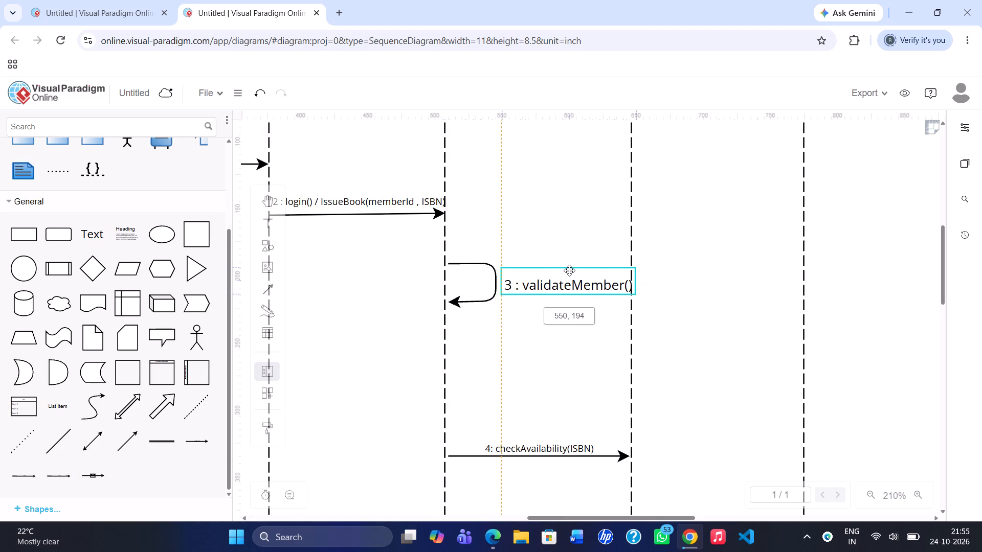
pyautogui.moveTo(569, 270); pyautogui.dragTo(555, 250)
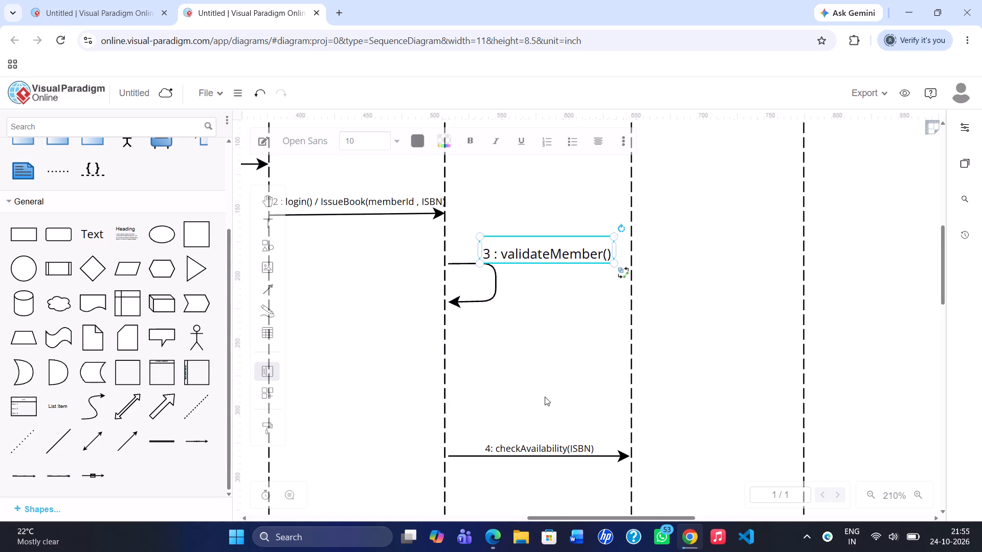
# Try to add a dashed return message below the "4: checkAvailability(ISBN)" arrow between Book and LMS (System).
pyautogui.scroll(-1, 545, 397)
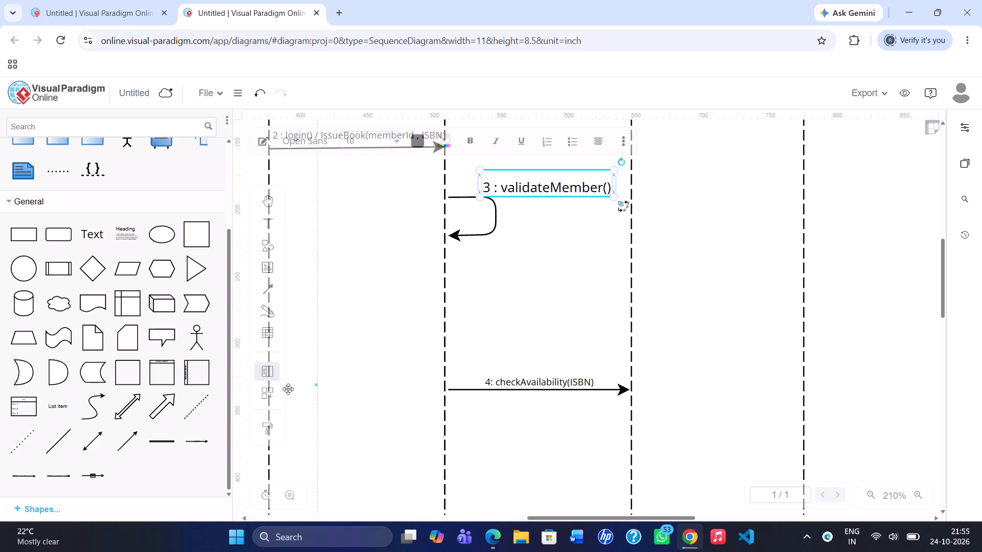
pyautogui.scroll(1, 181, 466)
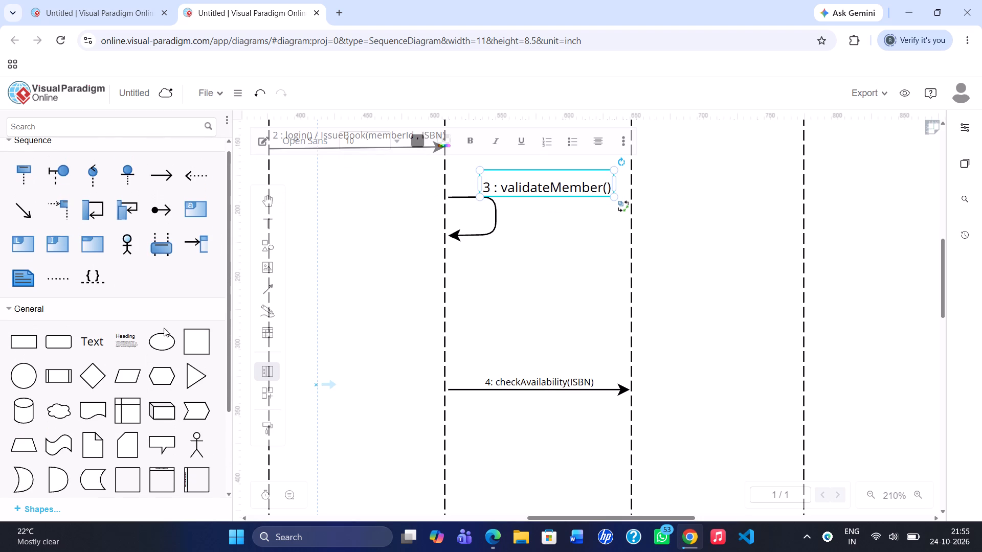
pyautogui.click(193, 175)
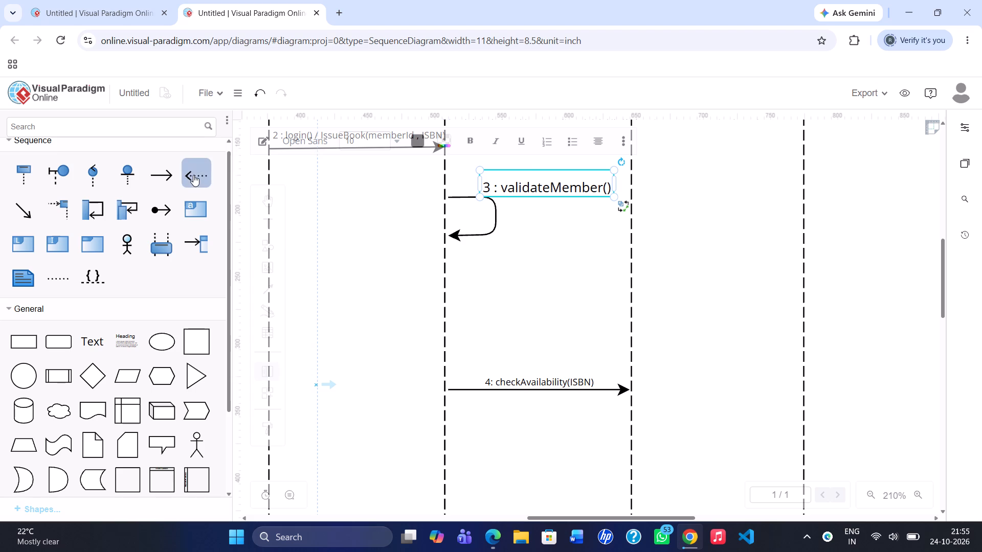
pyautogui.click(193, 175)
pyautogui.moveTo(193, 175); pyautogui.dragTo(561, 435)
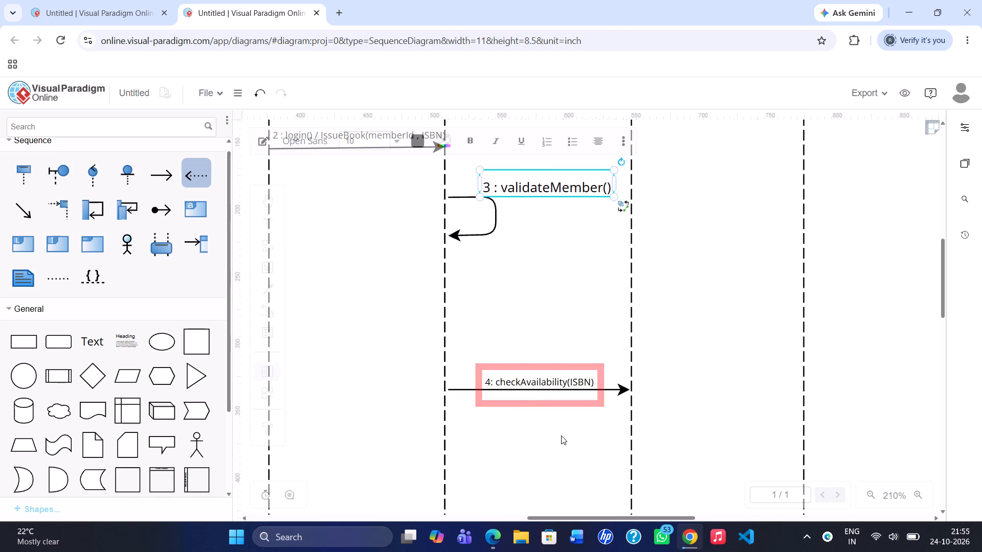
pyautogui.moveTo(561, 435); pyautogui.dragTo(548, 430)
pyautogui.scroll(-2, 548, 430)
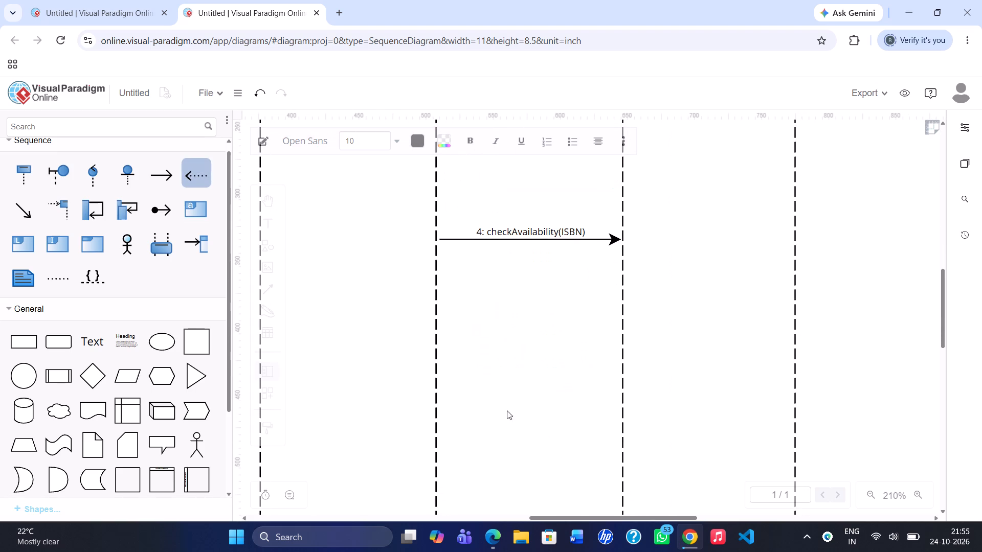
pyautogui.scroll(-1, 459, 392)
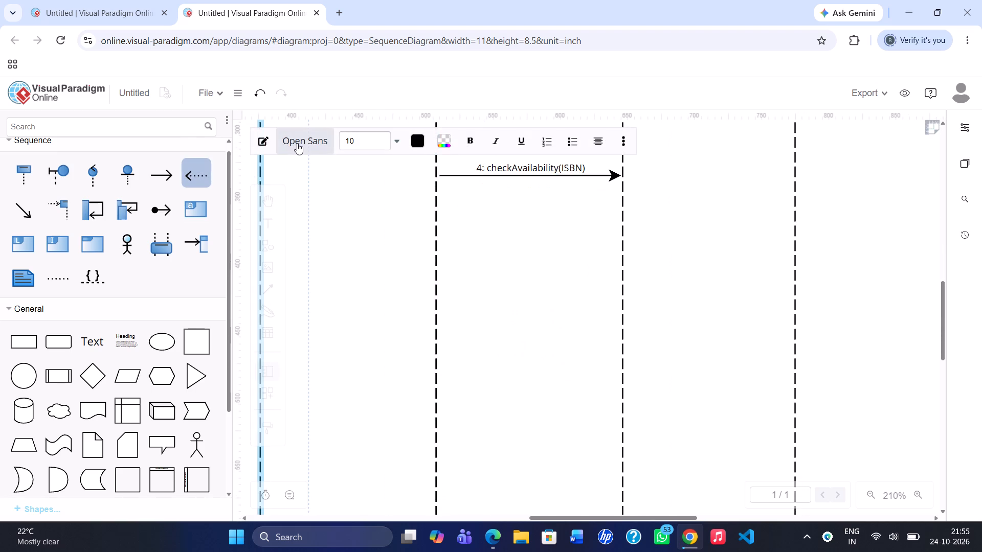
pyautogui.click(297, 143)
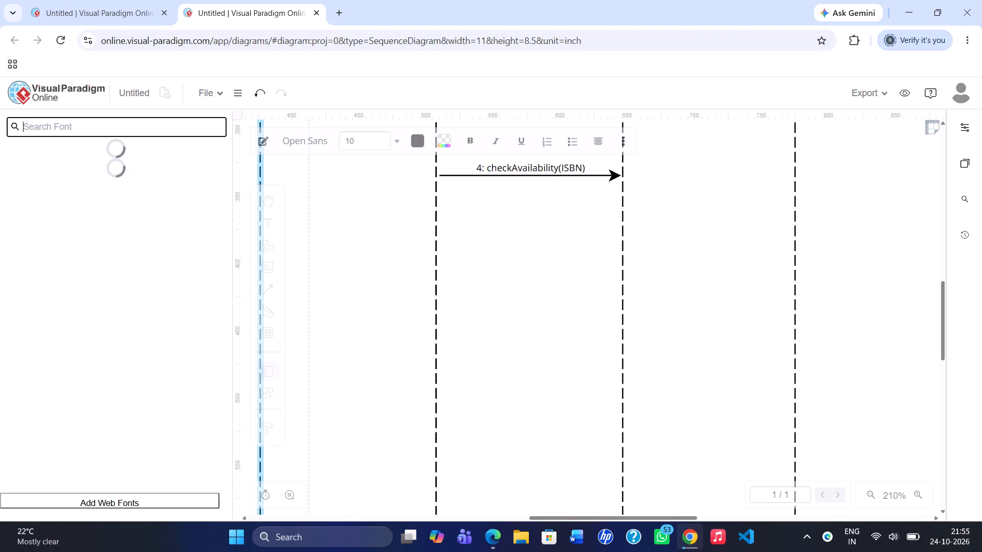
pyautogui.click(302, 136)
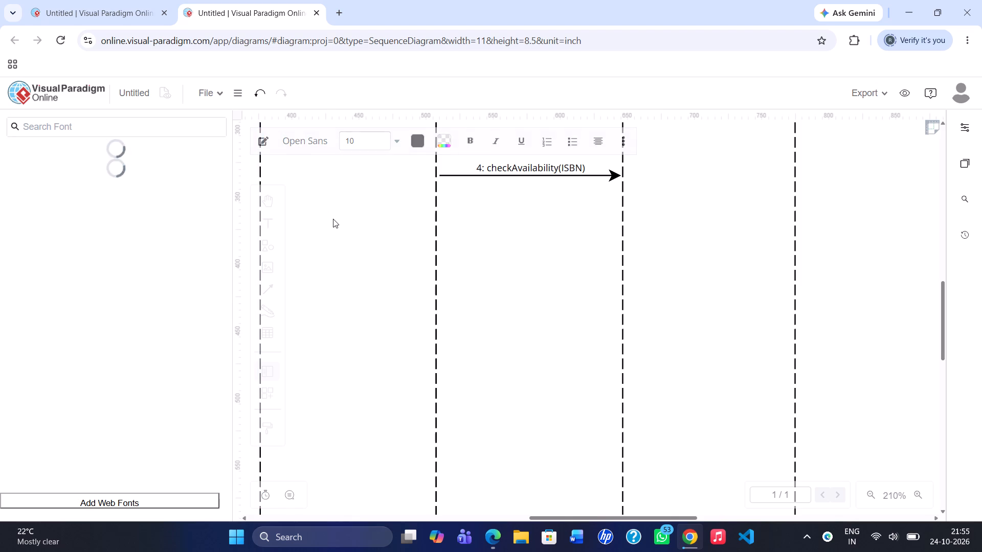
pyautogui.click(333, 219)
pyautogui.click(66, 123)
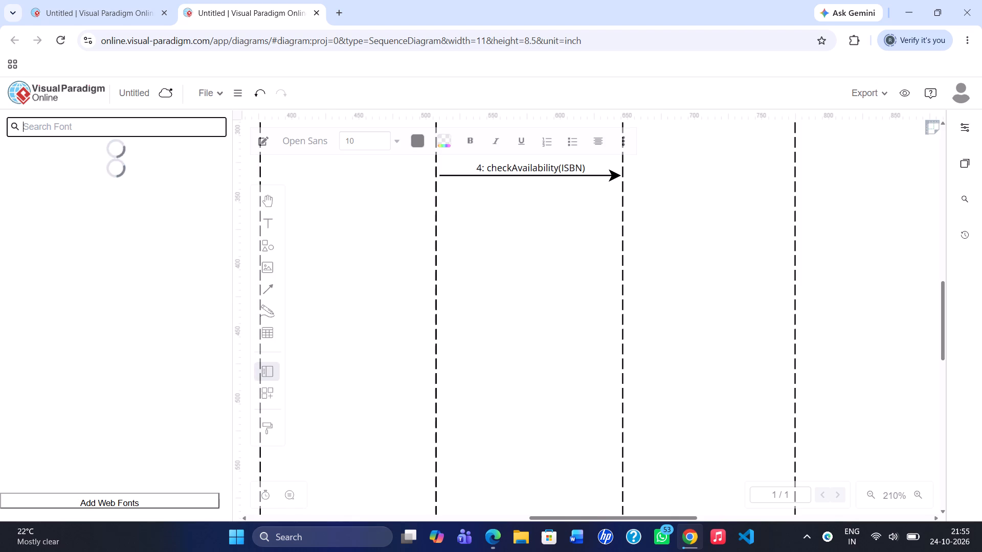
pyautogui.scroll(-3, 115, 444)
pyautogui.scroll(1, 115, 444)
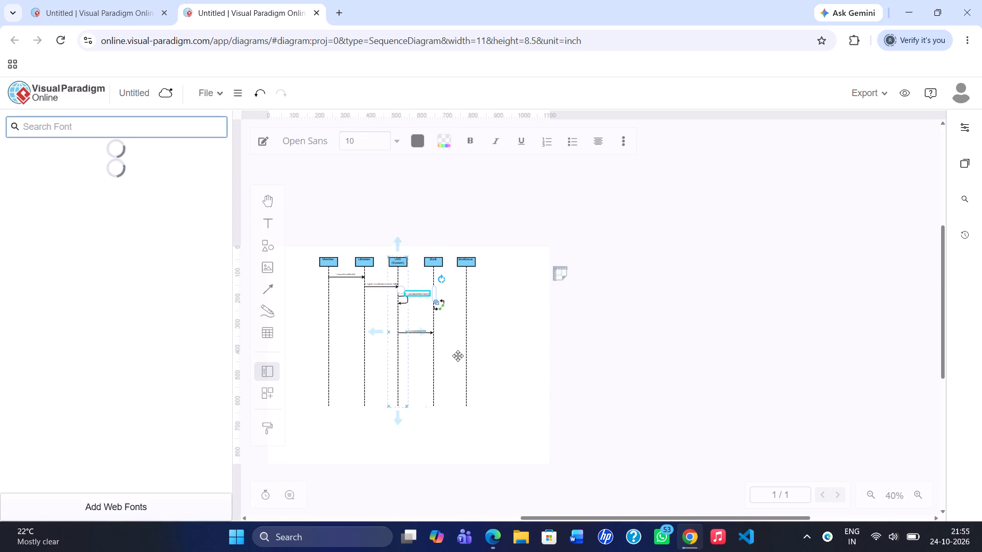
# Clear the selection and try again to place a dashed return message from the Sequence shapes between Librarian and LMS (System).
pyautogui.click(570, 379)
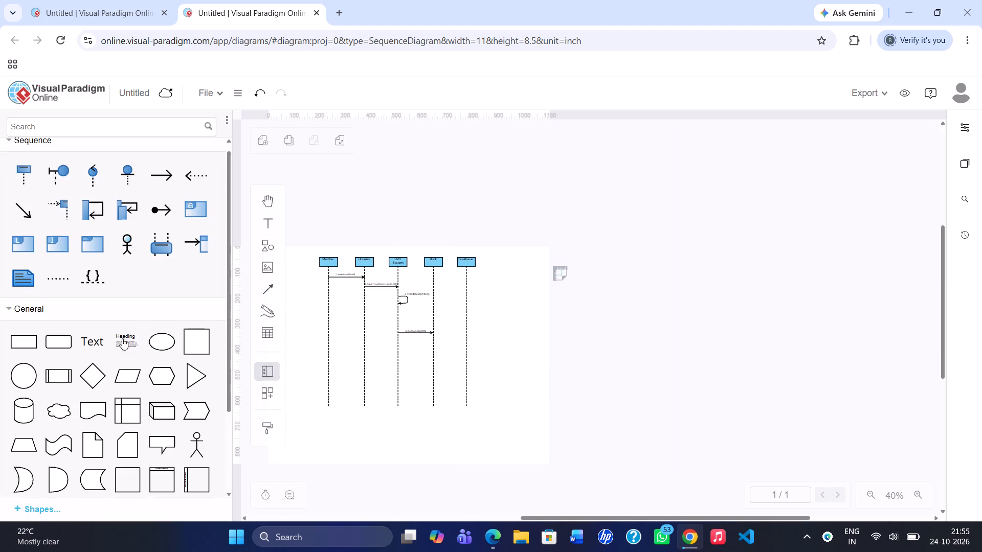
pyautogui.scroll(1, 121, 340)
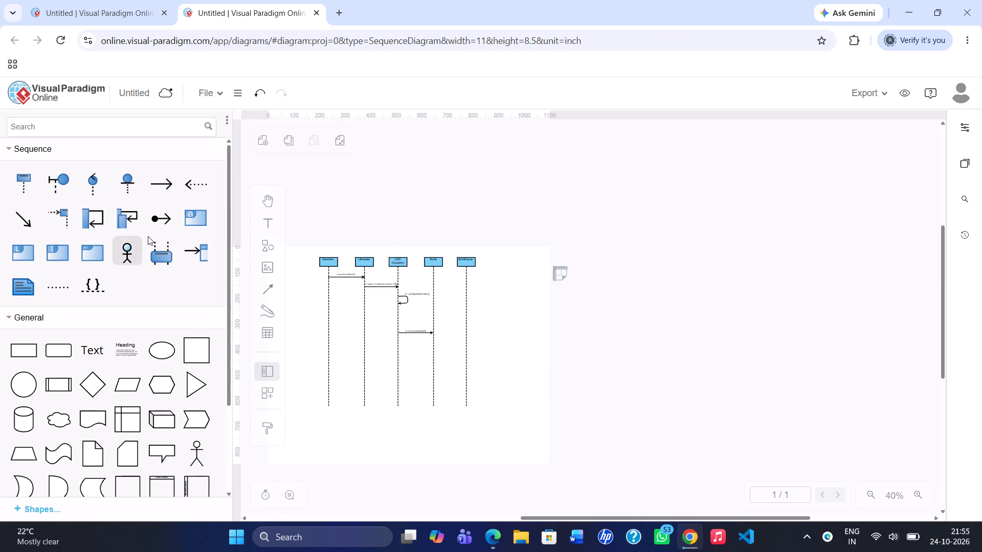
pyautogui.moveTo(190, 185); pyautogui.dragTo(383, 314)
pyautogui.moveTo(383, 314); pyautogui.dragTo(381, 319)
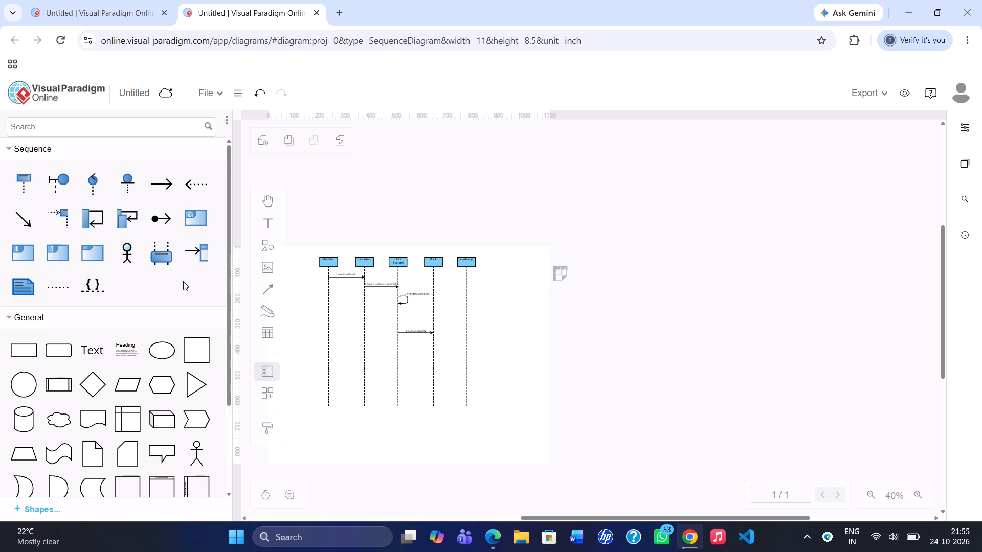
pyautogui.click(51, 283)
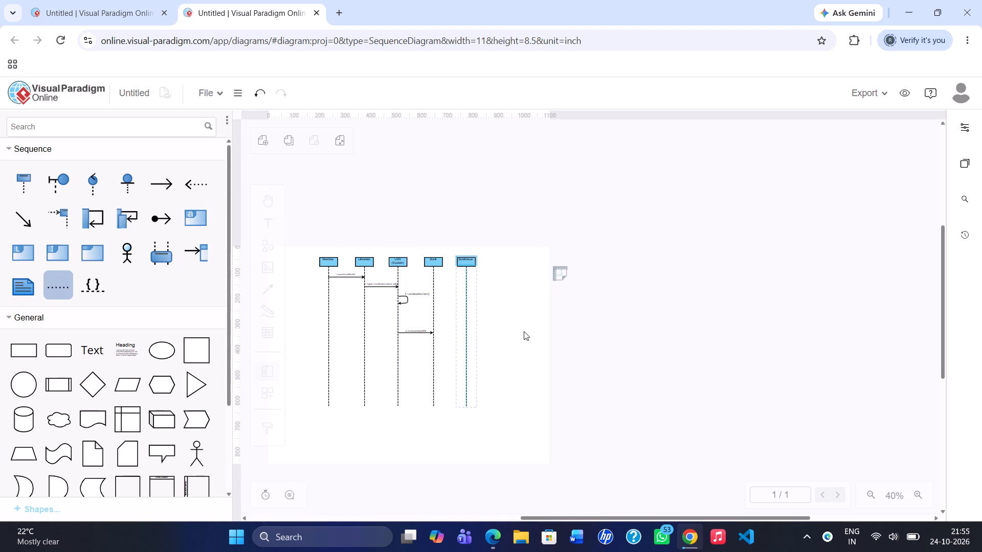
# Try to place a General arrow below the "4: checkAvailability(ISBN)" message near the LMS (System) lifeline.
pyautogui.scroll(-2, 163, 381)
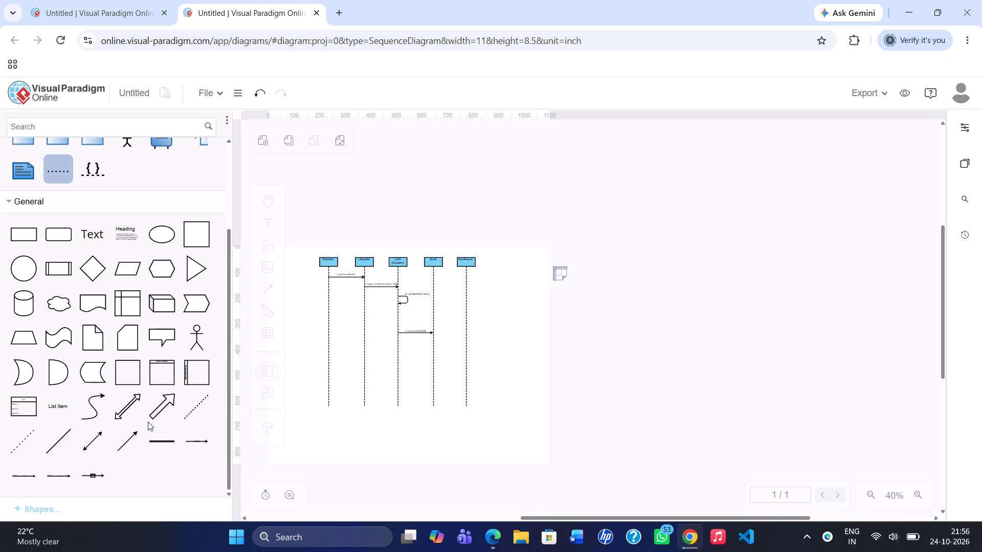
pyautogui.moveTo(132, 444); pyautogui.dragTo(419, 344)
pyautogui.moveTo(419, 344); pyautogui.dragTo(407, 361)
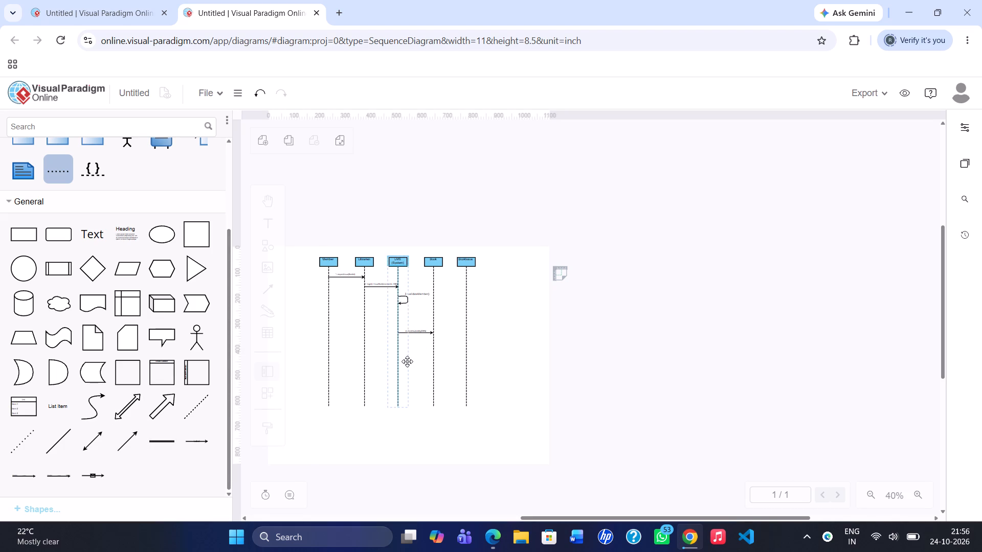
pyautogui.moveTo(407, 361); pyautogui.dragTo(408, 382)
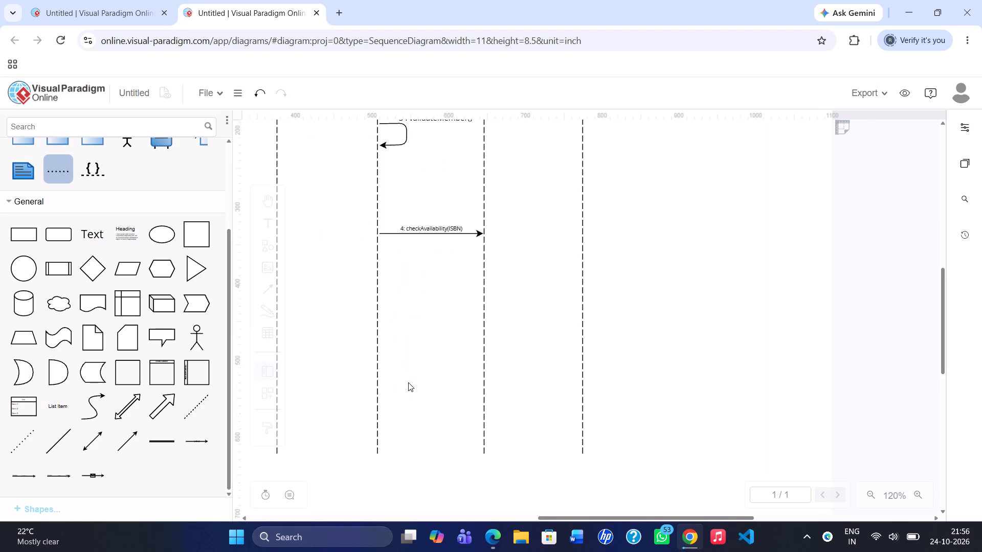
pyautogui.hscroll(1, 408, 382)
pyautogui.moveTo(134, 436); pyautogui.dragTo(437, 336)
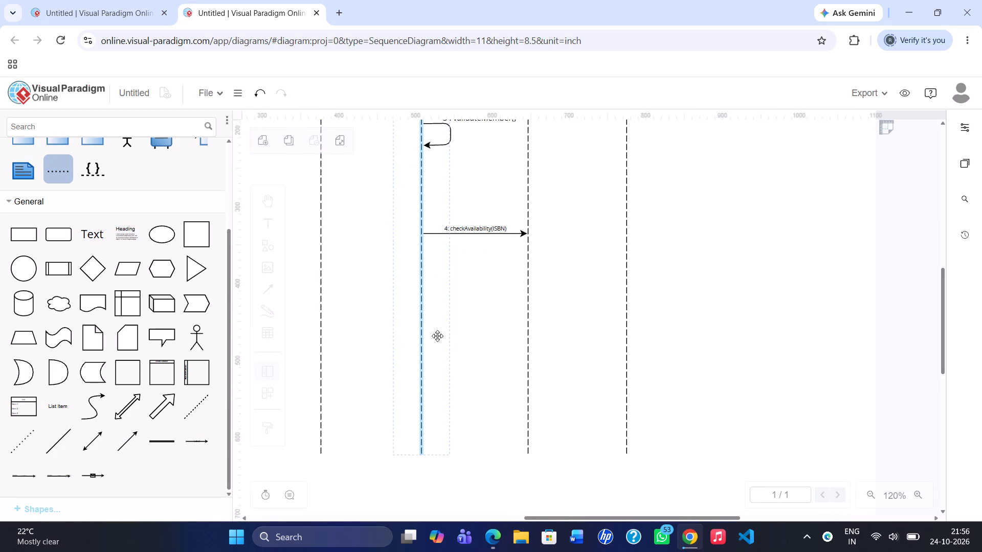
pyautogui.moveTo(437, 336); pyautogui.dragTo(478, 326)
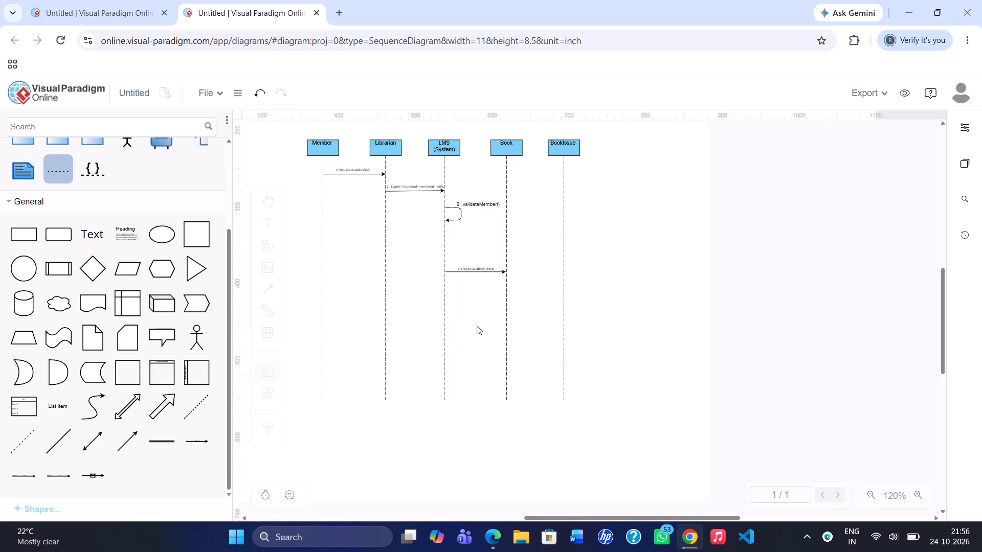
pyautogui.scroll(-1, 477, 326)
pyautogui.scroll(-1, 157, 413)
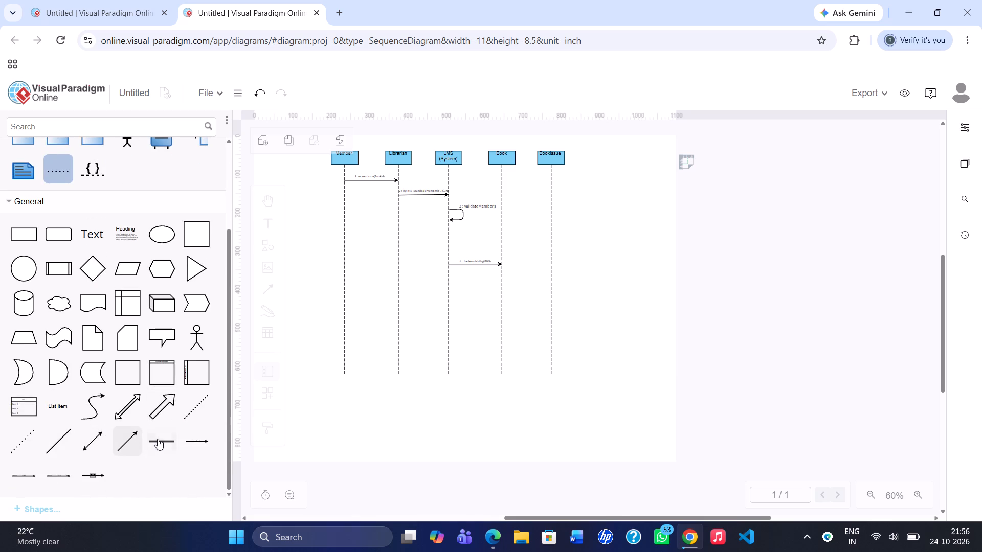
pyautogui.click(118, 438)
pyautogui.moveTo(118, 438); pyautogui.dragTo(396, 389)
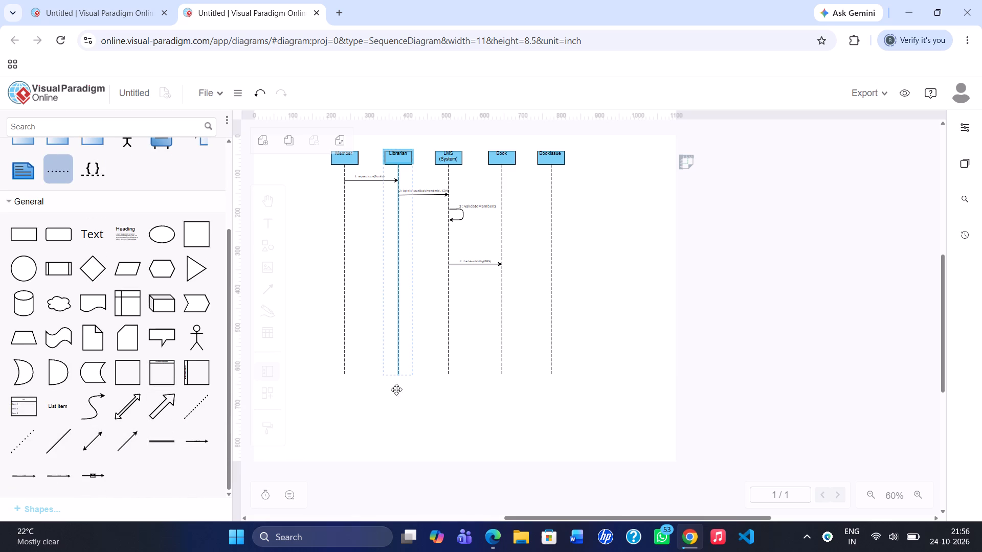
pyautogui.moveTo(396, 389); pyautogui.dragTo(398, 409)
# Switch to the Edge window containing the sequence diagram and deselect all of its elements.
pyautogui.hotkey('alt', 'Tab')
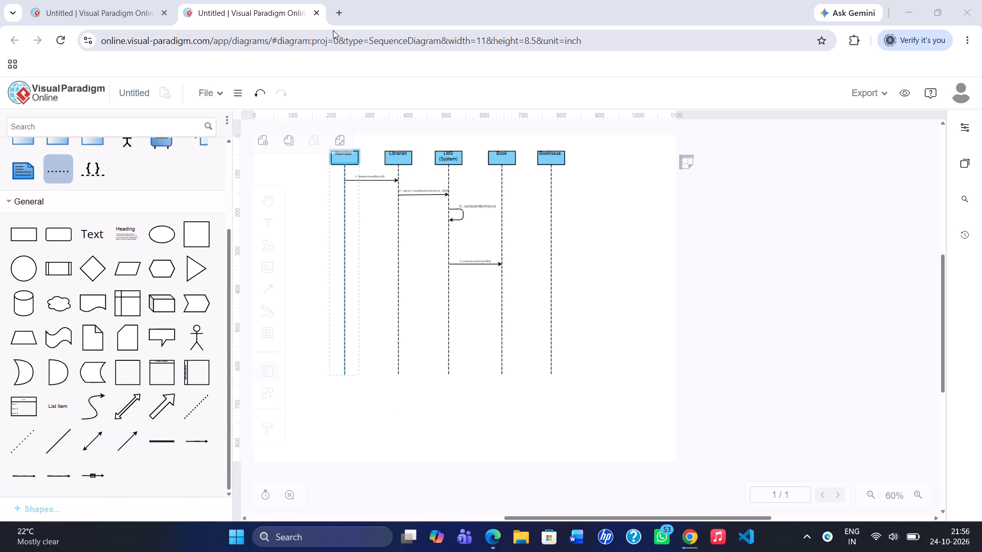
pyautogui.hotkey('alt', 'Tab')
pyautogui.hotkey('alt', 'Tab')
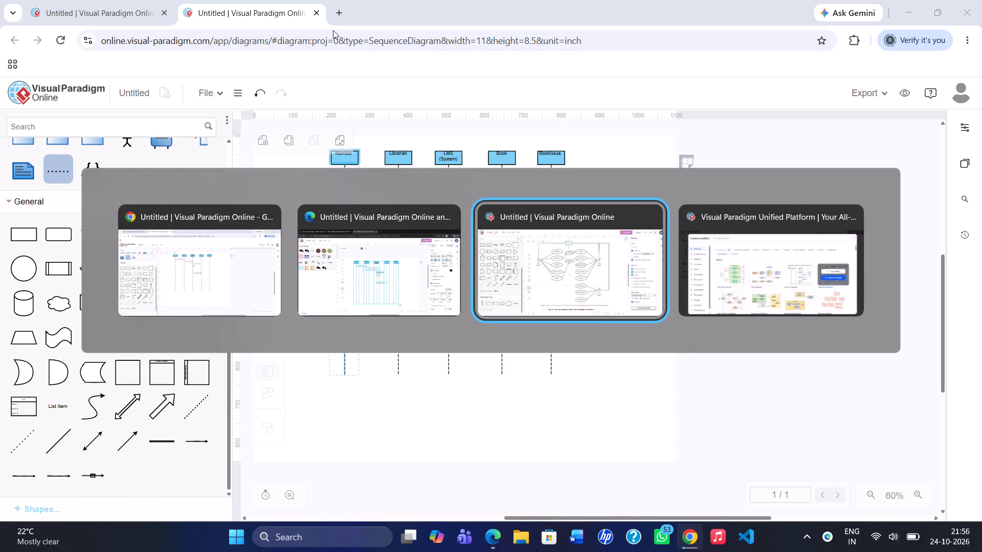
pyautogui.hotkey('alt', 'Tab')
pyautogui.hotkey('alt', 'Tab')
pyautogui.hotkey('alt', 'Tab')
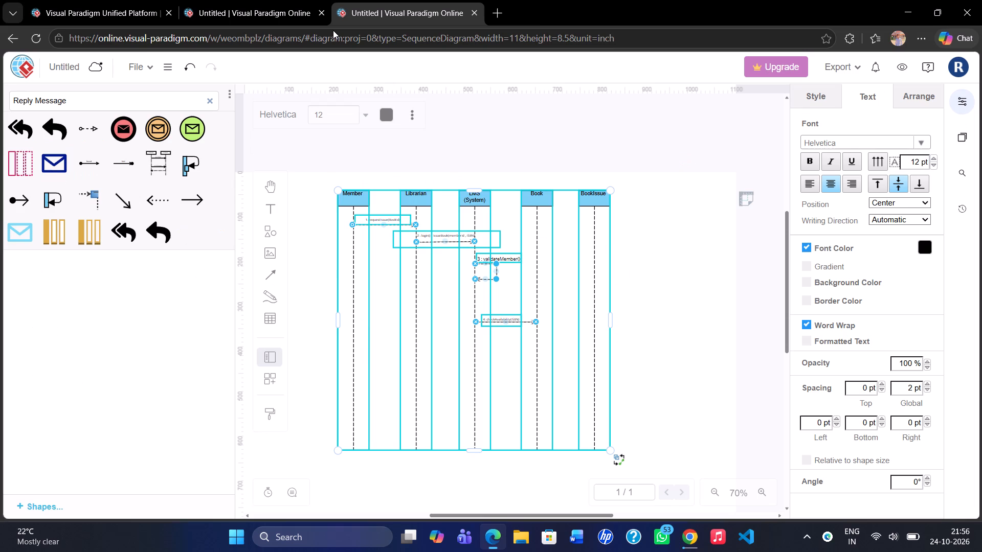
pyautogui.click(654, 266)
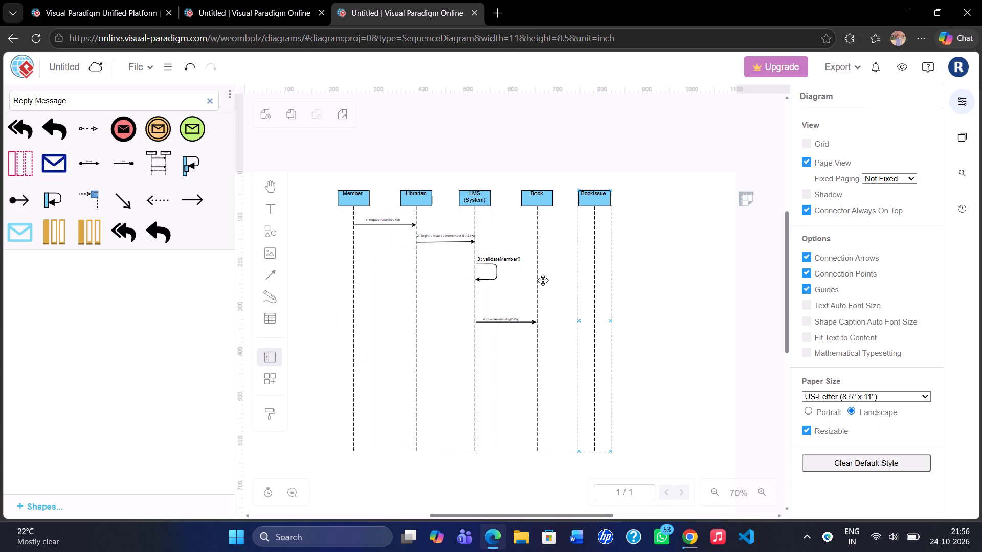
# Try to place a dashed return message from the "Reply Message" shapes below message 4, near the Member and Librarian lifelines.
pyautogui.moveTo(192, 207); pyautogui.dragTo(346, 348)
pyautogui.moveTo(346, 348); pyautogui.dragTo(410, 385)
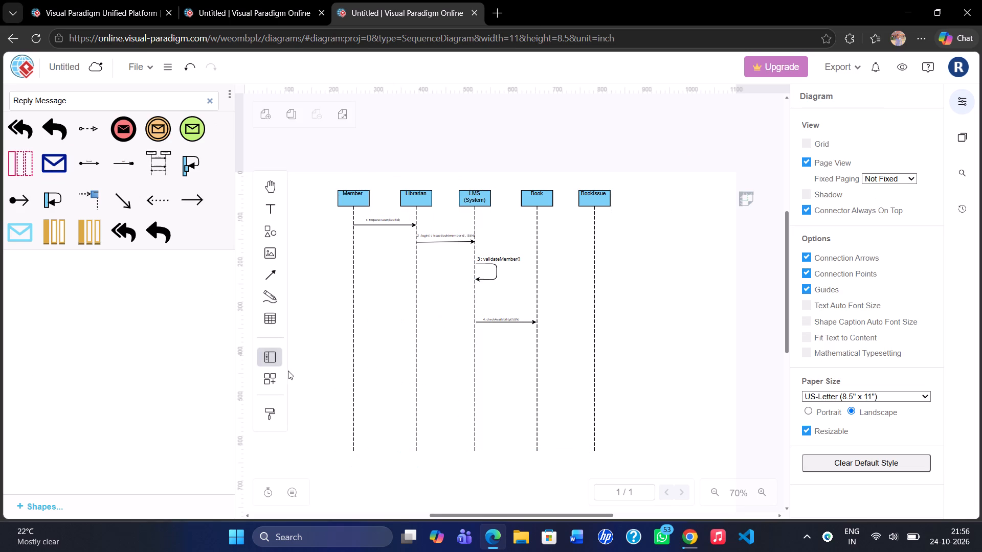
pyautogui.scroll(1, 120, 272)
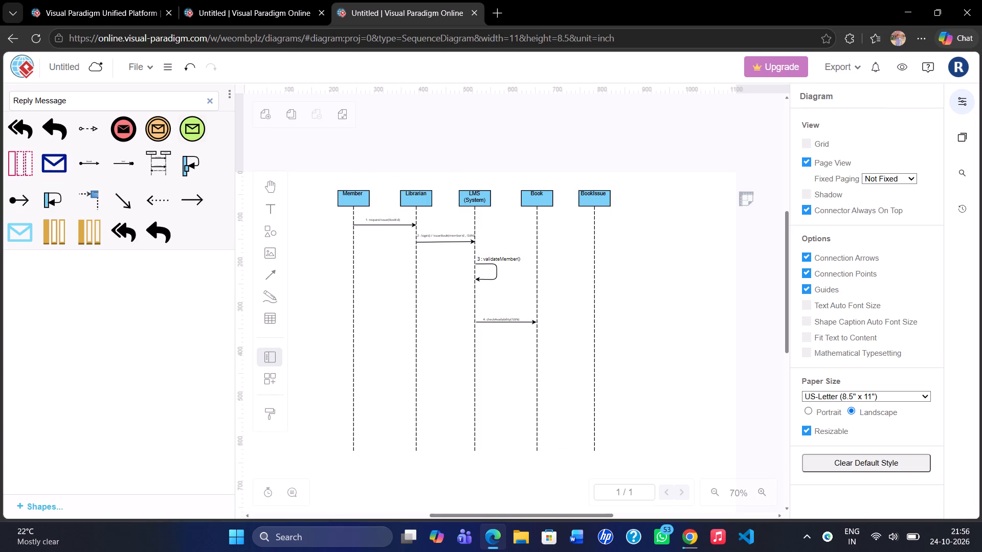
# Clear the "Reply Message" shape search to restore the Sequence and General shape lists.
pyautogui.click(209, 97)
pyautogui.click(302, 167)
pyautogui.doubleClick(319, 218)
pyautogui.tripleClick(150, 292)
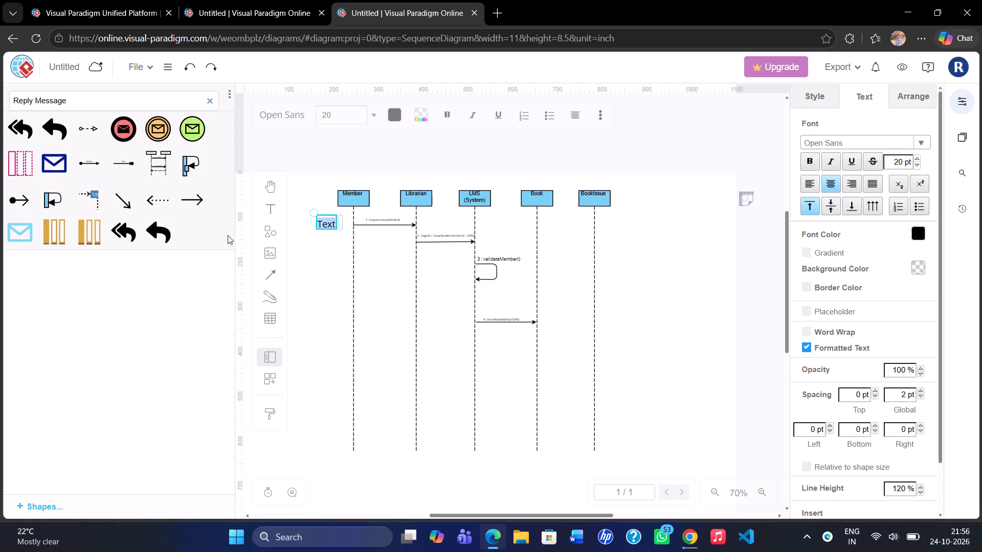
pyautogui.click(211, 102)
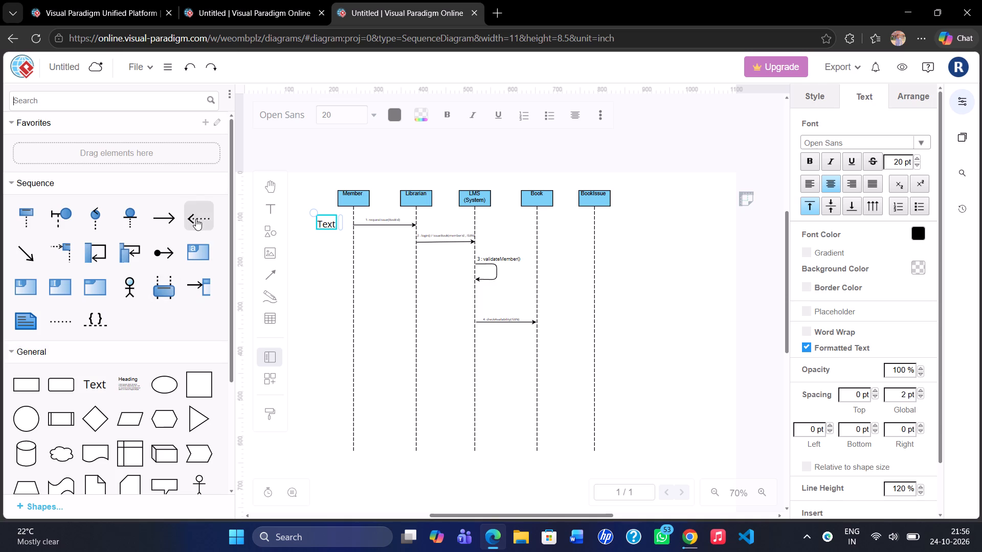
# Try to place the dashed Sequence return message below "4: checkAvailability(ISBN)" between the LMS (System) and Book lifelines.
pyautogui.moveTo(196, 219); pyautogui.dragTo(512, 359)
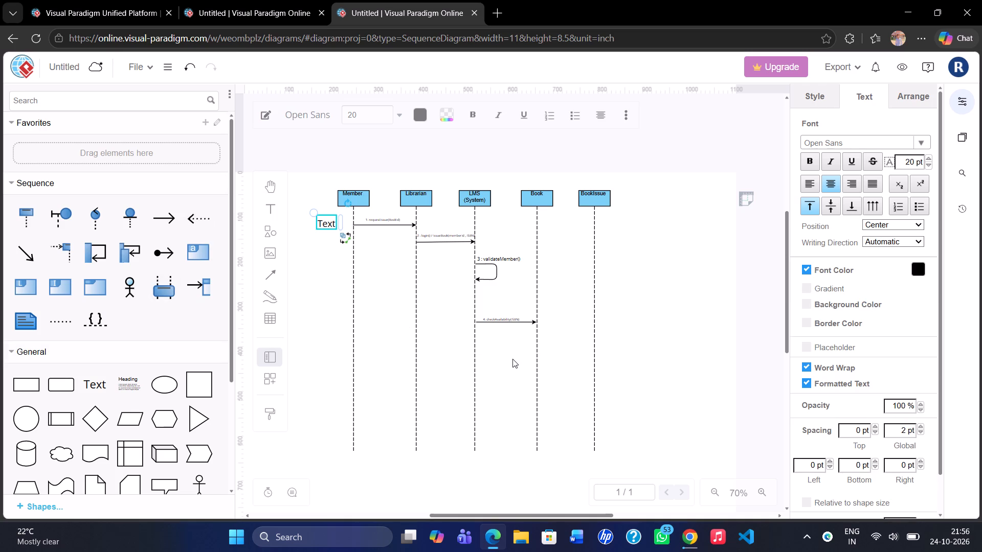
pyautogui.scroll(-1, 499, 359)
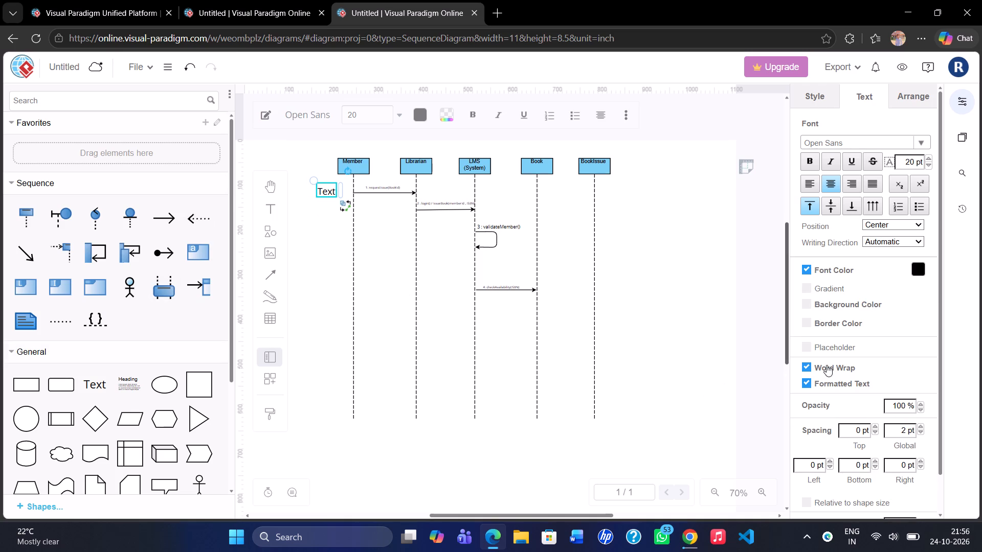
# Toggle Word Wrap off and back on for the "Text" box beside Member, and enable Placeholder, Gradient and Relative to shape size.
pyautogui.click(813, 367)
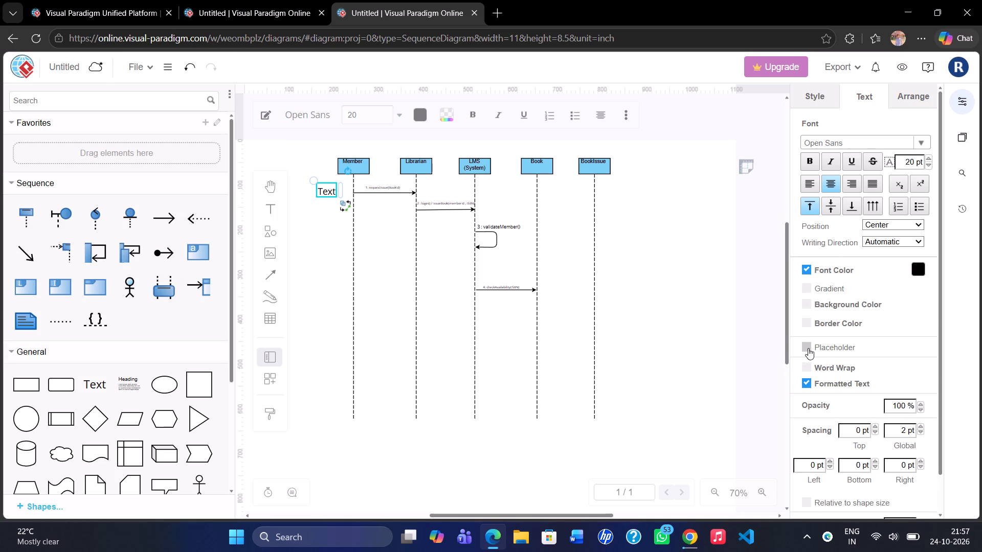
pyautogui.click(808, 348)
pyautogui.click(805, 374)
pyautogui.click(807, 363)
pyautogui.click(810, 284)
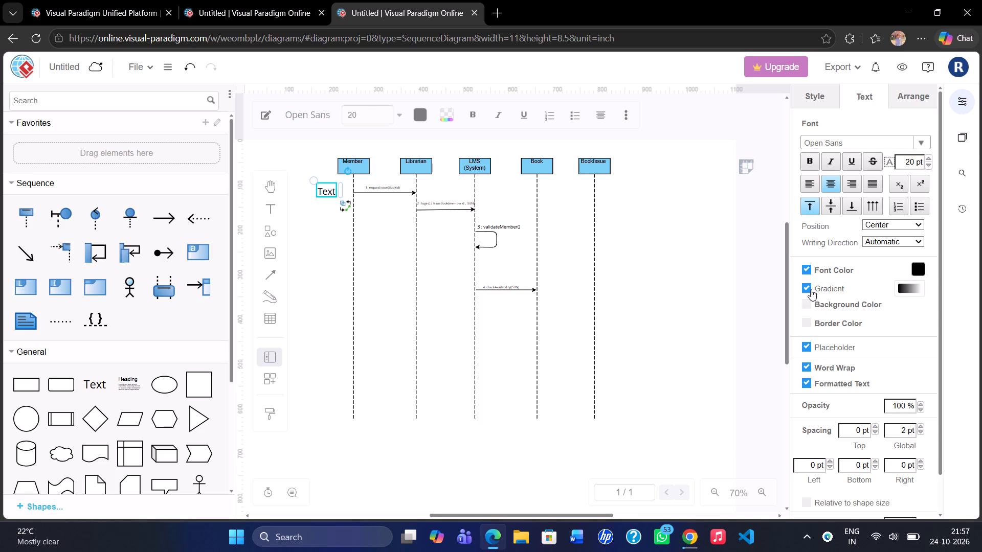
pyautogui.scroll(-3, 814, 306)
pyautogui.click(812, 460)
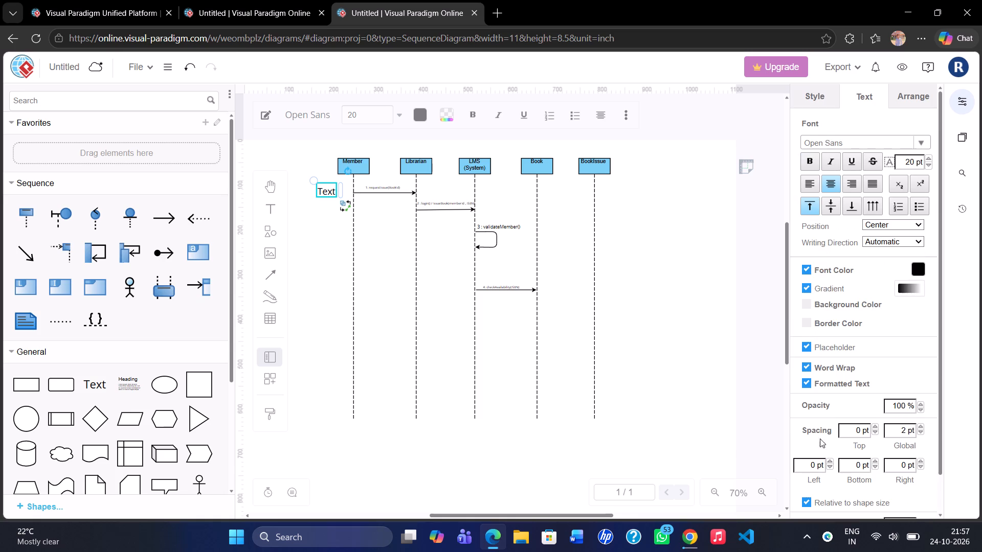
pyautogui.scroll(3, 826, 427)
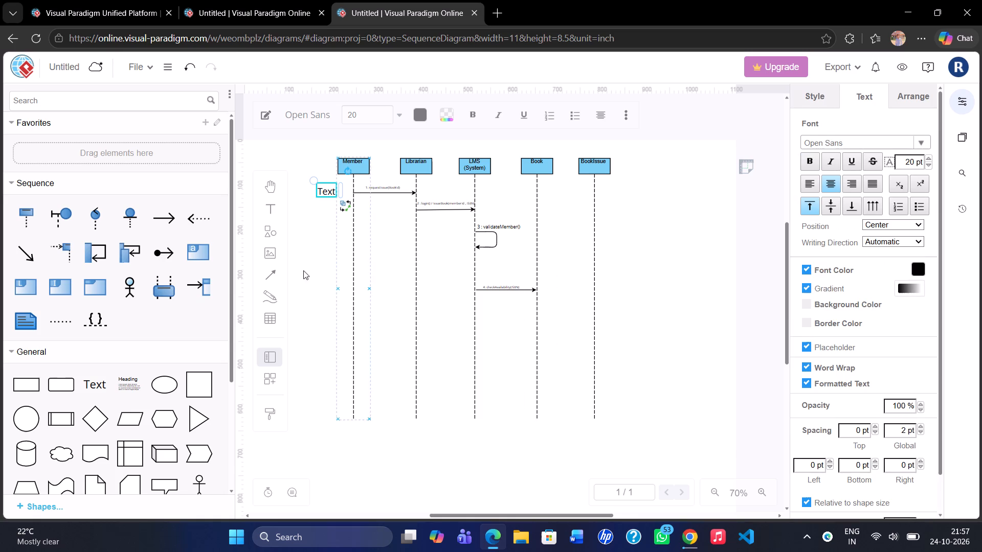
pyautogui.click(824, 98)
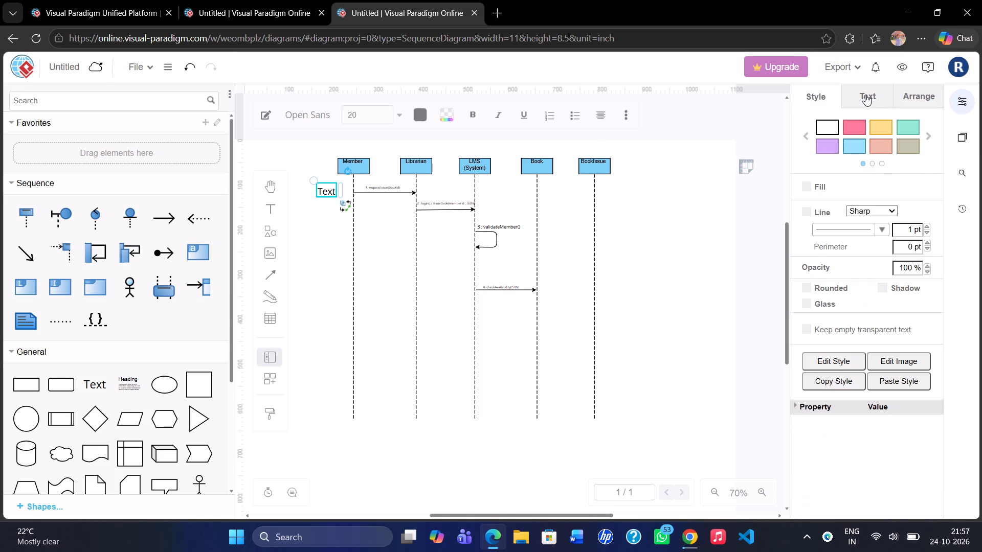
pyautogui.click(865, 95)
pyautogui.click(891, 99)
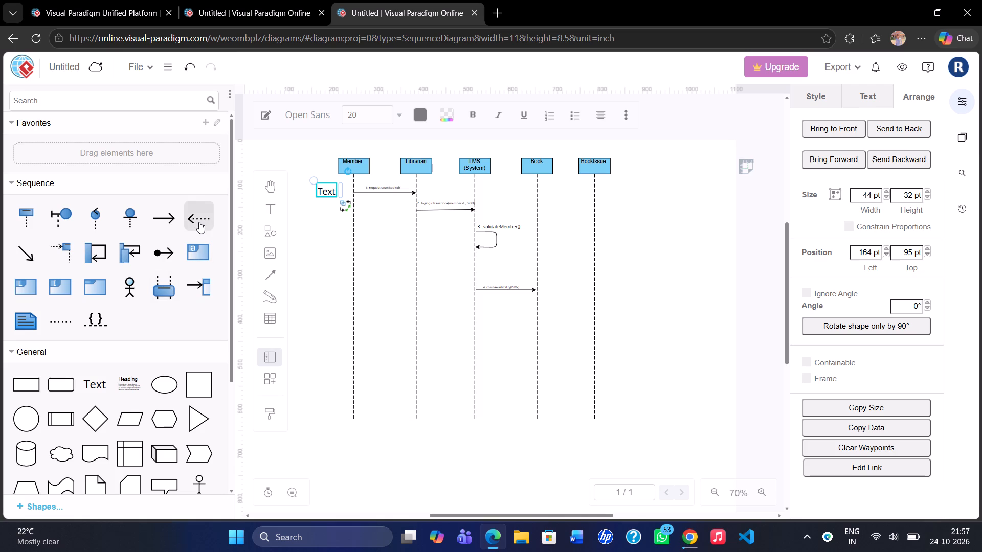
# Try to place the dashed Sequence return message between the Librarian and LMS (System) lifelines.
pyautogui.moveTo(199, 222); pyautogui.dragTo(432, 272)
# Delete the "Text" box beside the Member lifeline.
pyautogui.click(330, 194)
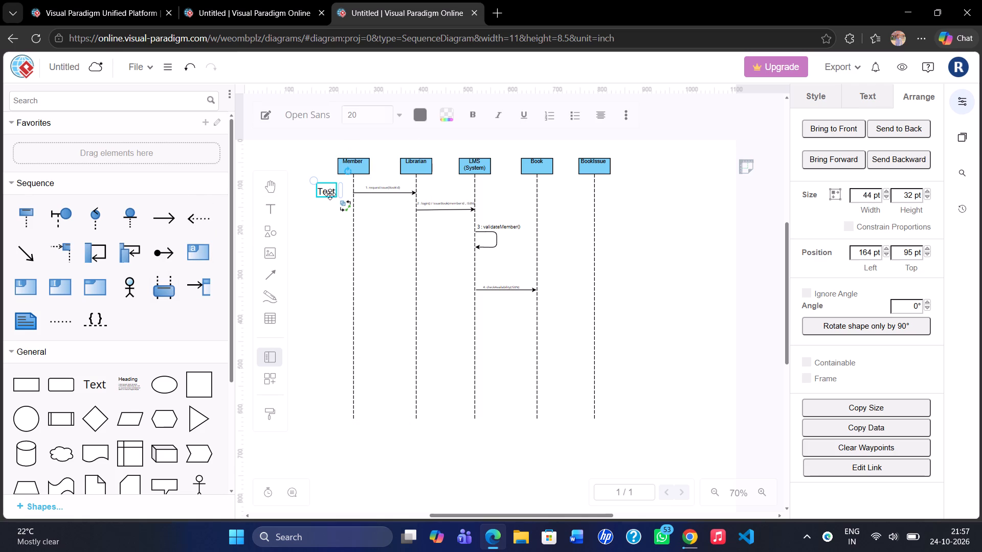
pyautogui.rightClick(330, 194)
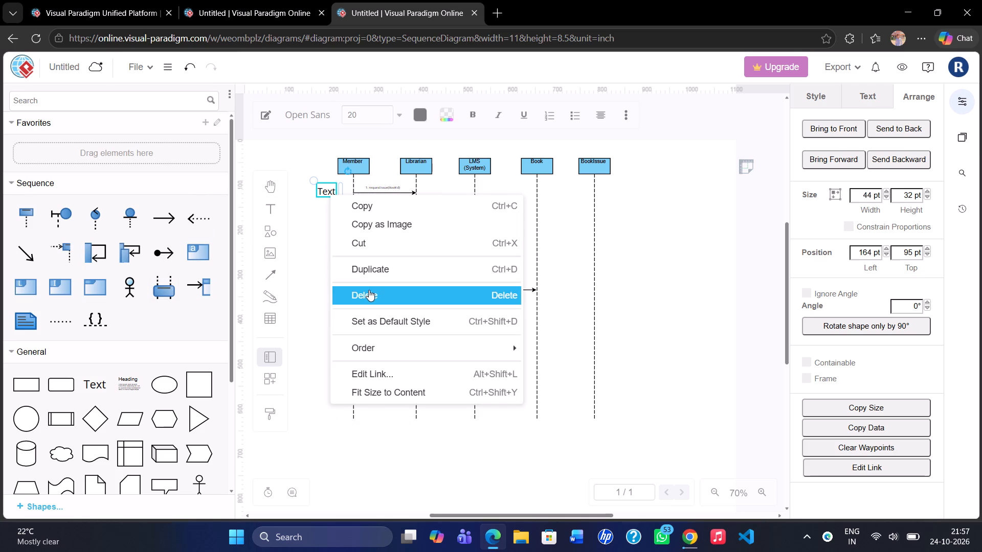
pyautogui.click(369, 290)
pyautogui.click(511, 331)
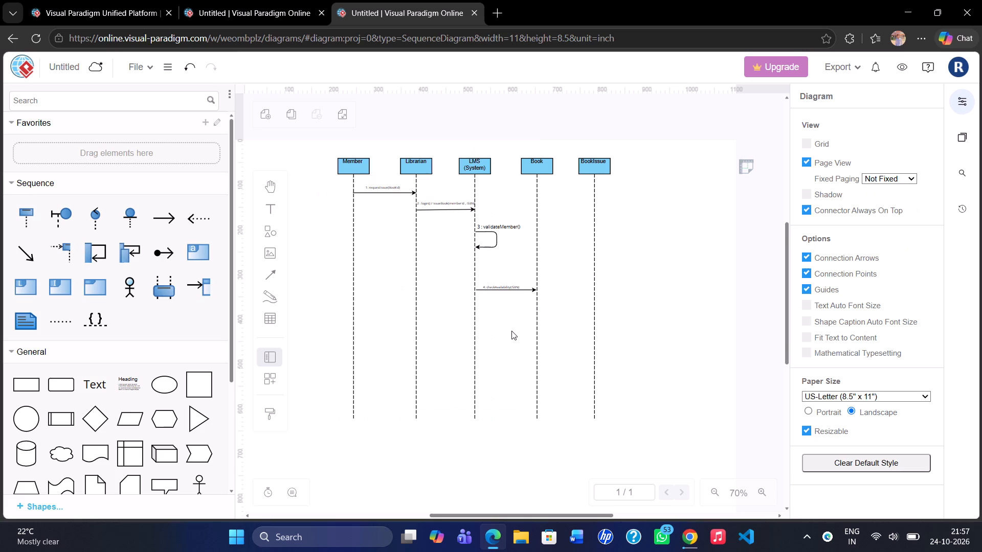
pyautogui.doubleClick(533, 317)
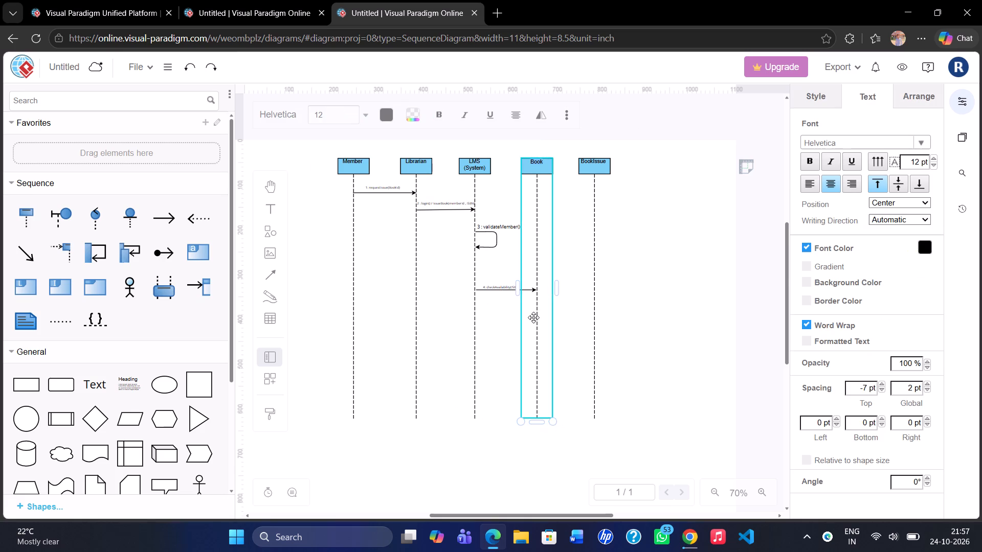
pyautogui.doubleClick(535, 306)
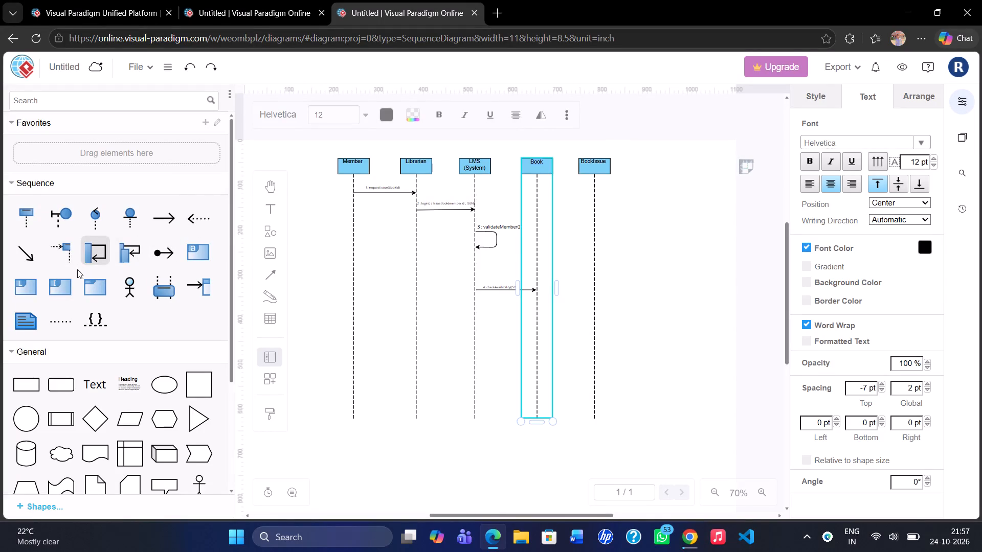
# Add a solid directional arrow from the General shapes below message 4, pointing from the Book lifeline to the LMS (System) lifeline.
pyautogui.scroll(-2, 97, 330)
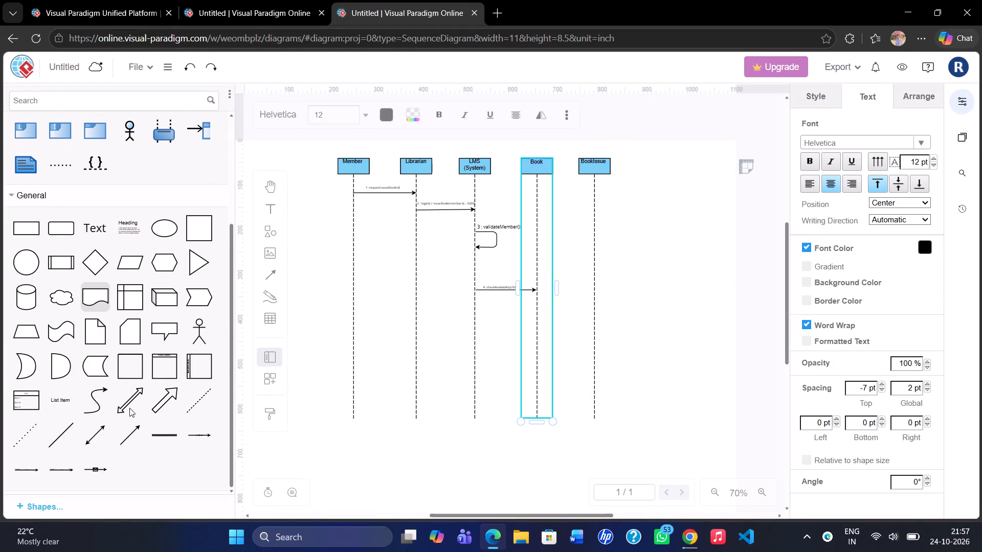
pyautogui.moveTo(132, 438); pyautogui.dragTo(563, 308)
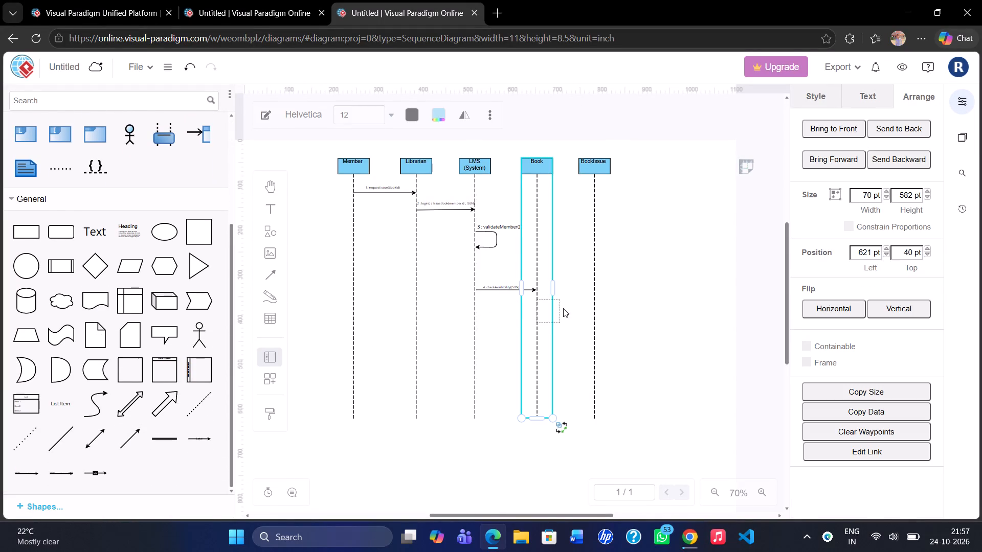
pyautogui.moveTo(563, 308); pyautogui.dragTo(509, 325)
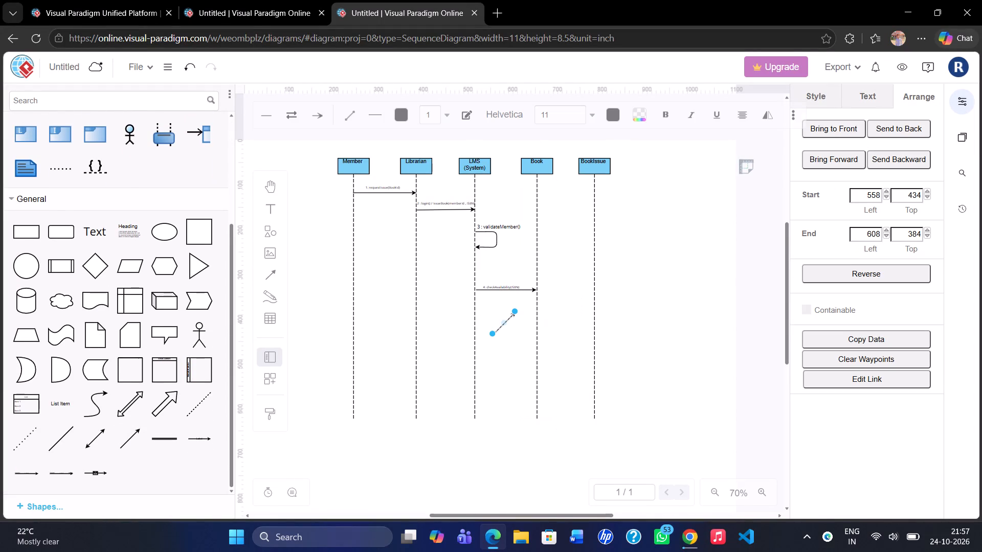
pyautogui.moveTo(514, 313); pyautogui.dragTo(483, 321)
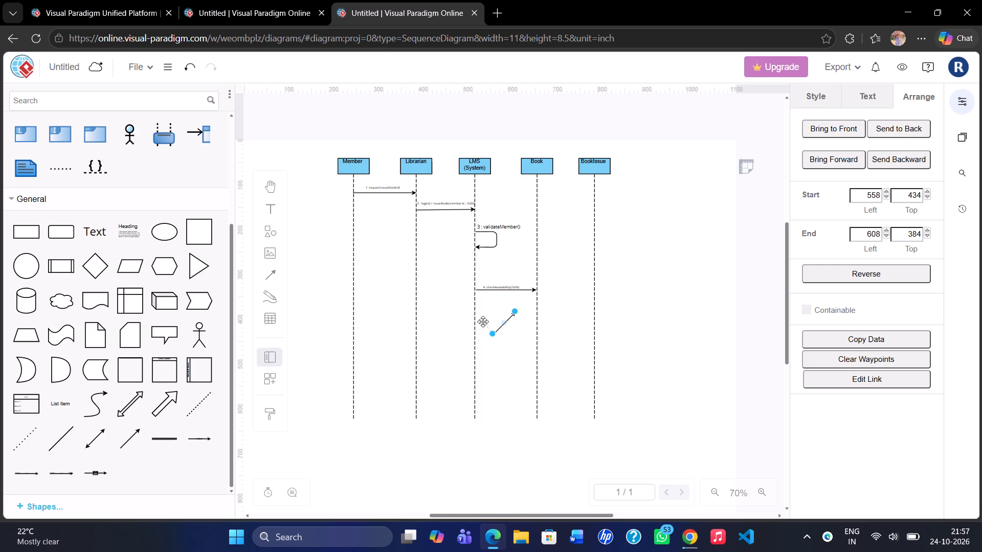
pyautogui.moveTo(483, 321); pyautogui.dragTo(477, 315)
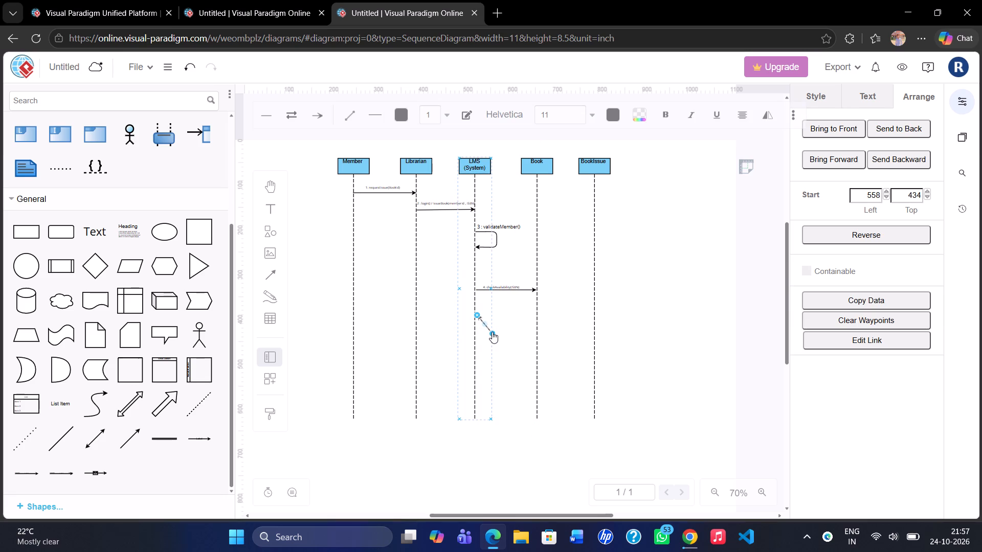
pyautogui.moveTo(492, 332); pyautogui.dragTo(530, 314)
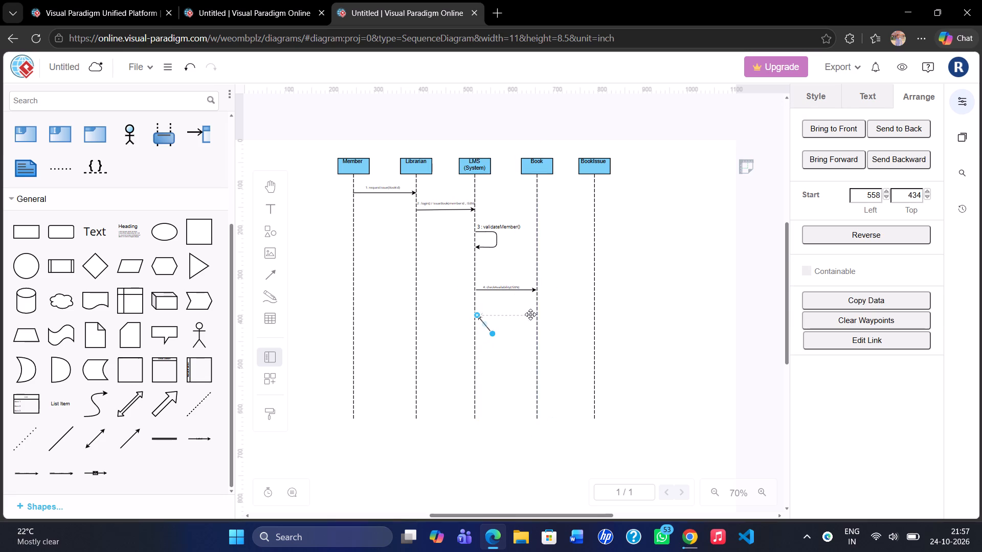
pyautogui.moveTo(530, 314); pyautogui.dragTo(534, 317)
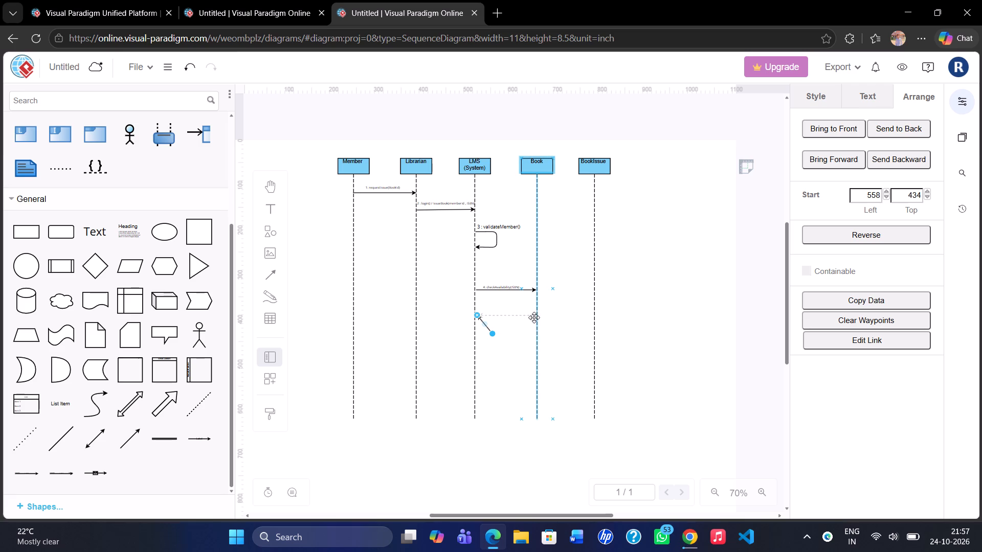
pyautogui.moveTo(534, 317); pyautogui.dragTo(536, 315)
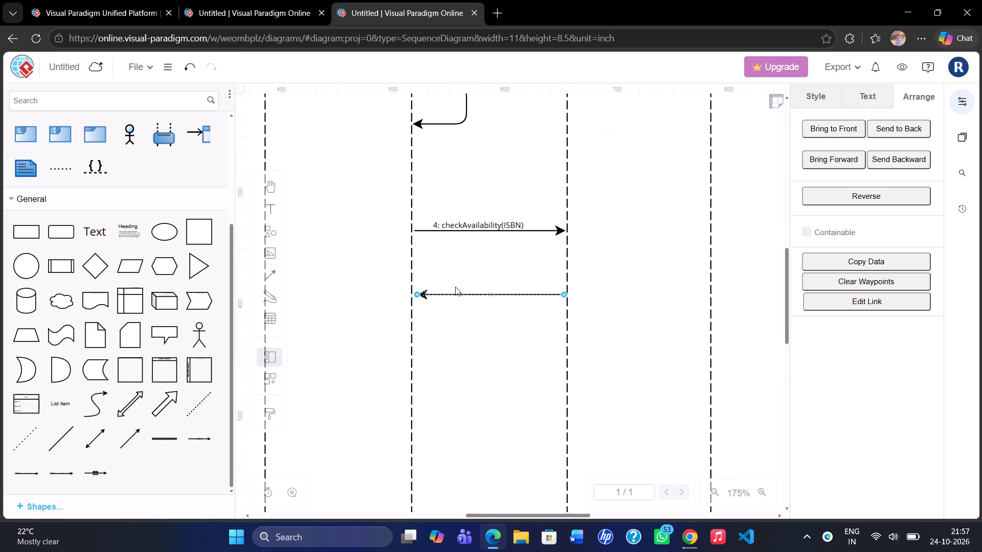
# Fit the new arrow's ends onto the lifelines, with its head on LMS (System) and its tail on Book.
pyautogui.moveTo(419, 294); pyautogui.dragTo(414, 294)
pyautogui.moveTo(414, 294); pyautogui.dragTo(412, 294)
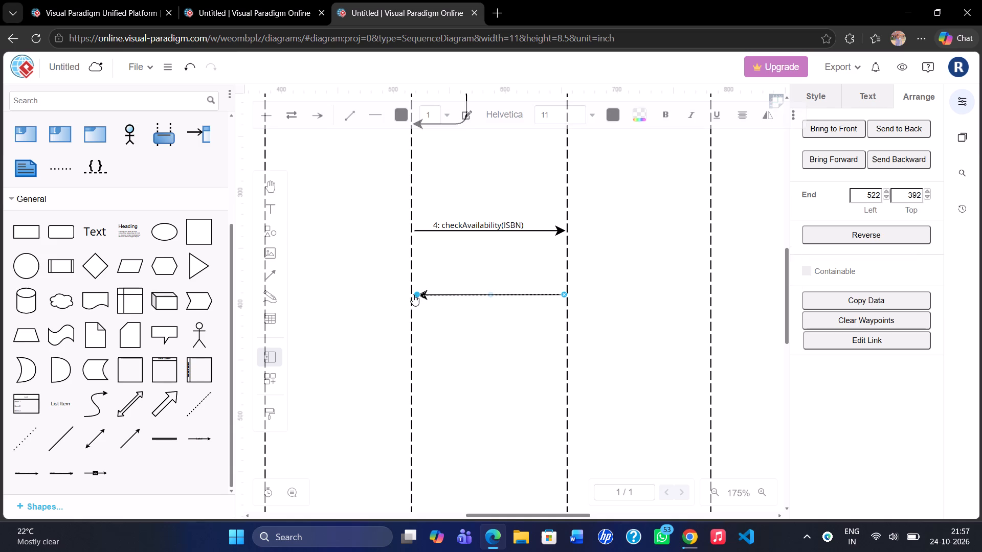
pyautogui.click(416, 294)
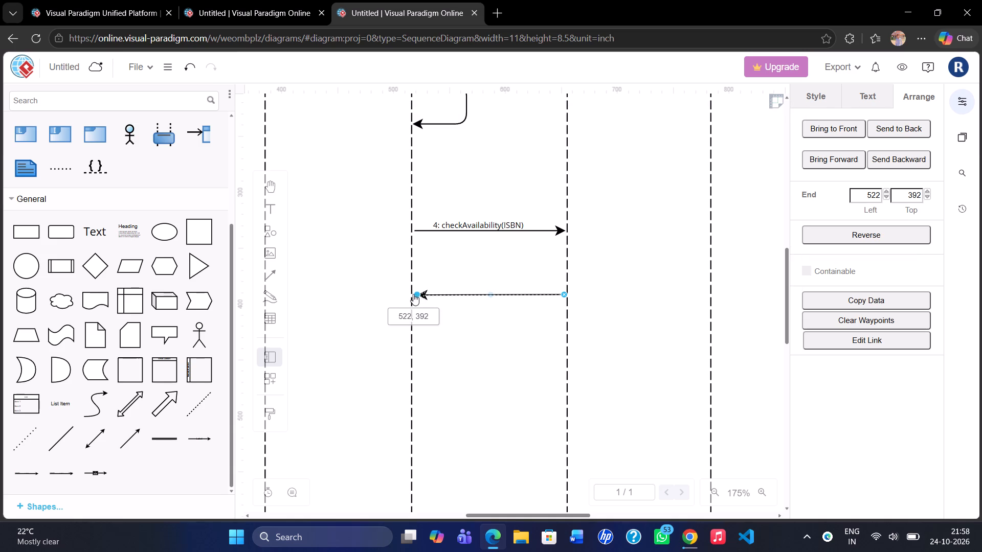
pyautogui.click(449, 302)
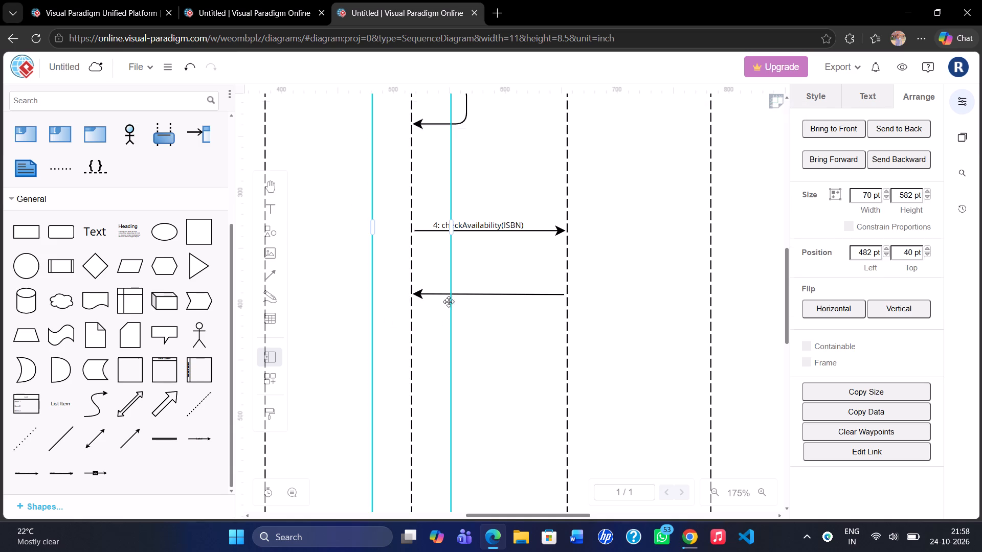
pyautogui.click(534, 294)
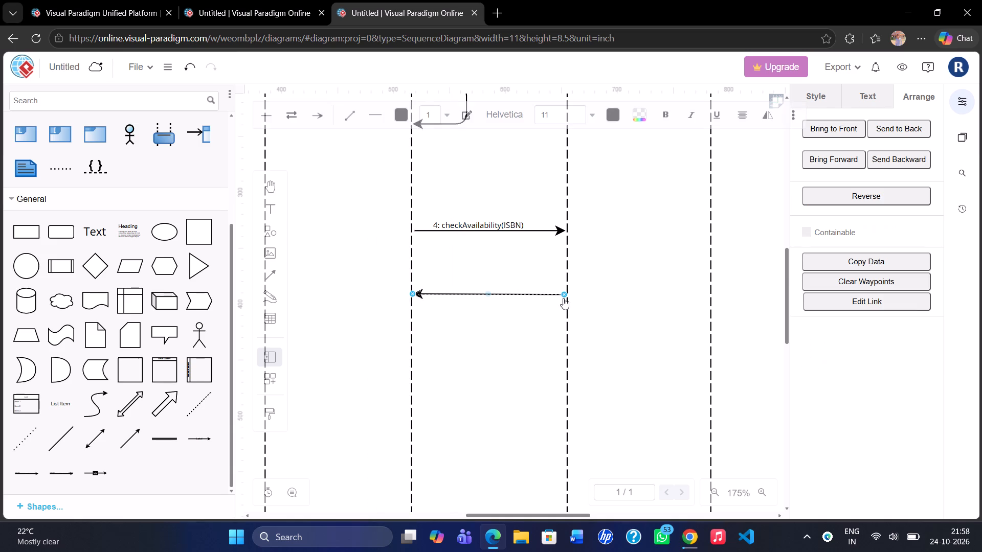
pyautogui.click(564, 293)
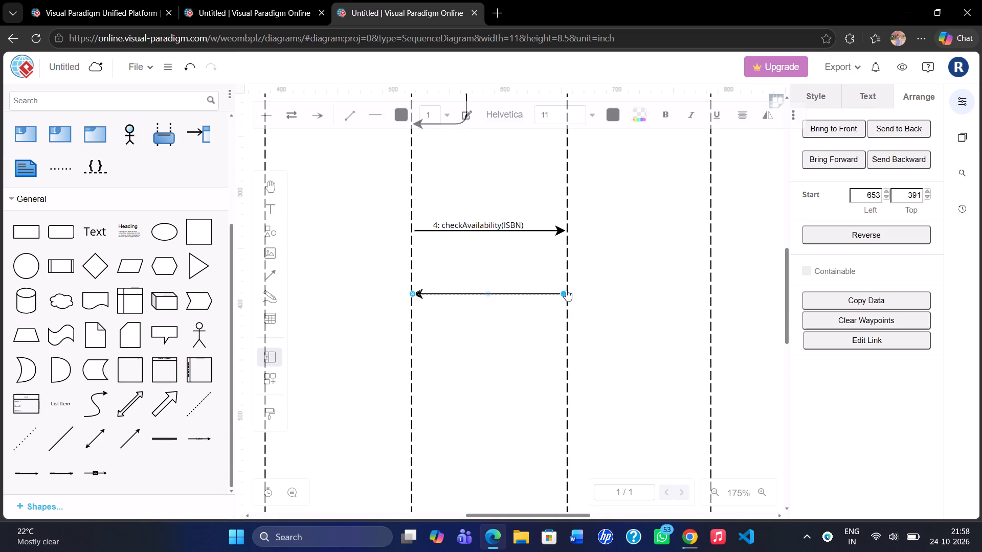
pyautogui.click(539, 319)
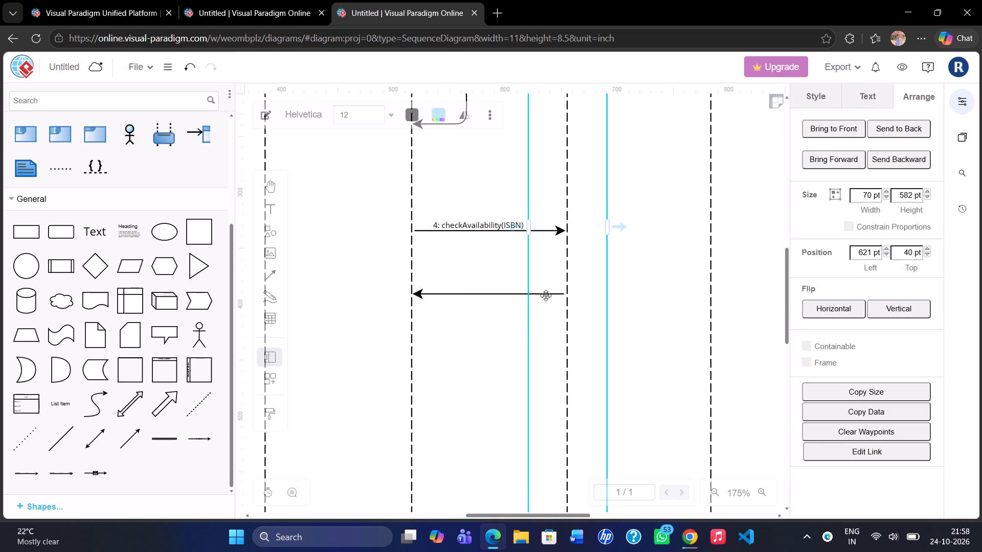
pyautogui.click(546, 295)
pyautogui.click(564, 294)
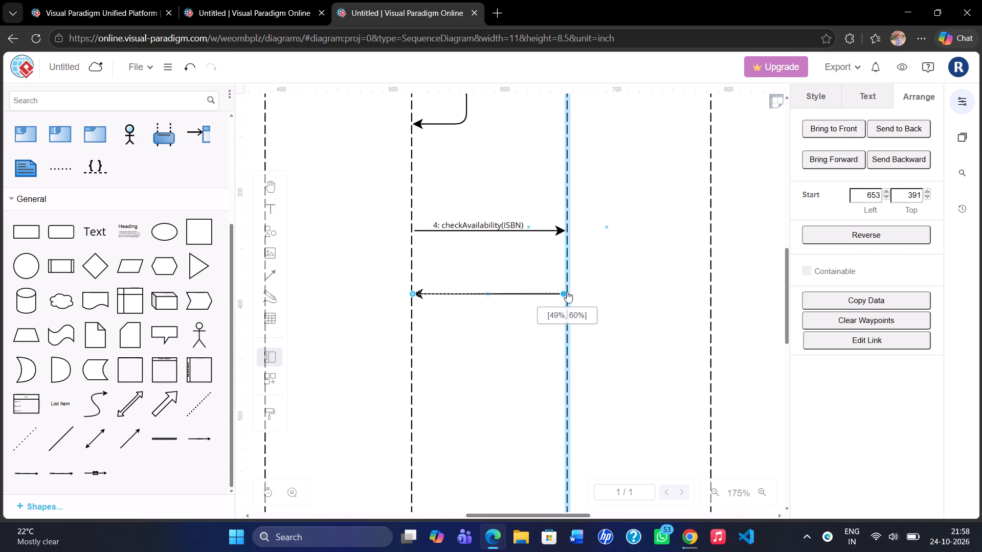
pyautogui.click(528, 308)
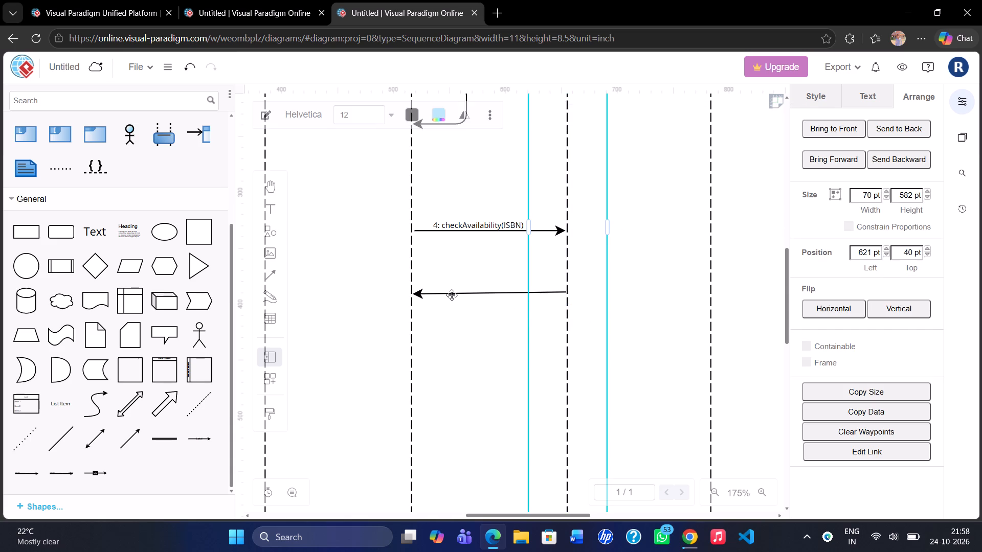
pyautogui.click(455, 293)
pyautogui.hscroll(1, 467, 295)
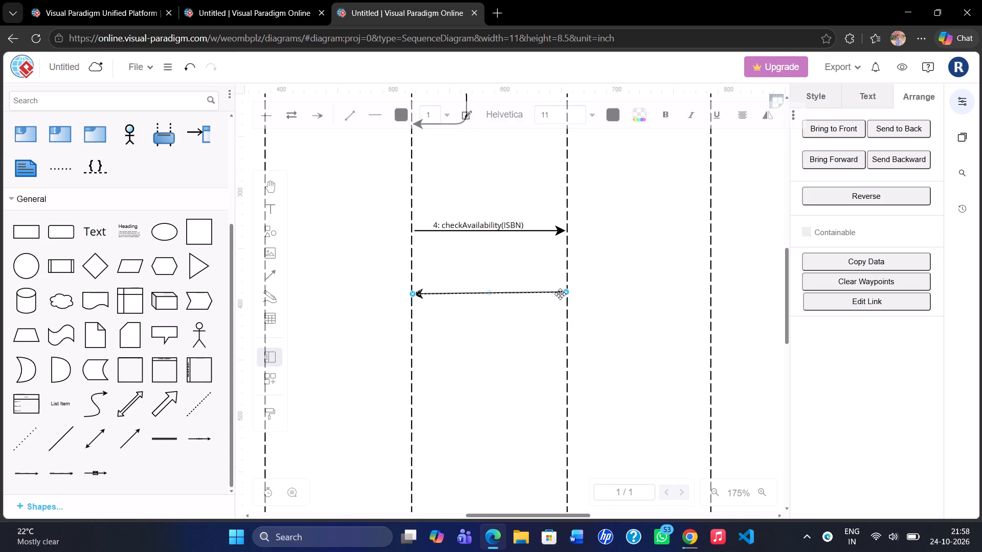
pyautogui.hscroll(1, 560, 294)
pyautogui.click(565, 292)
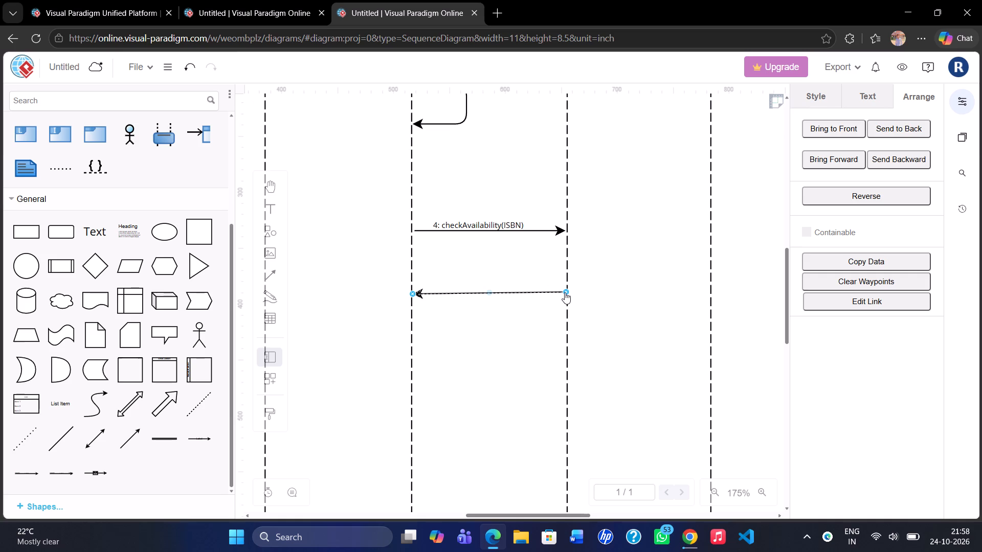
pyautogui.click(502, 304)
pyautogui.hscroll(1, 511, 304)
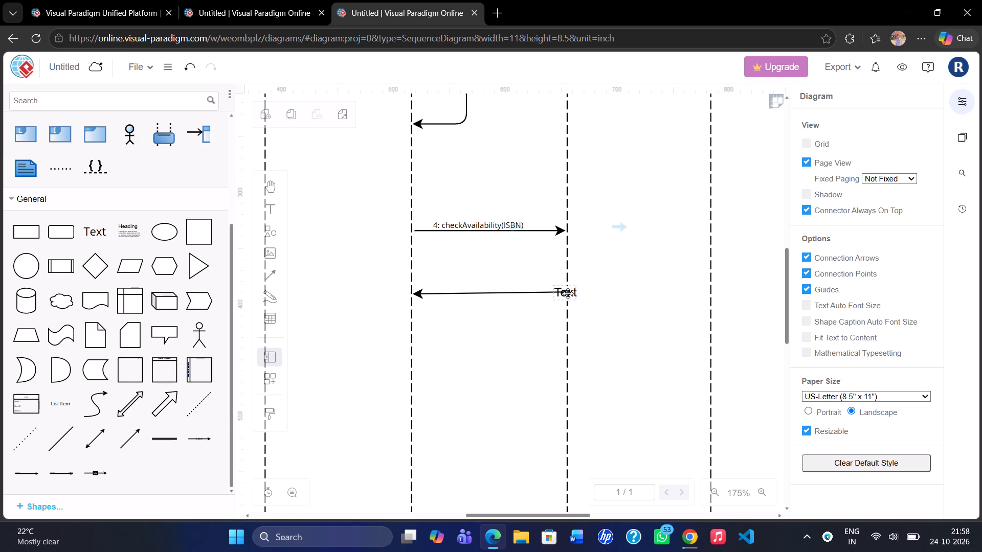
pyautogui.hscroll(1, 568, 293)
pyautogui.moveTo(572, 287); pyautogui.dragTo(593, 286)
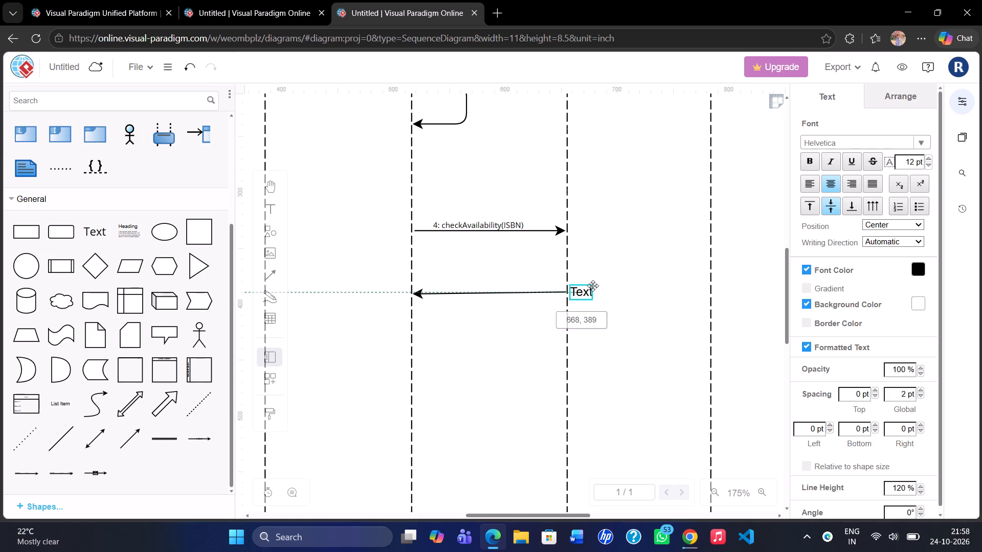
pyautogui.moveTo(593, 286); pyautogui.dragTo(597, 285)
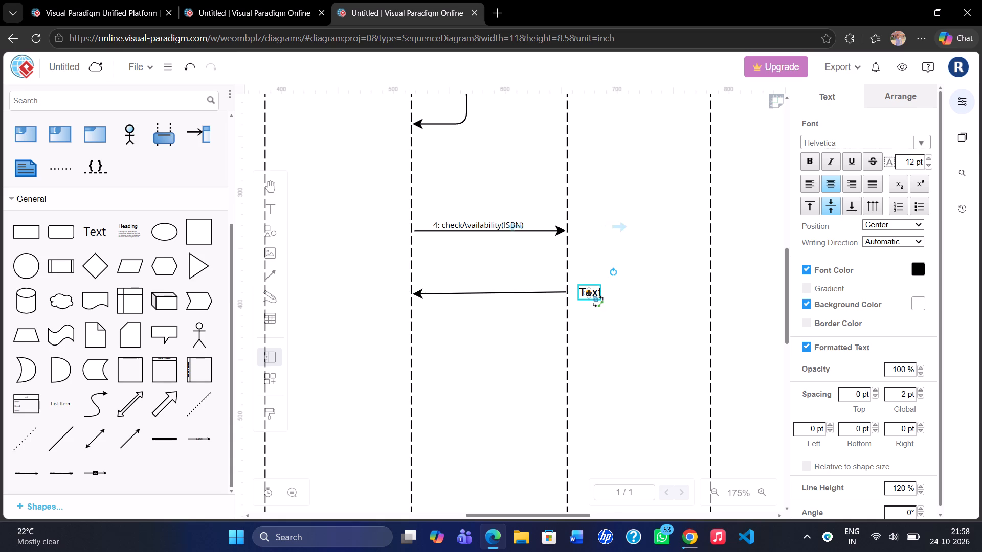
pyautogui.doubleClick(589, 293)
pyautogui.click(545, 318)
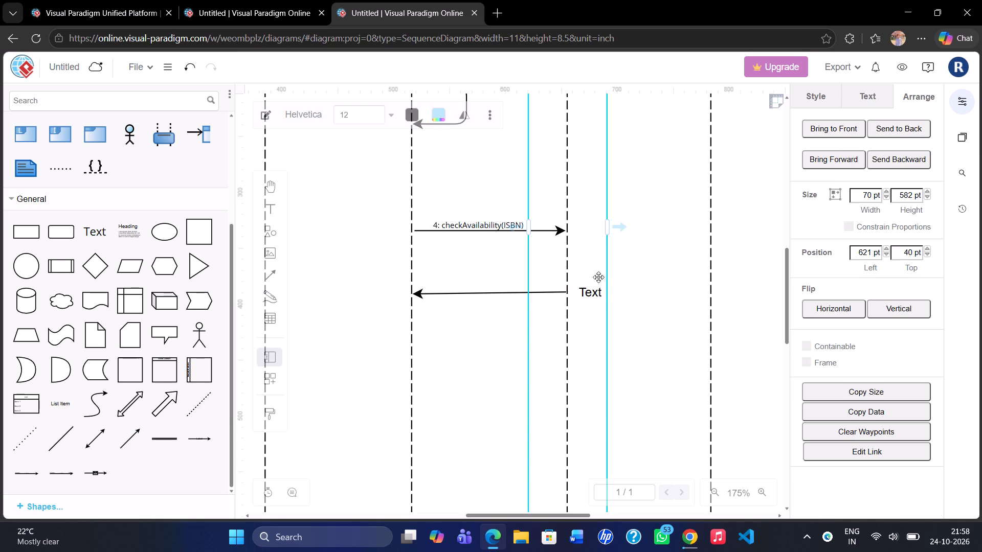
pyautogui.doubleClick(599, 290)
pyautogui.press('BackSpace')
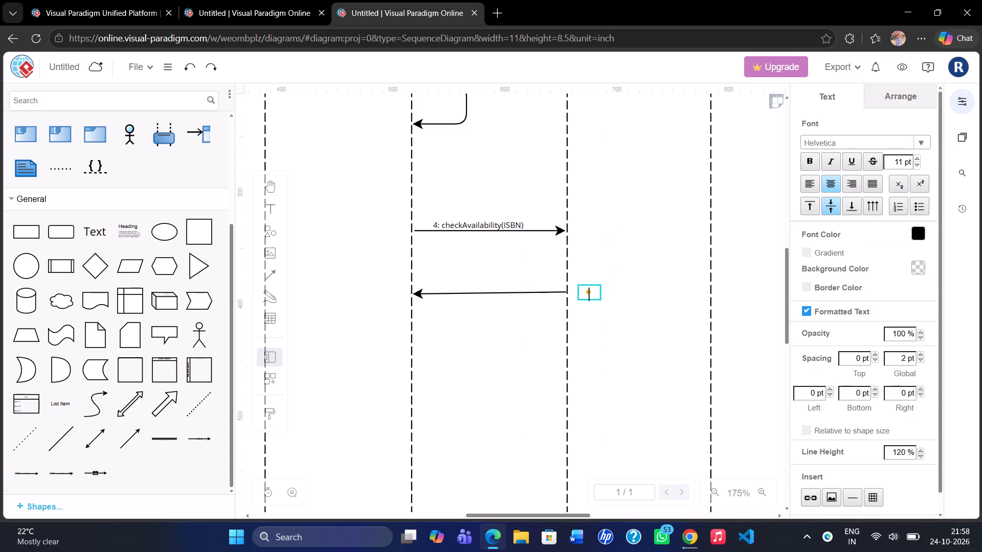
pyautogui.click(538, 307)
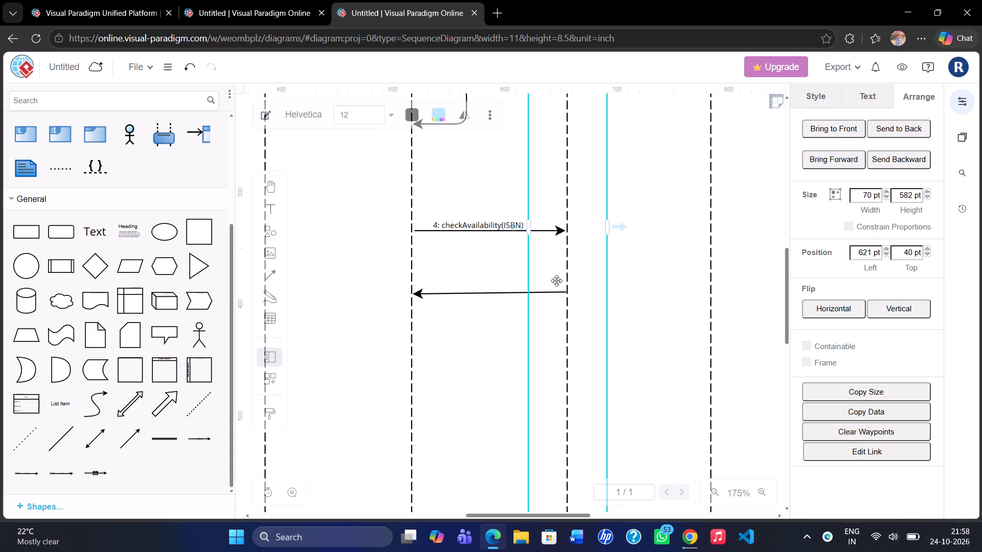
# Reattach the tail of the arrow below message 4 to the Book lifeline so that the arrow runs horizontally.
pyautogui.click(548, 293)
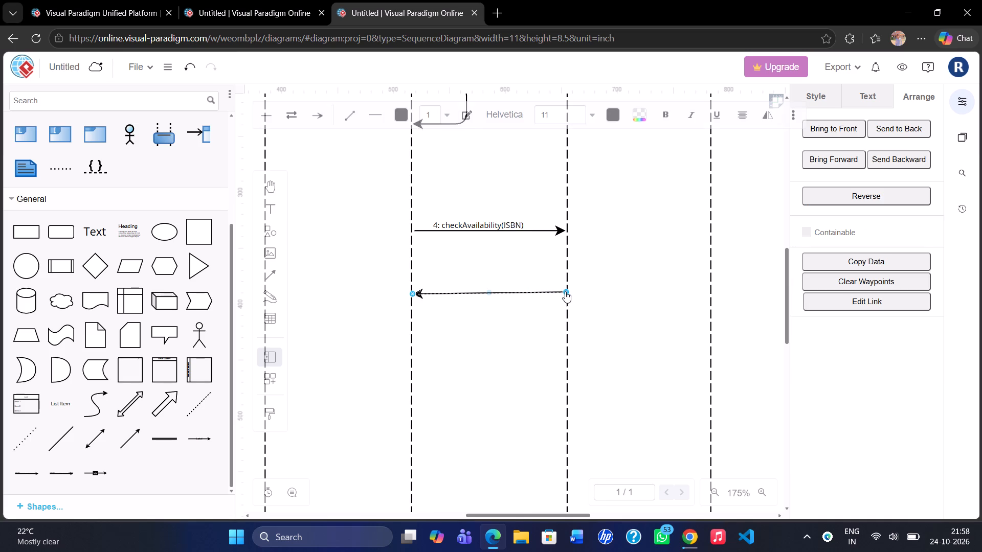
pyautogui.moveTo(565, 291); pyautogui.dragTo(497, 296)
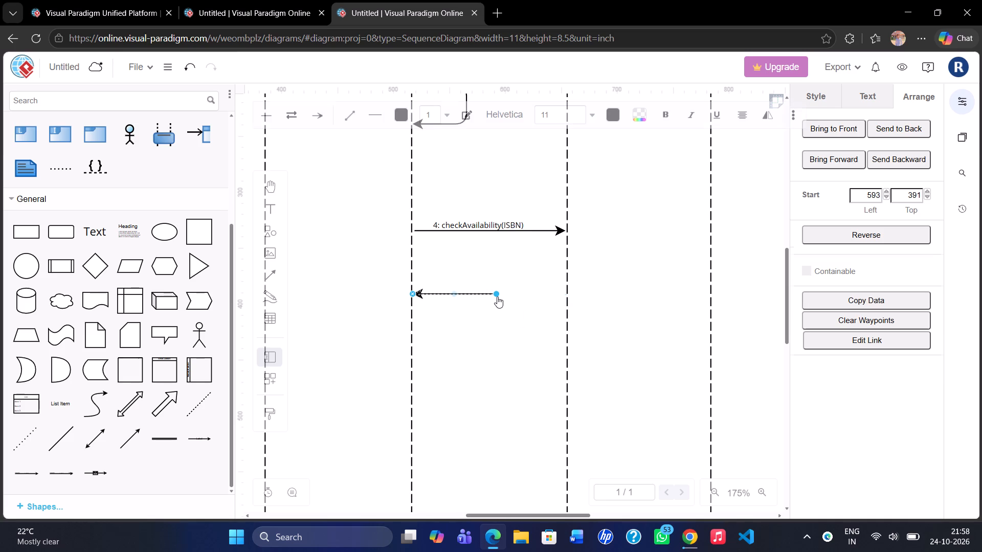
pyautogui.moveTo(498, 294); pyautogui.dragTo(524, 294)
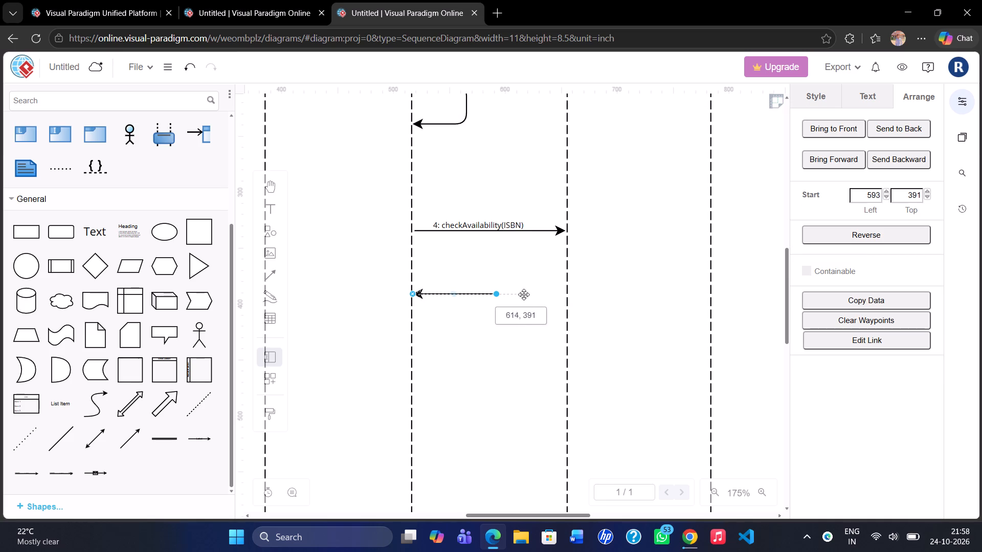
pyautogui.moveTo(524, 294); pyautogui.dragTo(564, 295)
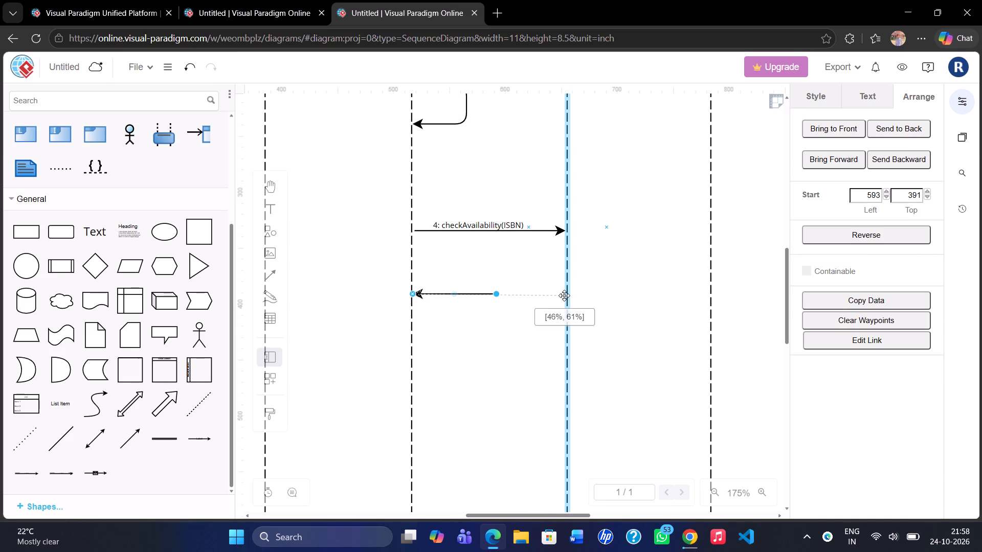
pyautogui.moveTo(564, 295); pyautogui.dragTo(566, 293)
pyautogui.moveTo(566, 293); pyautogui.dragTo(567, 294)
pyautogui.click(476, 324)
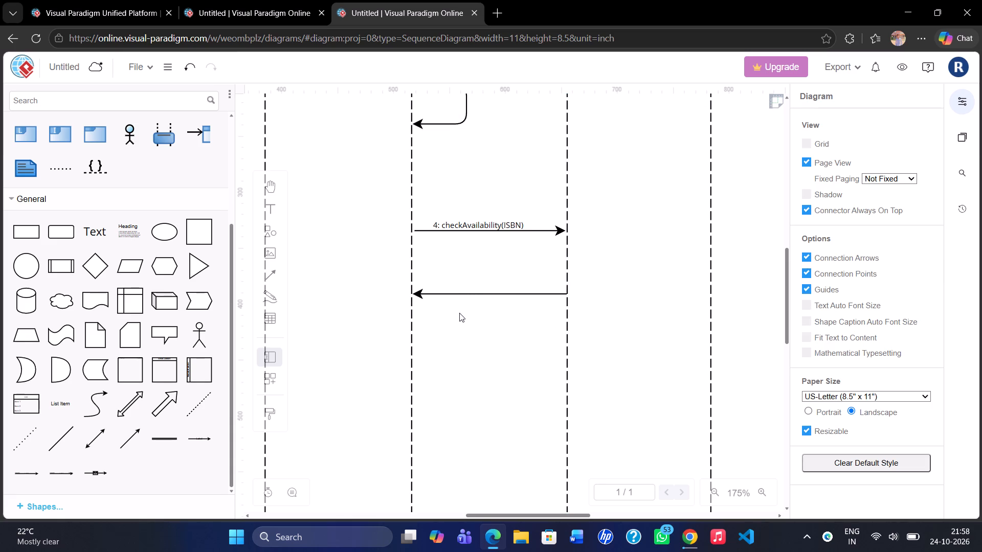
# Insert an empty text box over the arrow below message 4 and try to set its font size to 7.
pyautogui.doubleClick(453, 277)
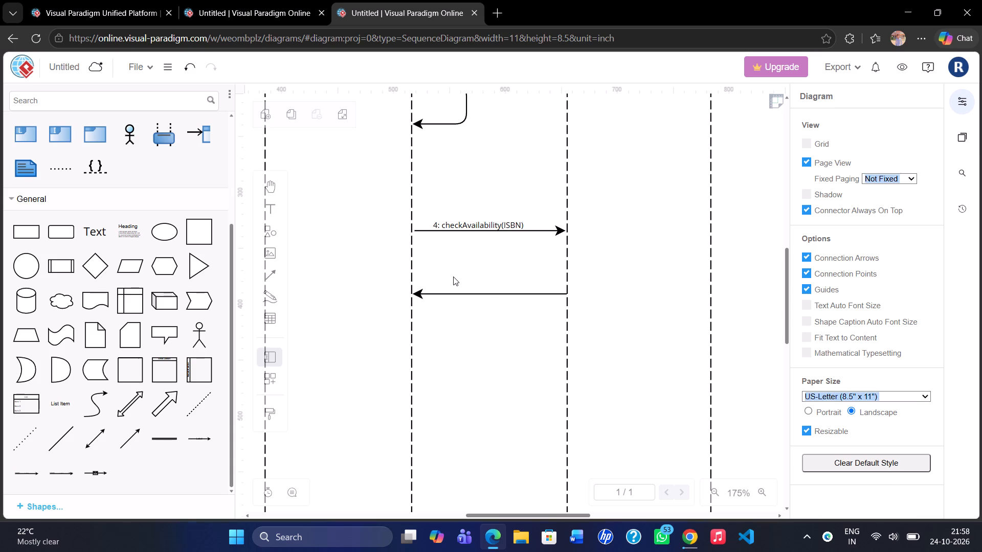
pyautogui.press('BackSpace')
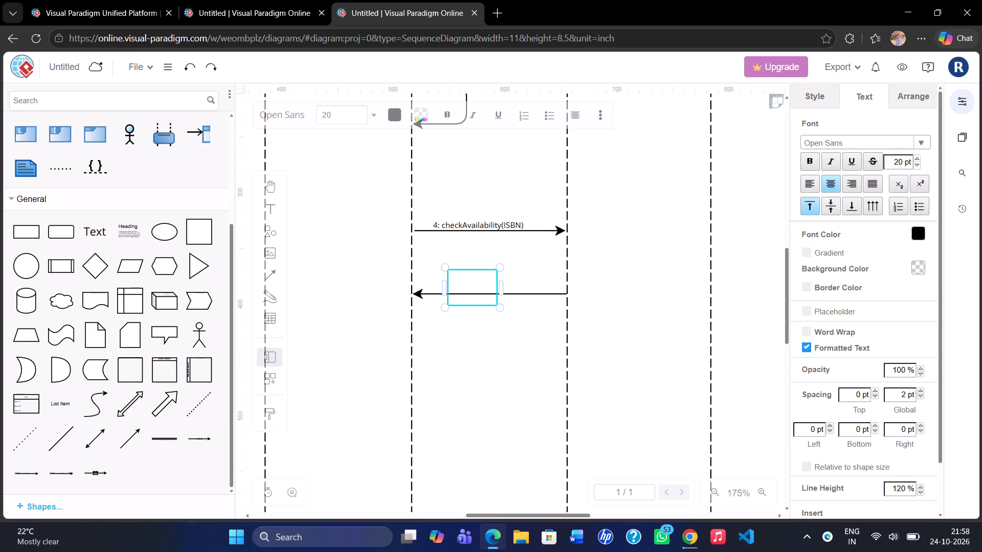
pyautogui.click(340, 117)
pyautogui.press('BackSpace')
pyautogui.press('BackSpace')
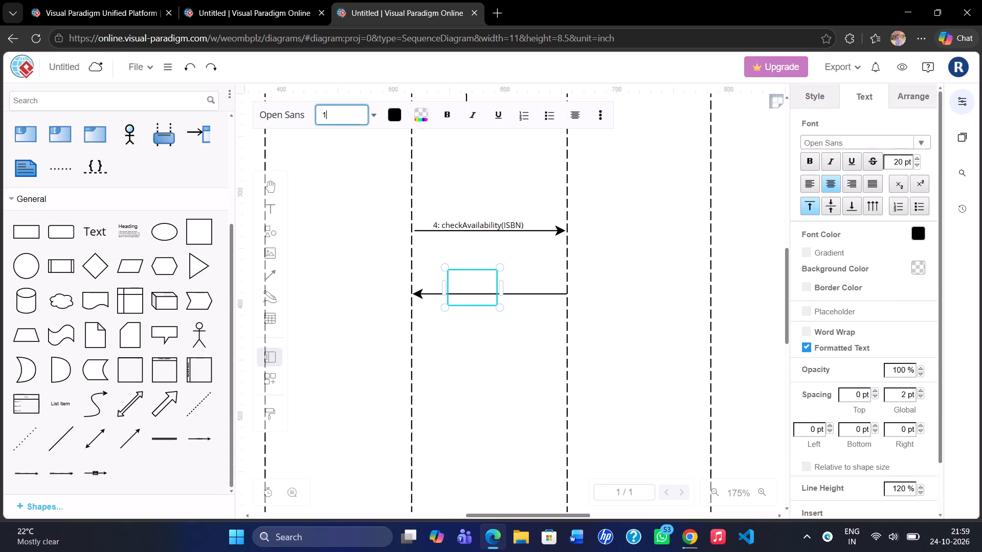
pyautogui.press('7')
pyautogui.press('Left')
pyautogui.press('BackSpace')
pyautogui.press('Return')
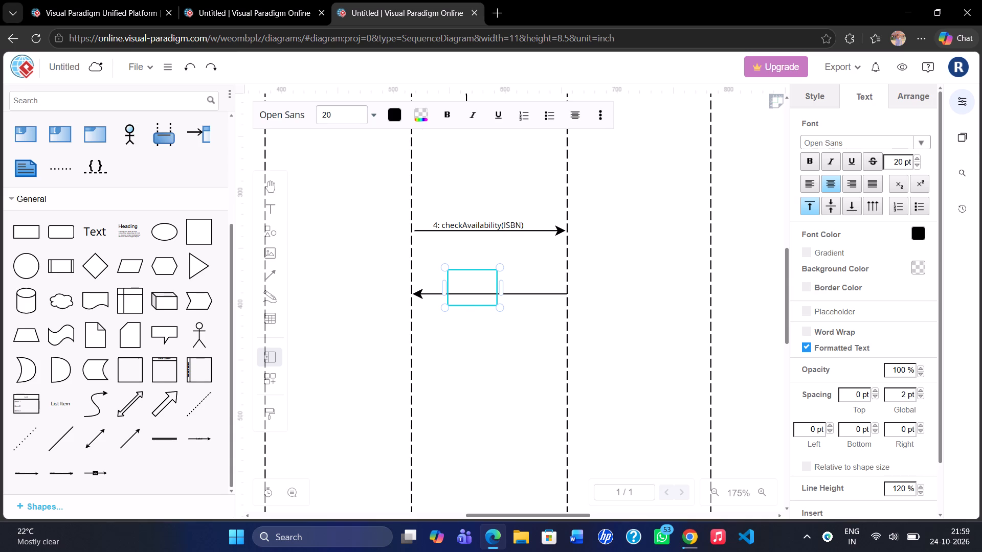
# Enter "5: availableCopies> 0" as the text box's label.
pyautogui.press('5')
pyautogui.write(':')
pyautogui.press('space')
pyautogui.write('av')
pyautogui.write('ailable')
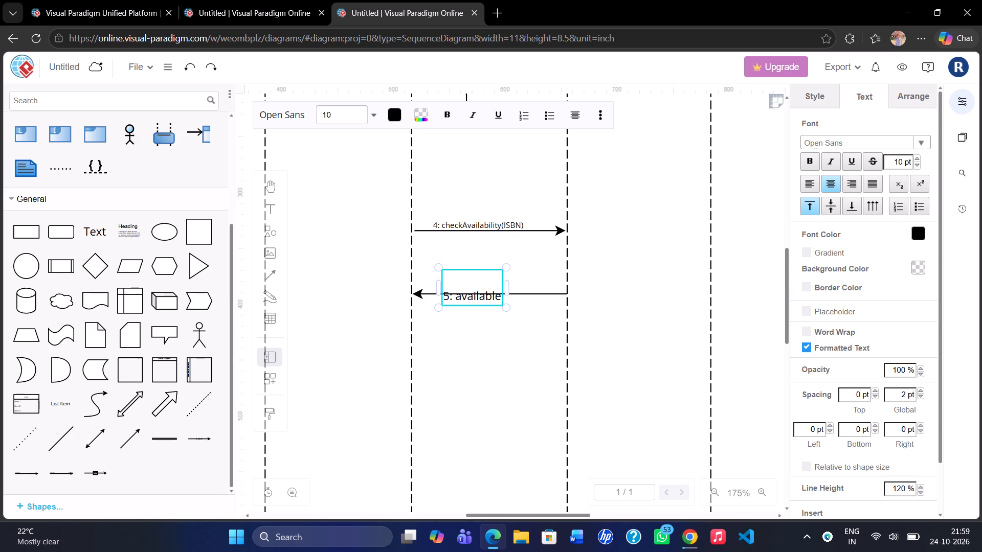
pyautogui.write('Copiees')
pyautogui.press('BackSpace')
pyautogui.press('BackSpace')
pyautogui.press('s')
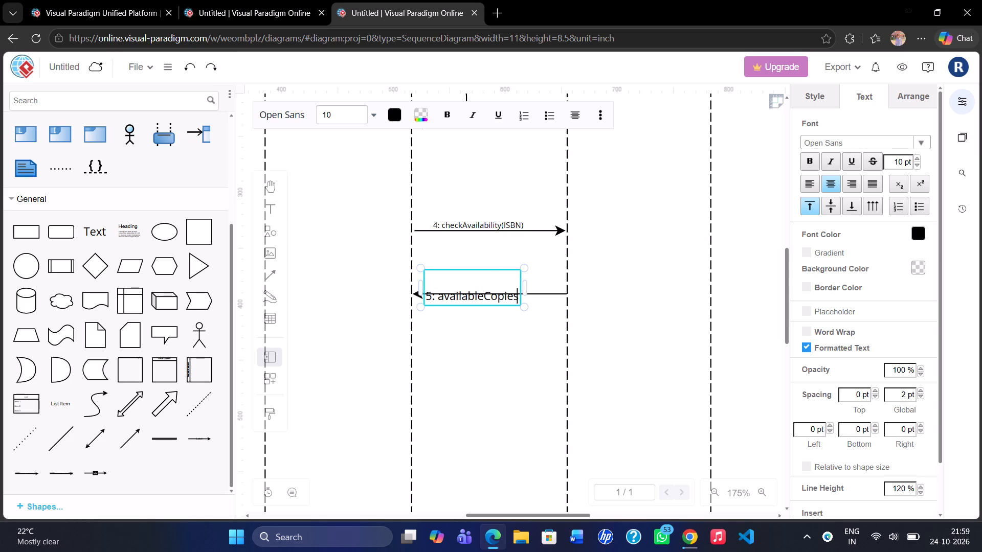
pyautogui.write('> 0')
pyautogui.press('space')
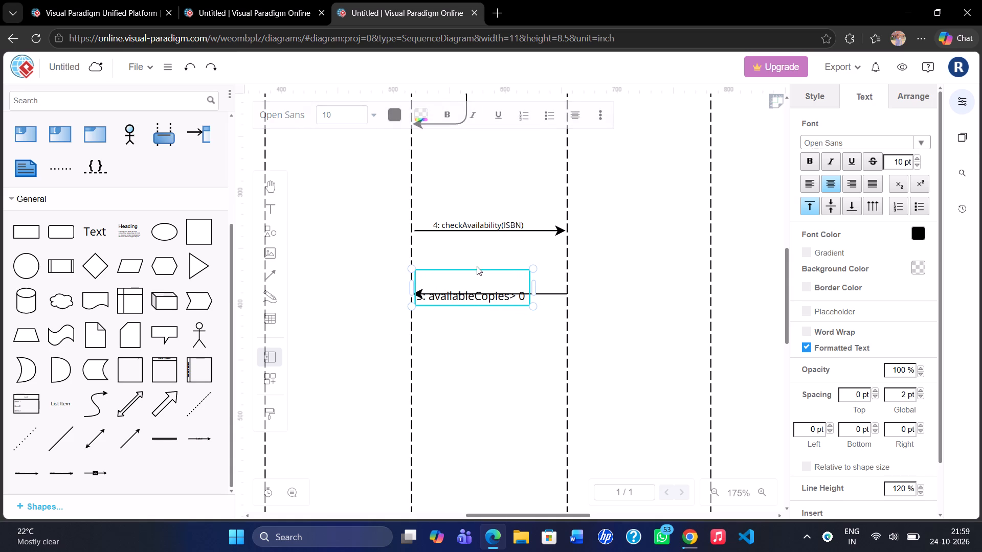
# Position the message 5 label just above its arrow and reduce its box to about 104 x 18 pt.
pyautogui.moveTo(478, 270); pyautogui.dragTo(494, 264)
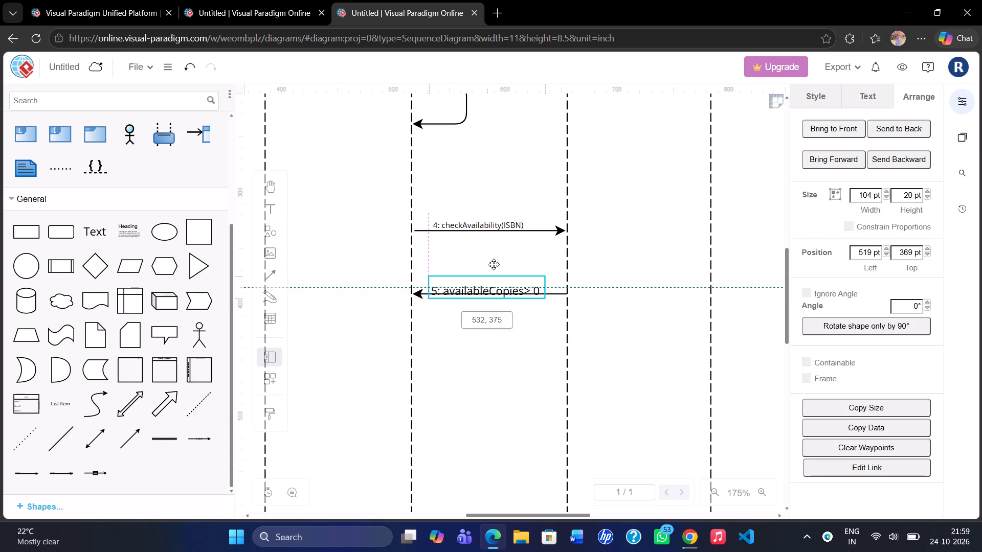
pyautogui.moveTo(494, 264); pyautogui.dragTo(499, 266)
pyautogui.moveTo(499, 266); pyautogui.dragTo(500, 264)
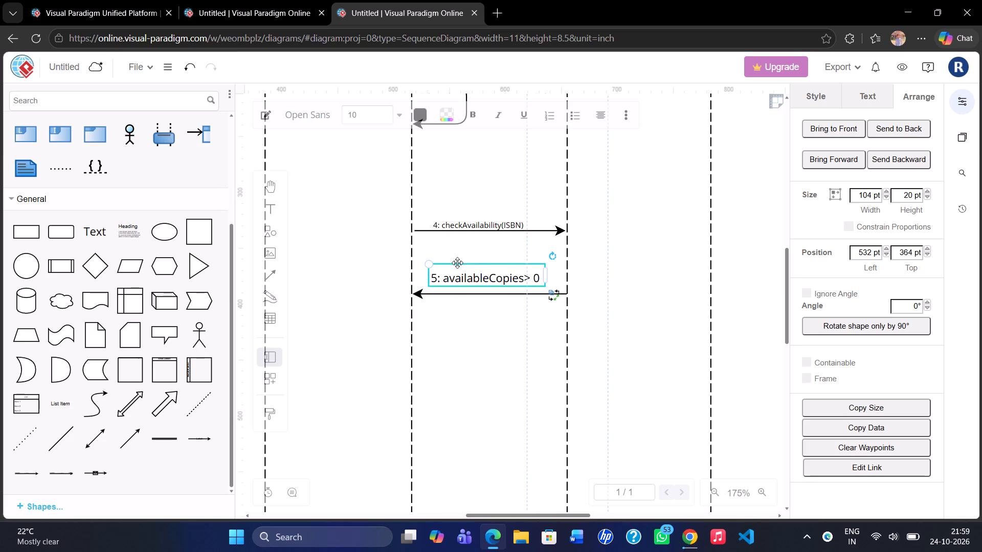
pyautogui.moveTo(430, 262); pyautogui.dragTo(440, 269)
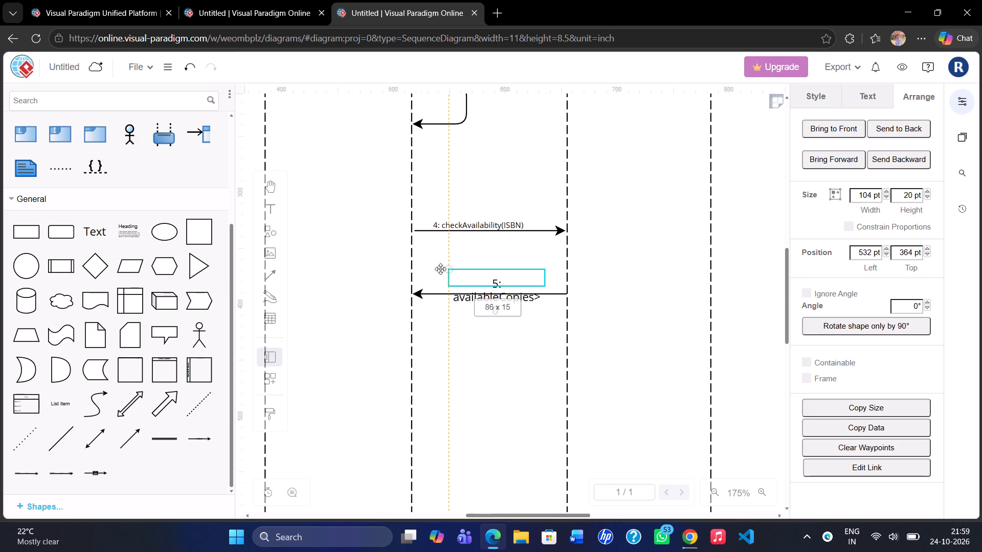
pyautogui.moveTo(440, 269); pyautogui.dragTo(435, 265)
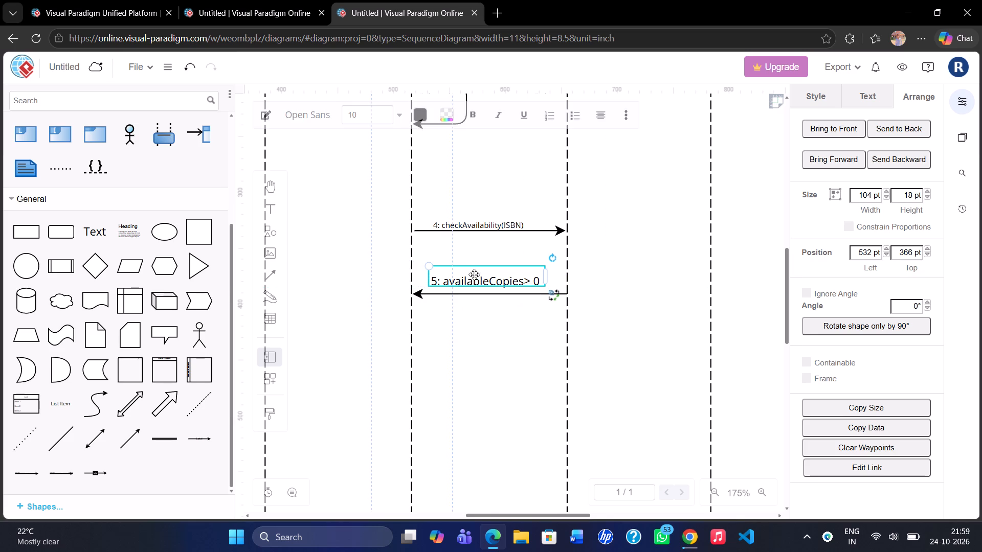
pyautogui.click(477, 271)
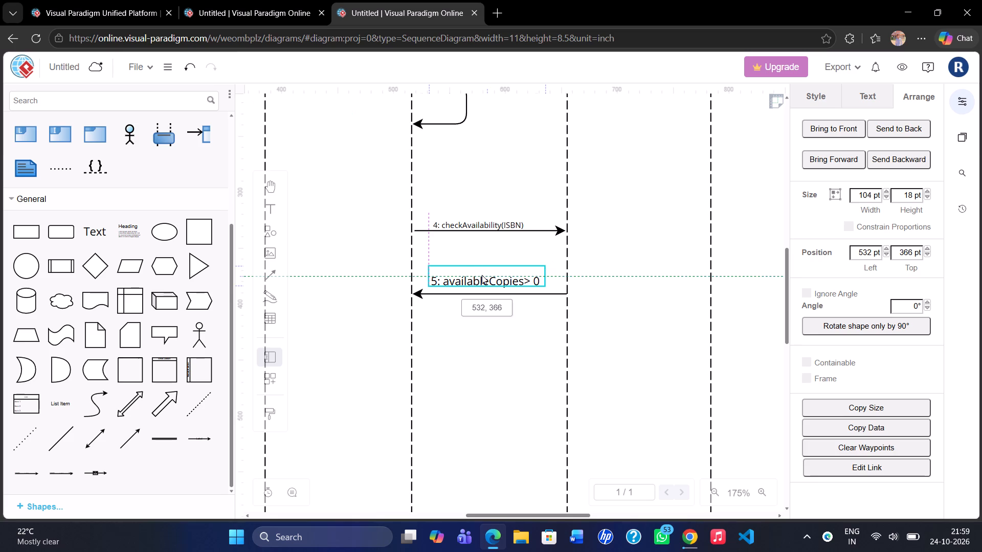
pyautogui.click(468, 333)
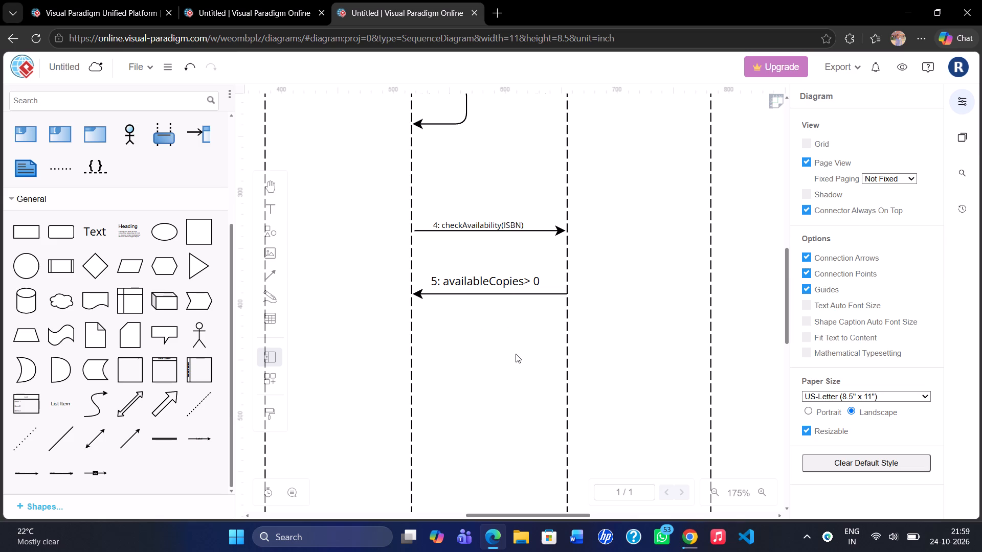
# Add a solid directional arrow from the General shapes below message 5, pointing from the LMS (System) lifeline to the lifeline beyond Book.
pyautogui.scroll(-1, 516, 354)
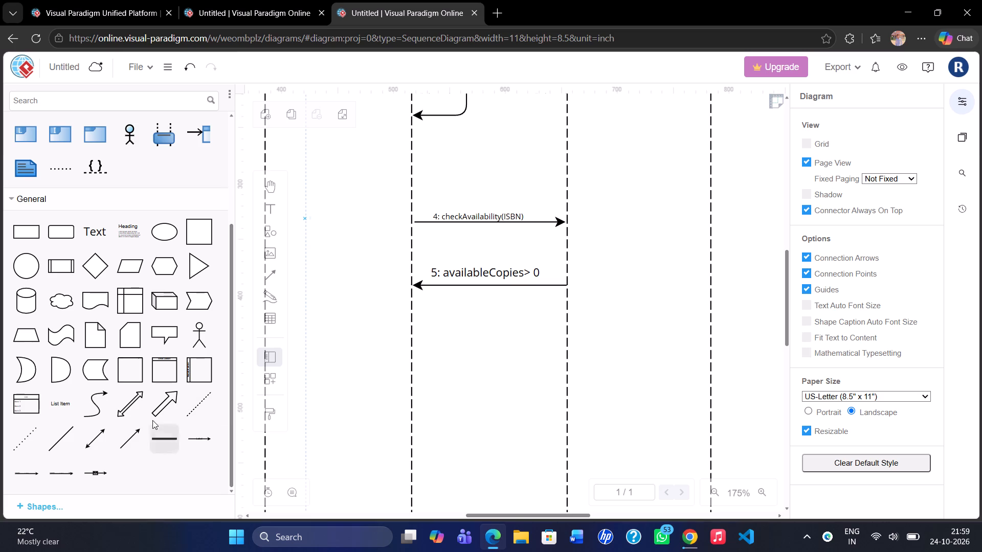
pyautogui.moveTo(130, 434); pyautogui.dragTo(474, 319)
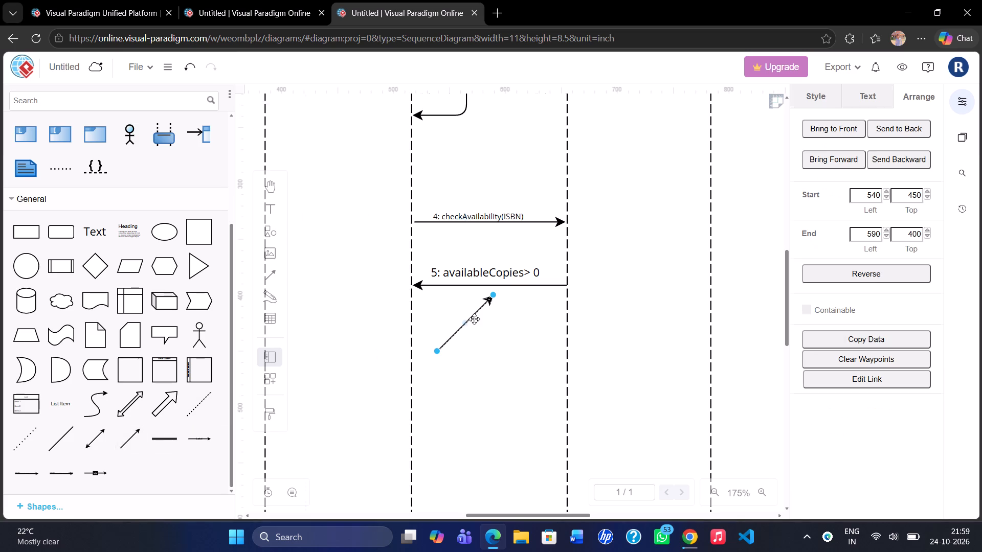
pyautogui.moveTo(438, 351); pyautogui.dragTo(413, 321)
pyautogui.moveTo(493, 293); pyautogui.dragTo(667, 326)
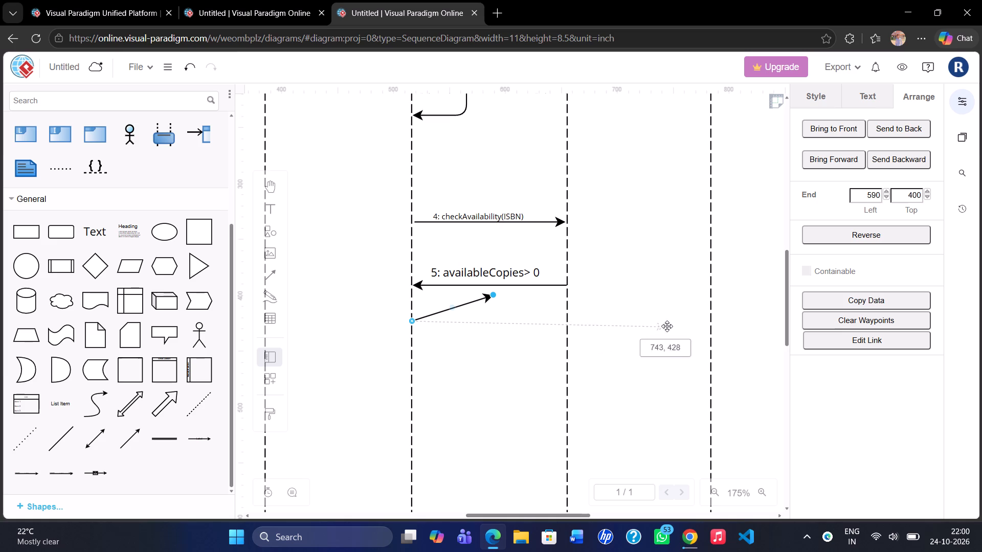
pyautogui.moveTo(667, 326); pyautogui.dragTo(707, 313)
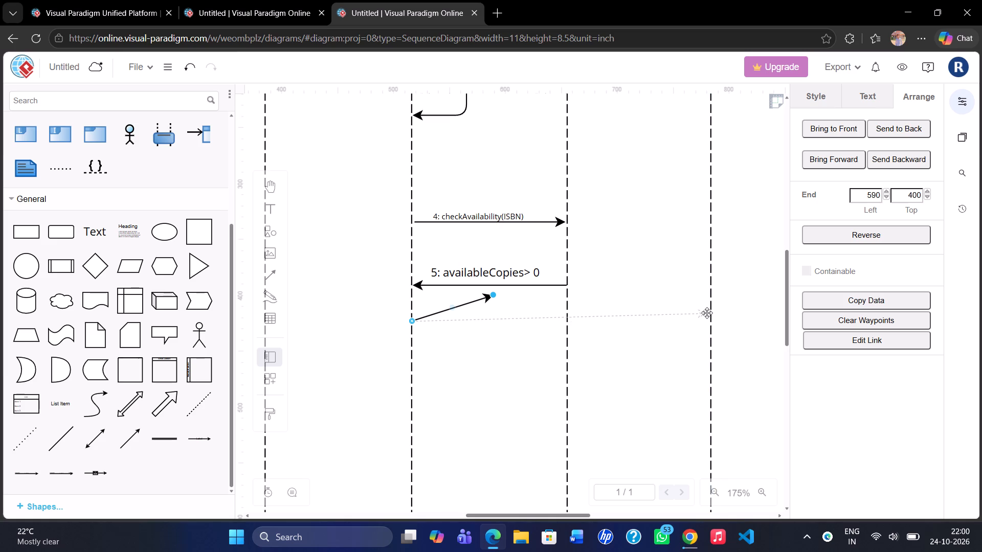
pyautogui.moveTo(707, 313); pyautogui.dragTo(708, 316)
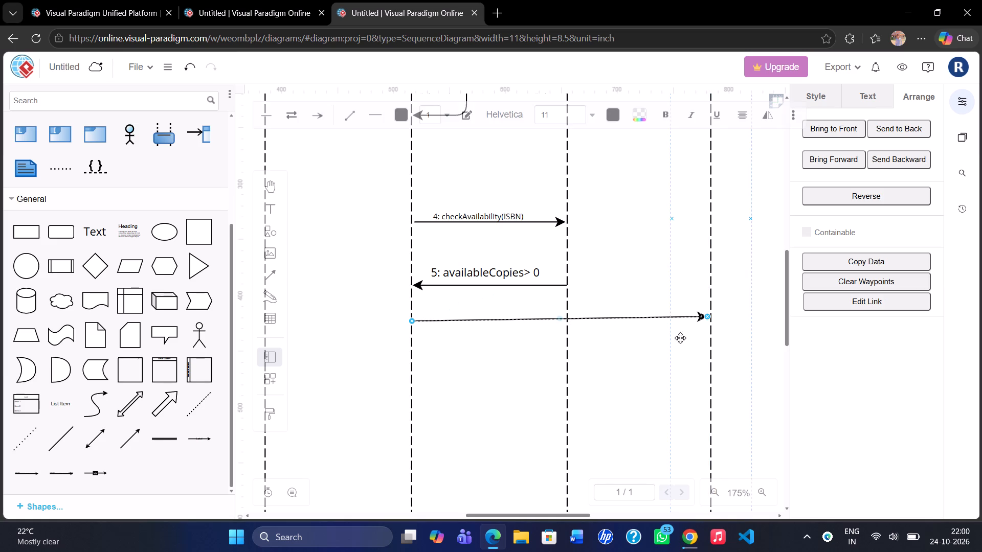
# Attach the new arrow's head to the lifeline beyond Book and level its tail on the LMS (System) lifeline.
pyautogui.moveTo(707, 319); pyautogui.dragTo(708, 318)
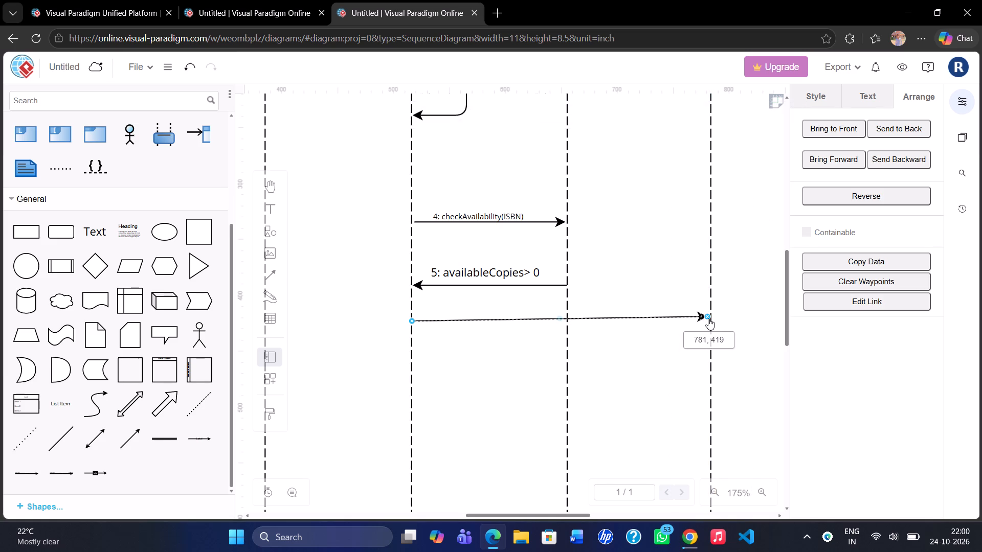
pyautogui.moveTo(708, 318); pyautogui.dragTo(712, 317)
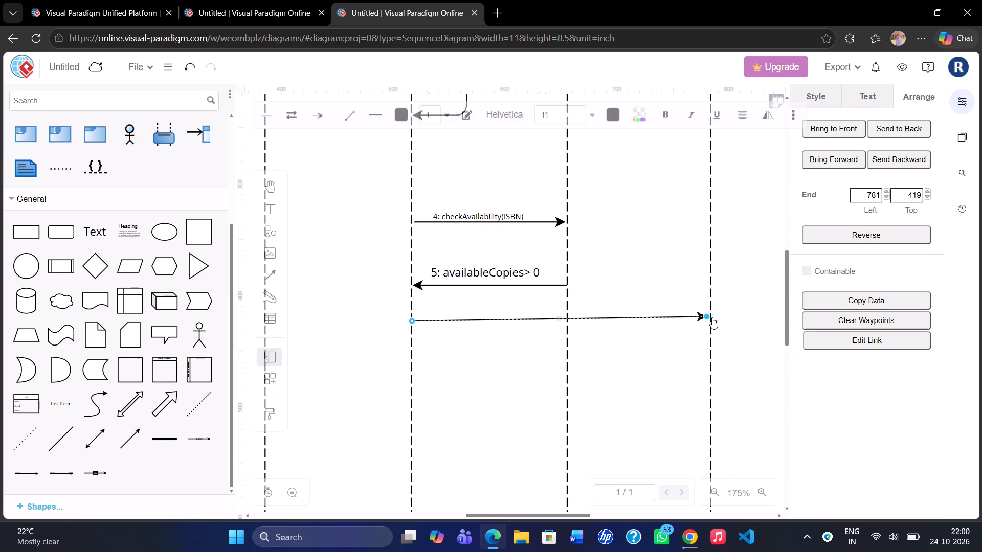
pyautogui.click(708, 316)
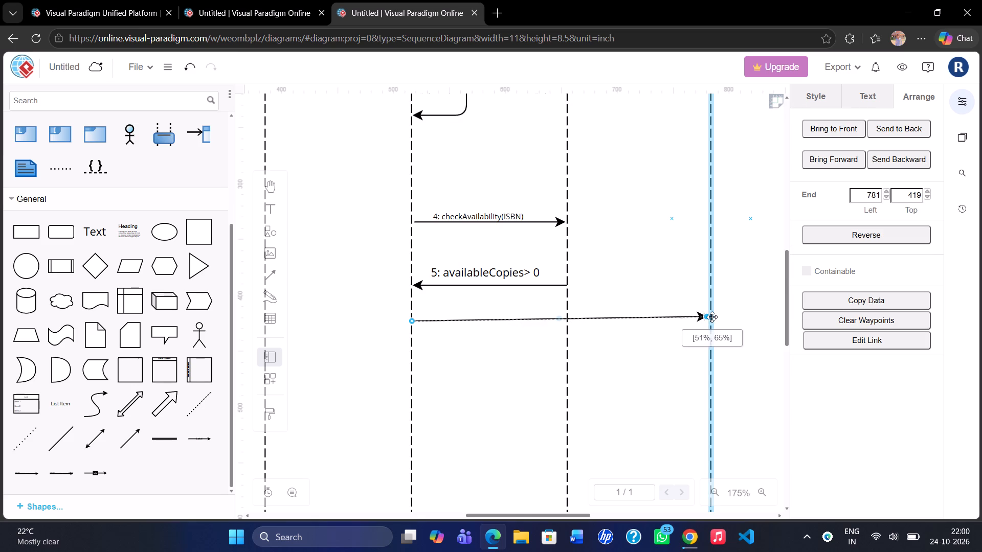
pyautogui.click(673, 342)
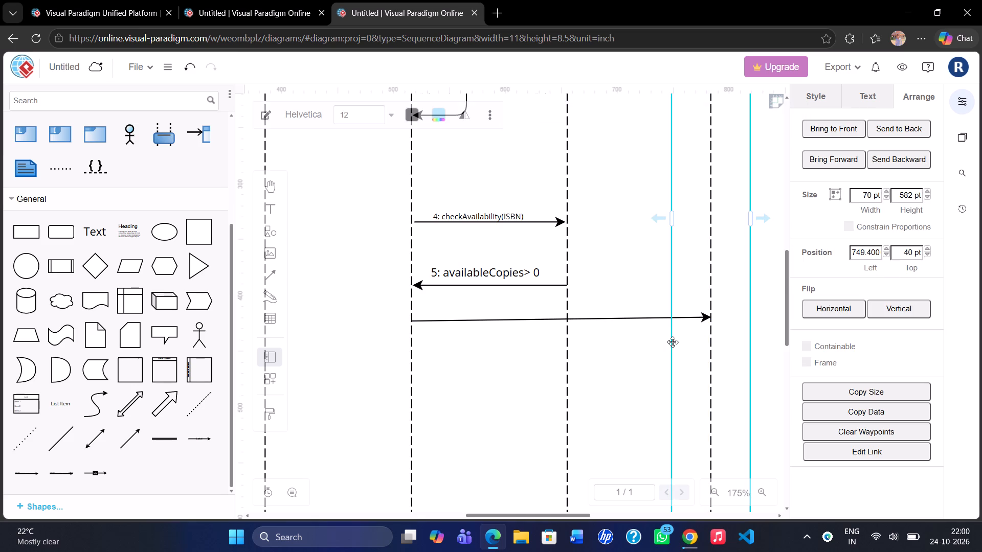
pyautogui.click(419, 323)
pyautogui.click(412, 321)
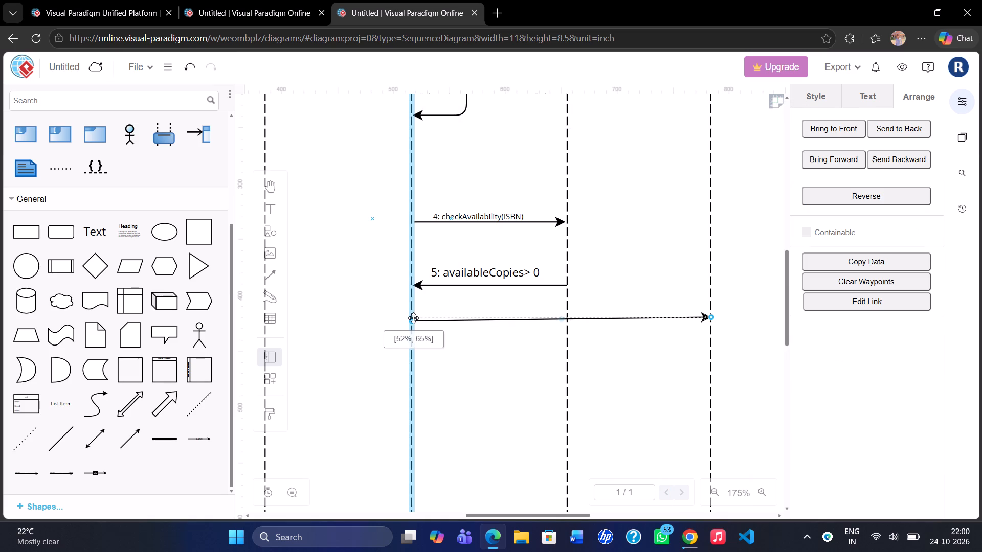
pyautogui.click(453, 325)
pyautogui.click(481, 355)
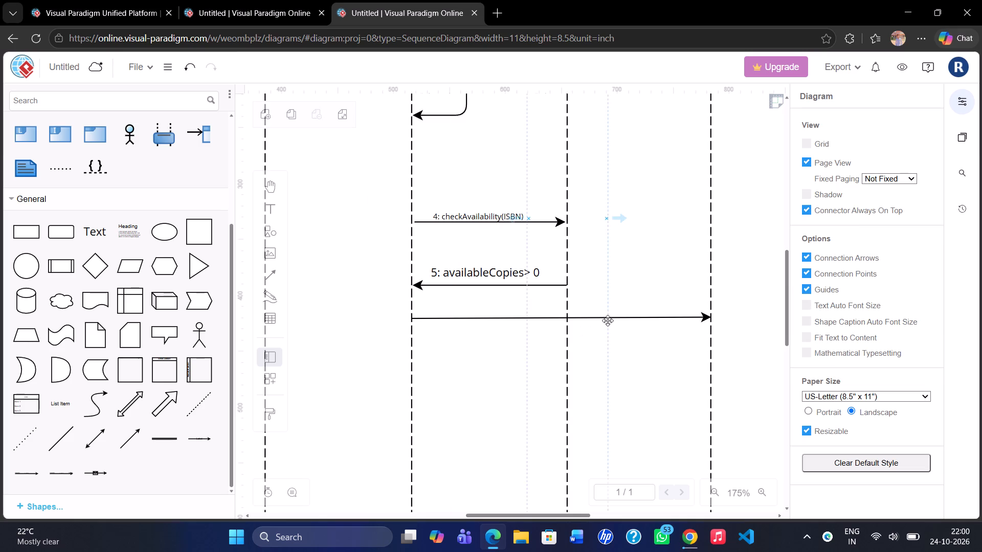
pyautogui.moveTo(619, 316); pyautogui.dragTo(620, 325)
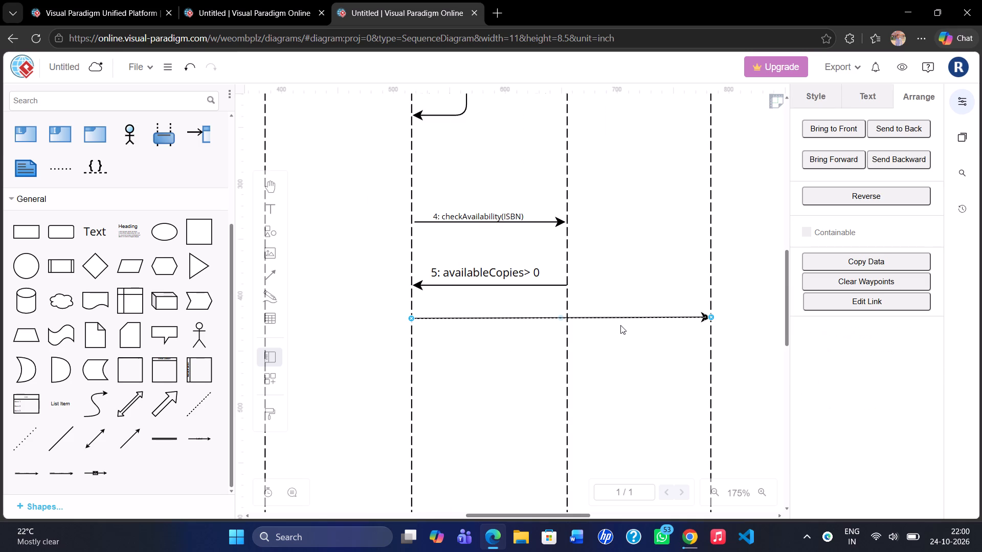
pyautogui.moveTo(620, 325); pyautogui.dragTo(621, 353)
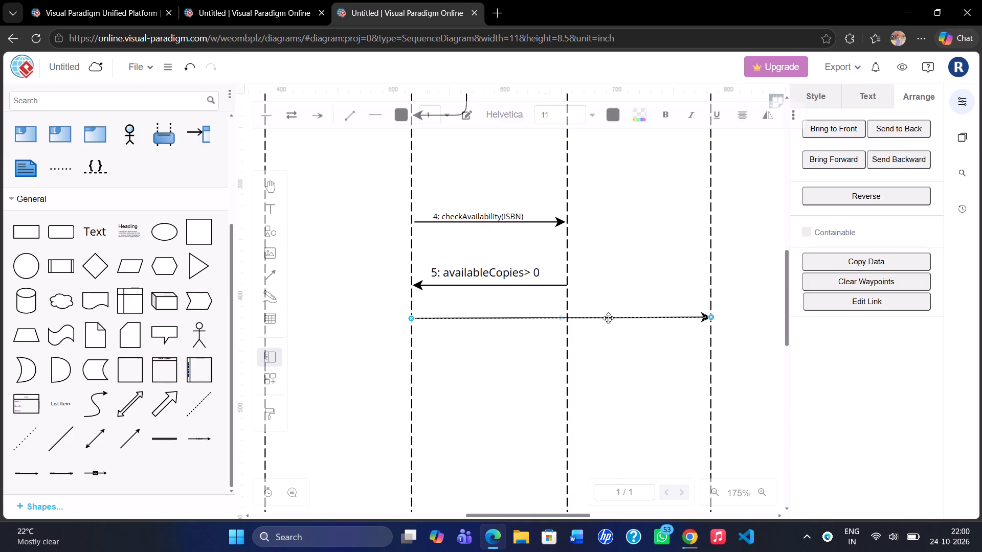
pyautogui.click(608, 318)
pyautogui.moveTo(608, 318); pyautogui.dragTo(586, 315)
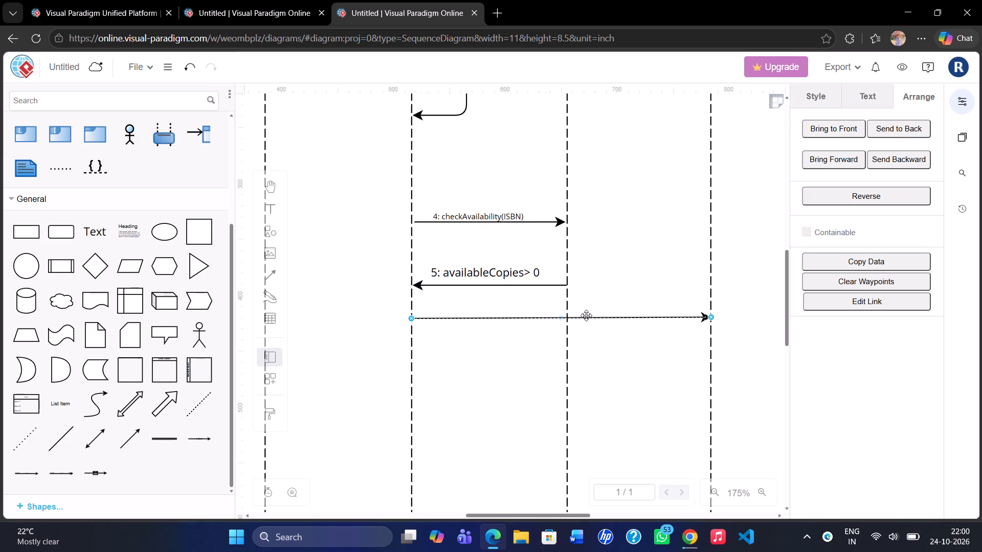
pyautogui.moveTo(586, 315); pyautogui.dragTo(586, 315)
# Add a text box at the new arrow below message 5 and enter "6: createIssue(memberId, ISBM)" as its label.
pyautogui.doubleClick(475, 308)
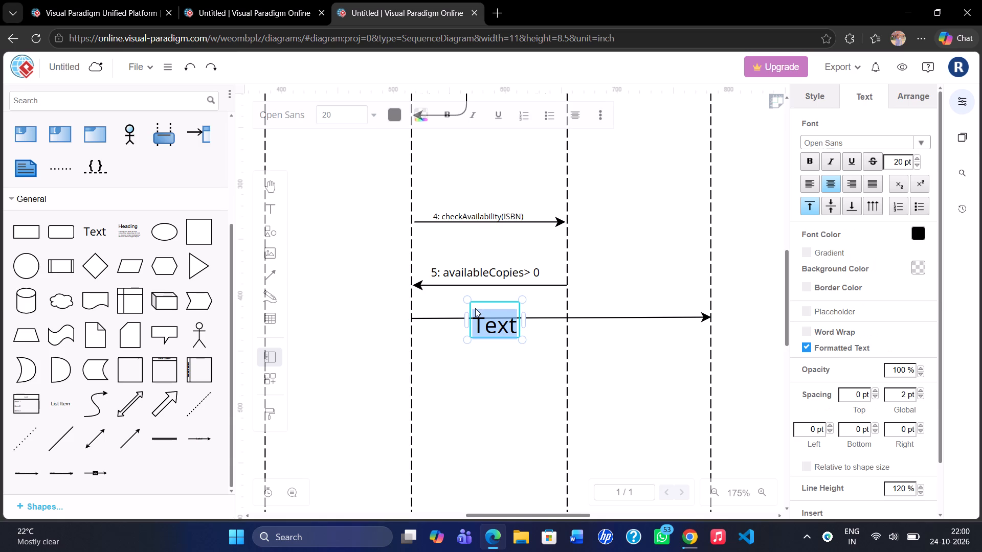
pyautogui.press('BackSpace')
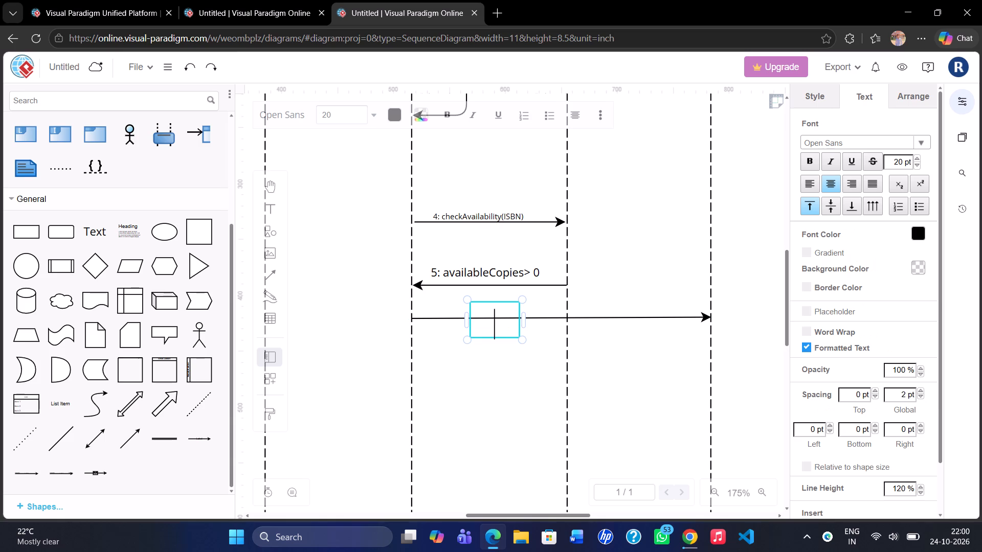
pyautogui.write('6:')
pyautogui.press('space')
pyautogui.write('create')
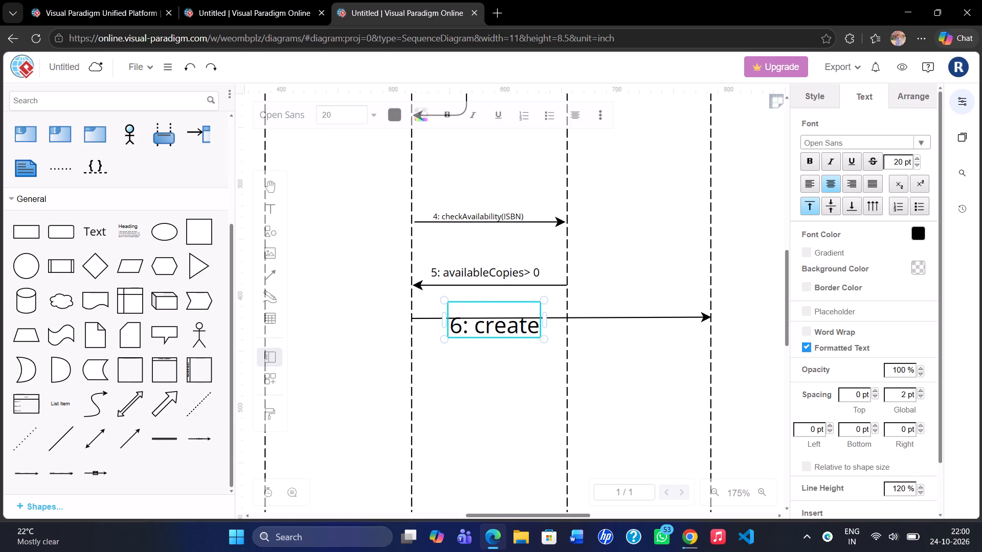
pyautogui.write('Issue')
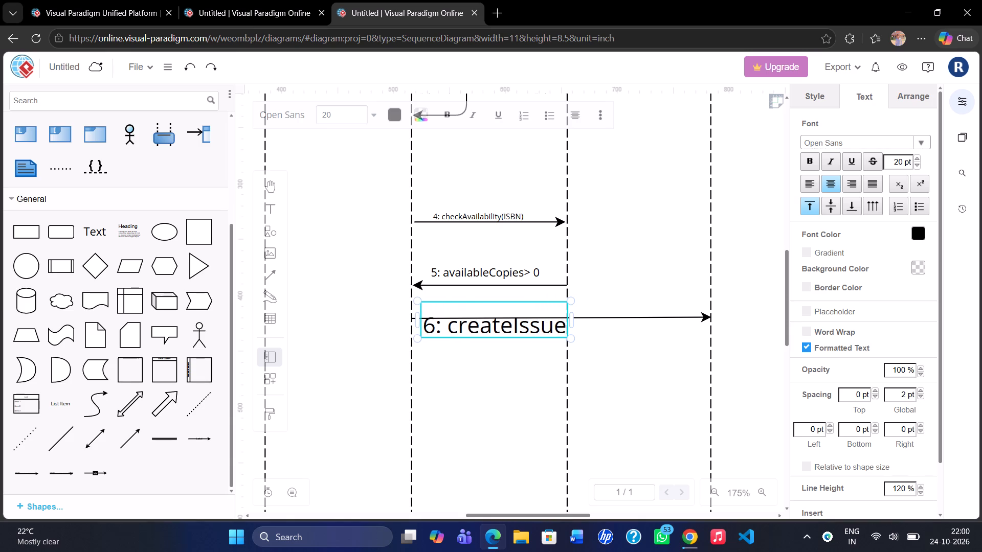
pyautogui.write('()')
pyautogui.press('Left')
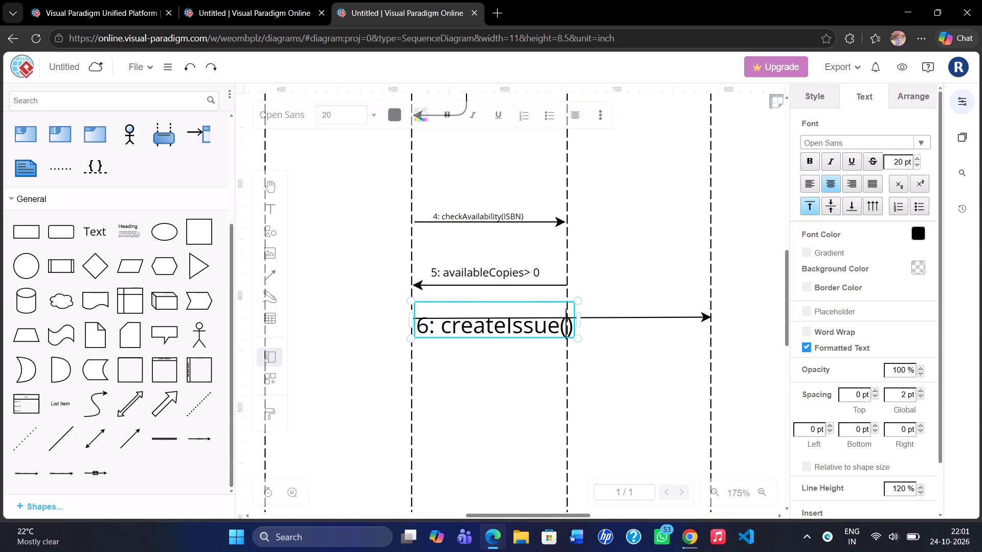
pyautogui.write('mem')
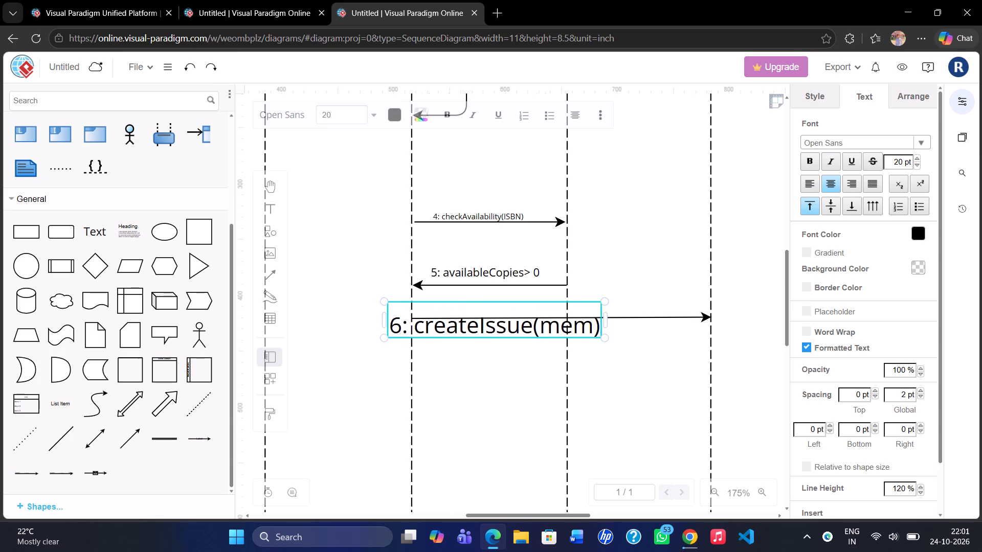
pyautogui.write('ber')
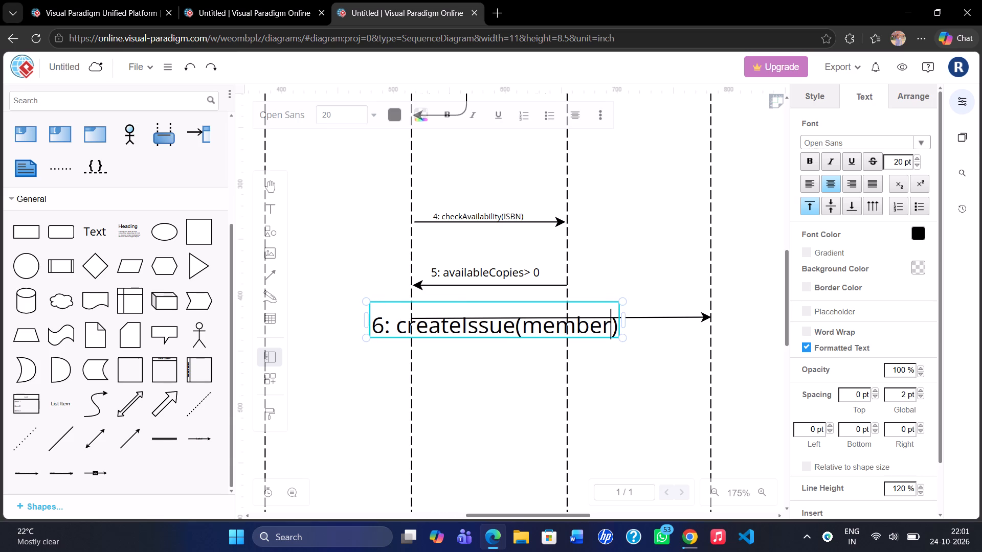
pyautogui.write('ID')
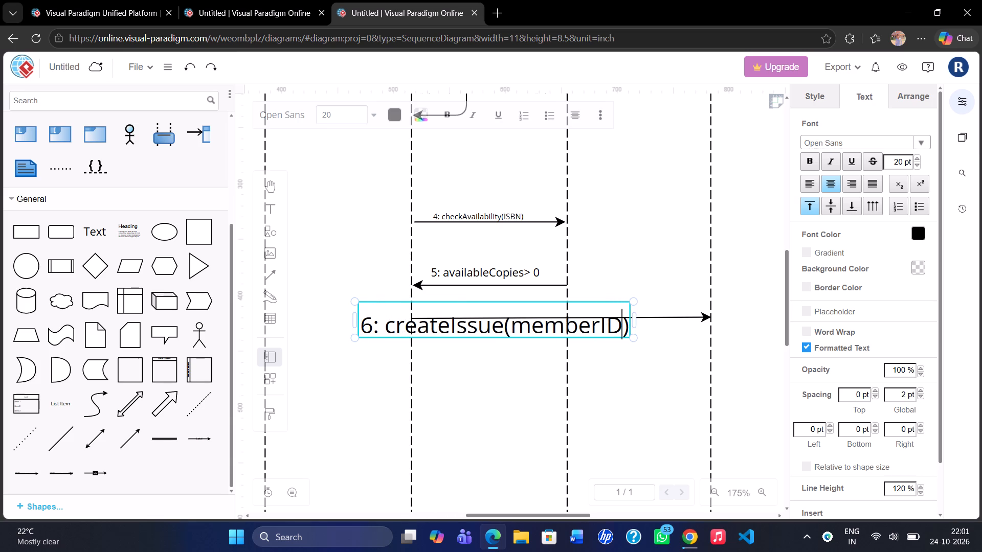
pyautogui.press('BackSpace')
pyautogui.press('d')
pyautogui.write(', ISBM')
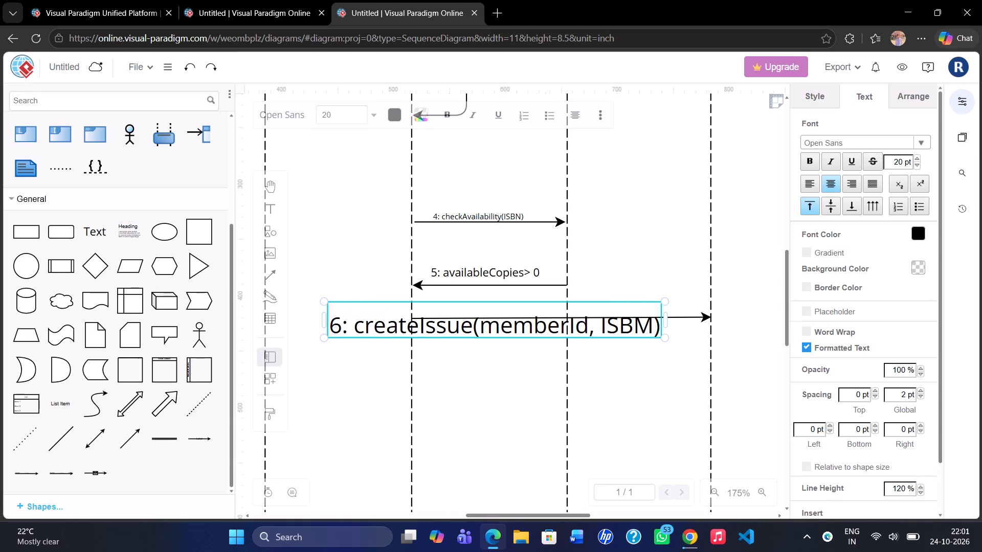
# Set the font size of the whole message 6 label to 7 pt.
pyautogui.hotkey('ctrl', 'a')
pyautogui.click(346, 111)
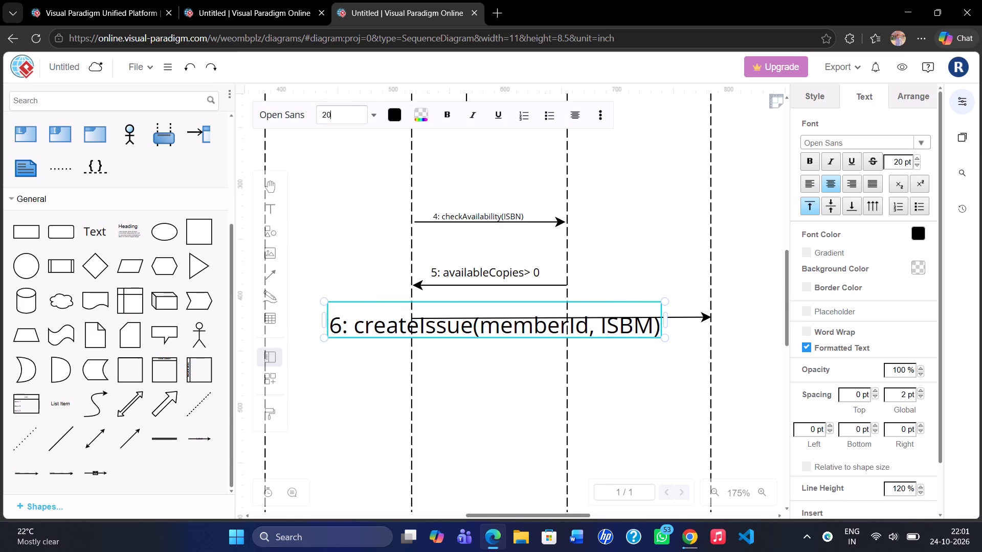
pyautogui.press('BackSpace')
pyautogui.press('BackSpace')
pyautogui.press('7')
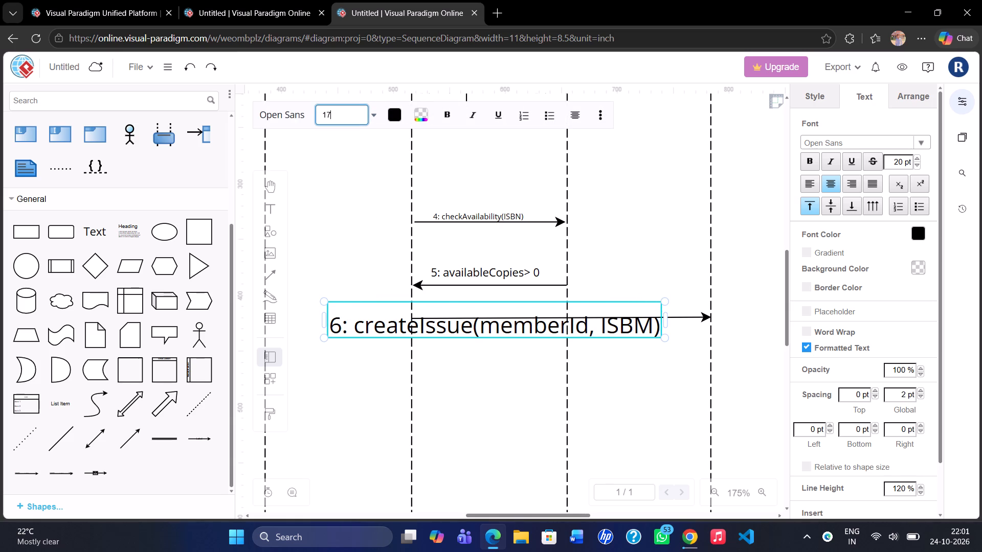
pyautogui.press('Left')
pyautogui.press('BackSpace')
pyautogui.press('Return')
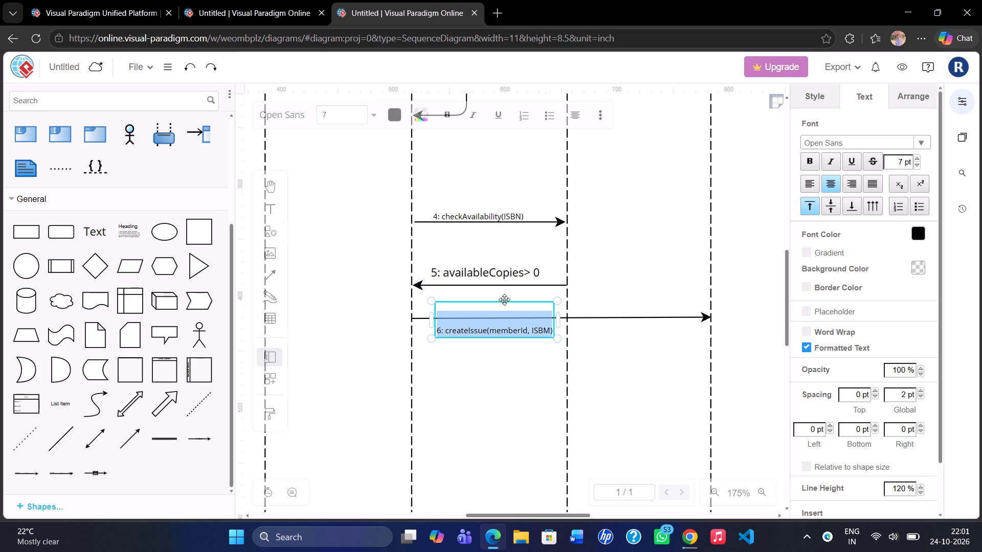
# Position the message 6 label just above its arrow, centred on the Book lifeline at about 602, 397 pt.
pyautogui.moveTo(504, 300); pyautogui.dragTo(556, 290)
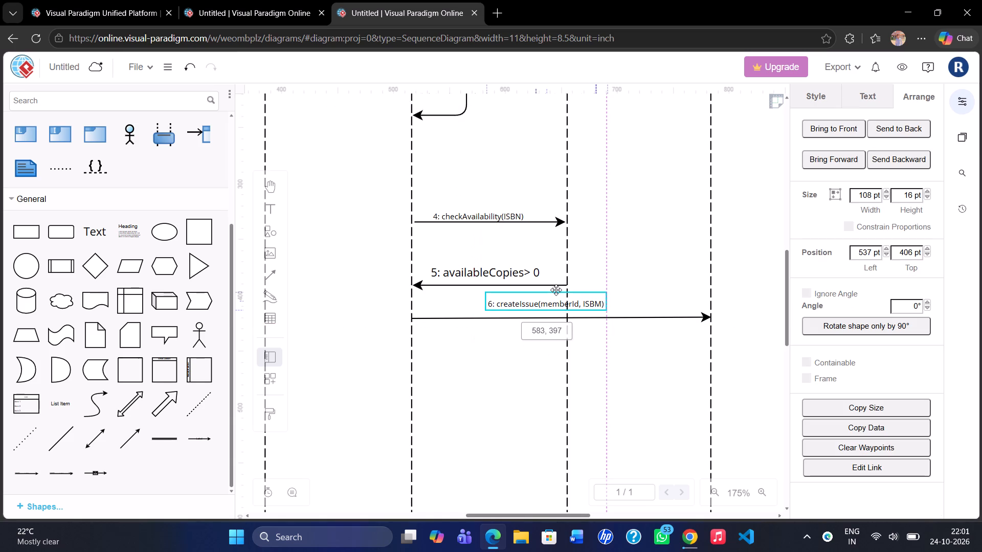
pyautogui.moveTo(556, 290); pyautogui.dragTo(571, 289)
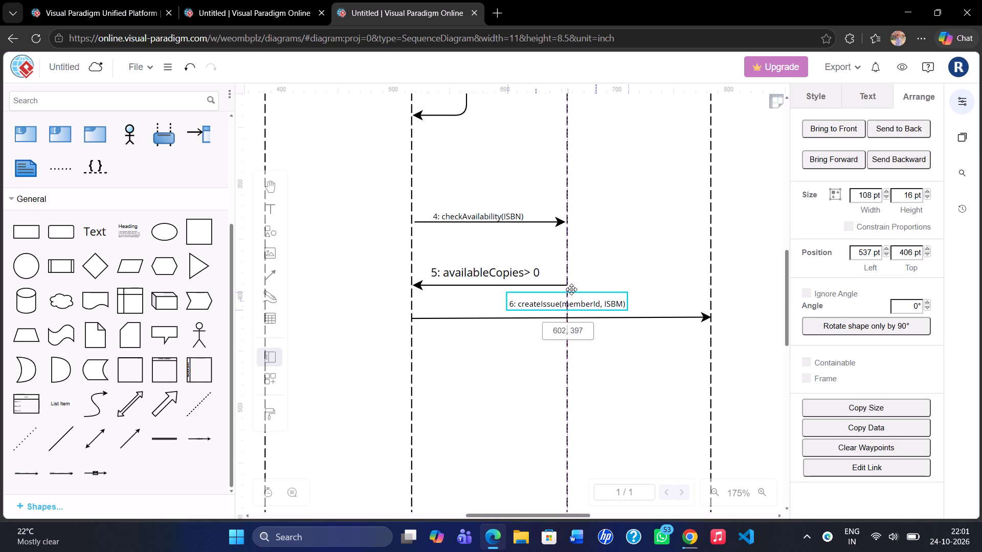
pyautogui.moveTo(571, 289); pyautogui.dragTo(583, 288)
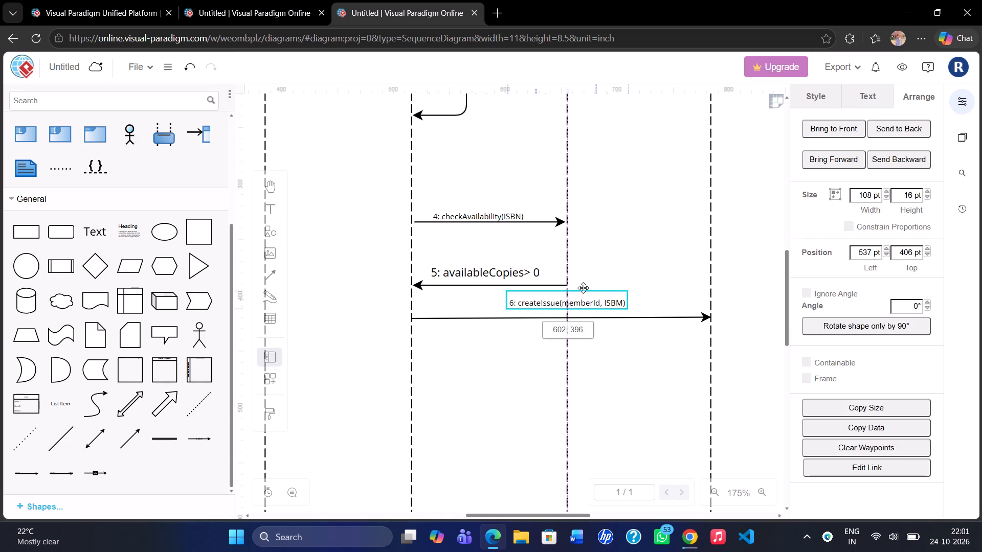
pyautogui.moveTo(583, 288); pyautogui.dragTo(590, 285)
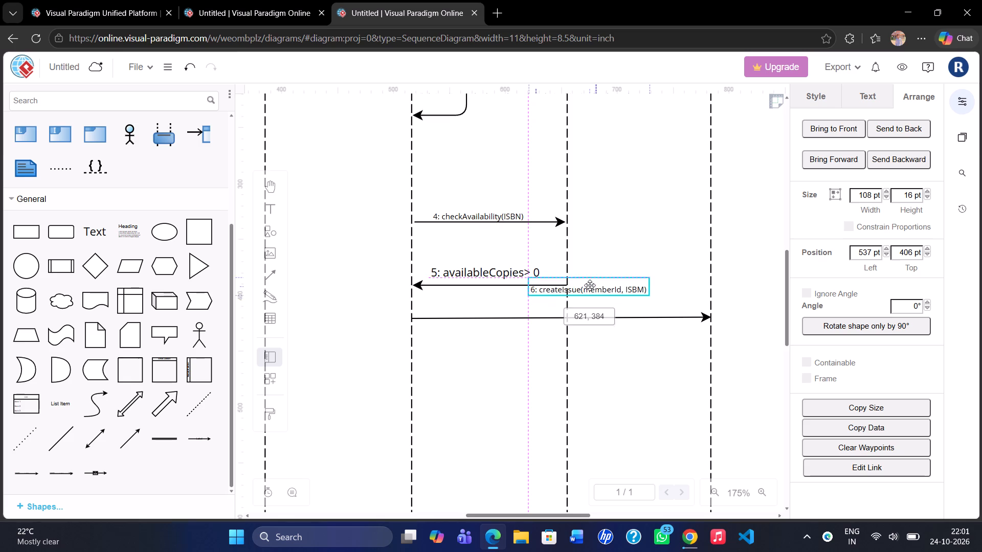
pyautogui.moveTo(590, 285); pyautogui.dragTo(587, 289)
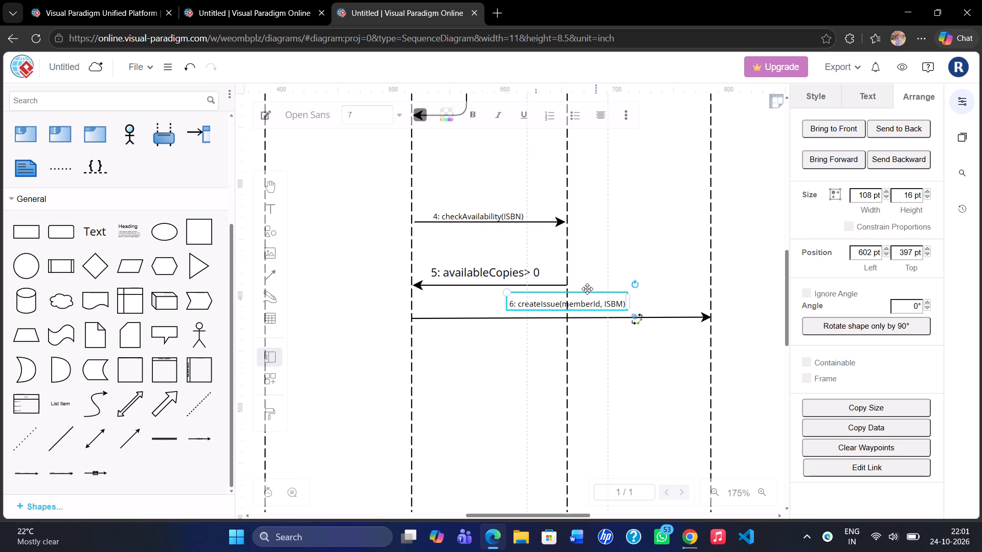
pyautogui.click(630, 402)
# Add a level Directional Connector below message 6, with its tail on the lifeline beyond Book and its head on the LMS (System) lifeline.
pyautogui.scroll(-1, 466, 402)
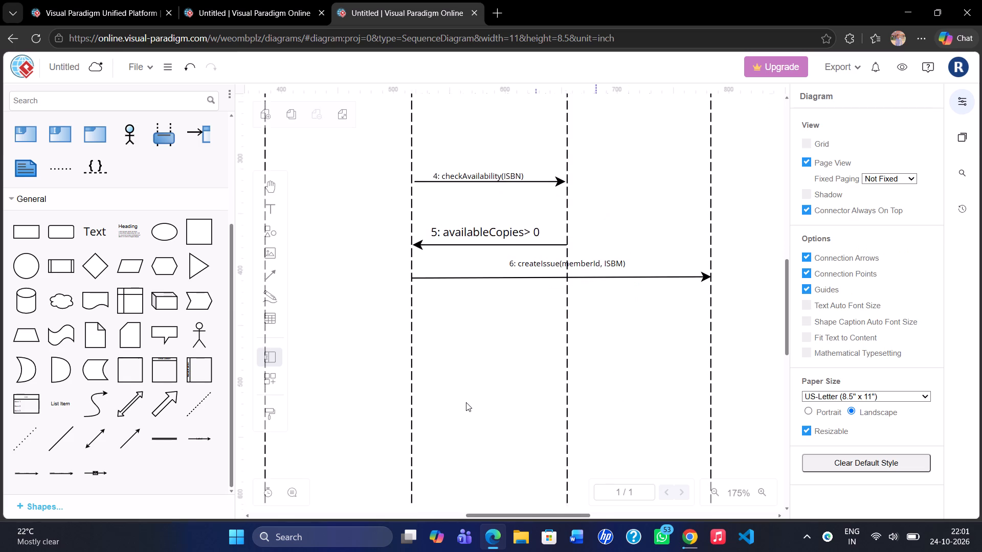
pyautogui.scroll(-1, 466, 402)
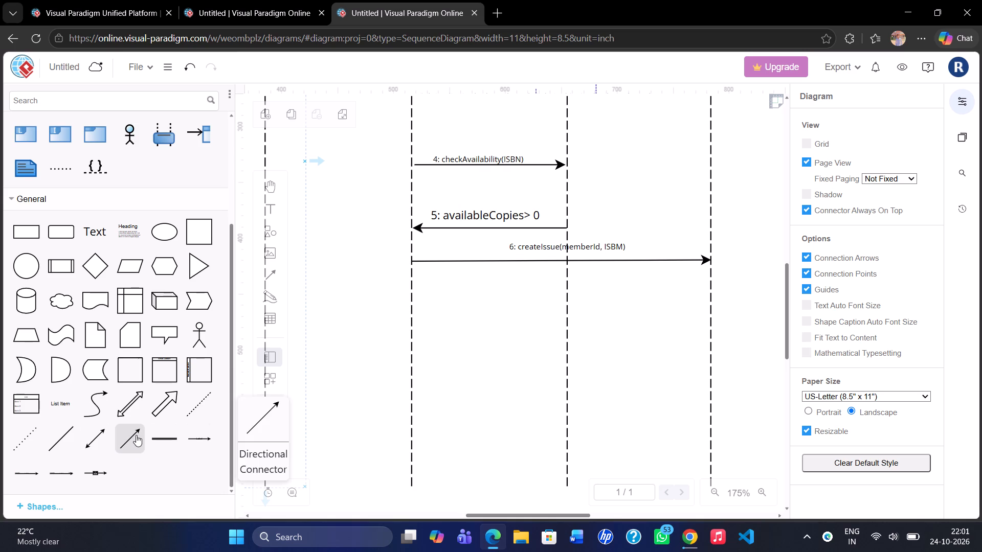
pyautogui.moveTo(136, 435); pyautogui.dragTo(651, 302)
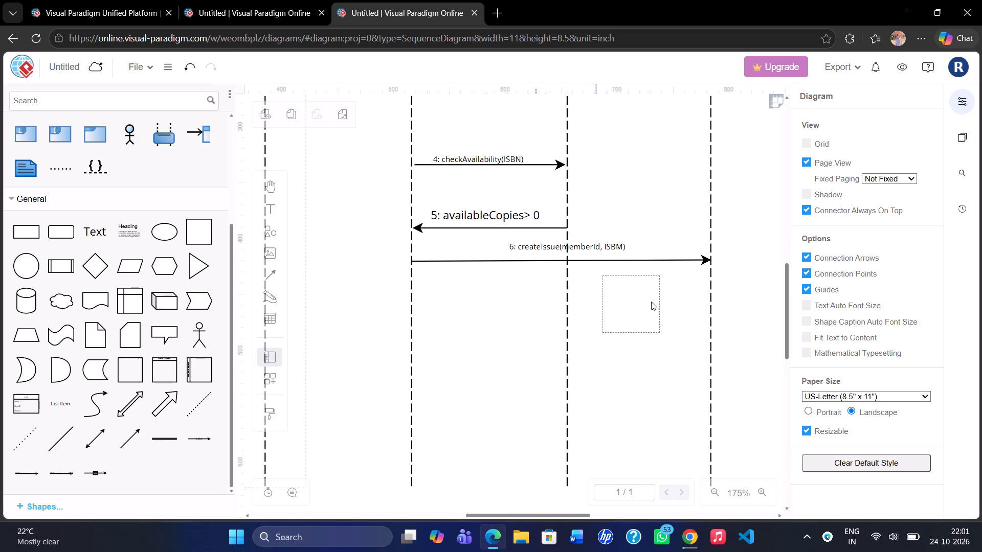
pyautogui.moveTo(651, 302); pyautogui.dragTo(654, 307)
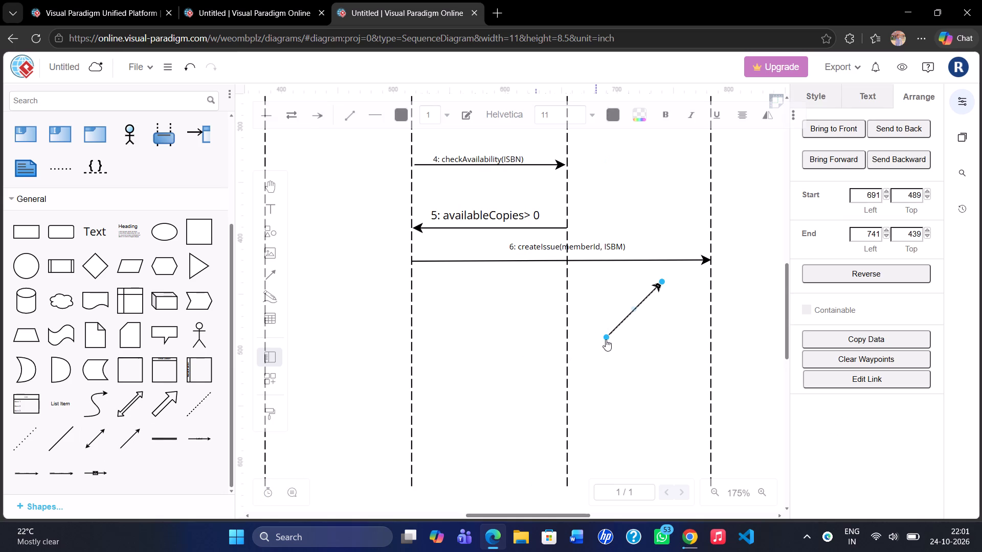
pyautogui.moveTo(606, 340); pyautogui.dragTo(710, 303)
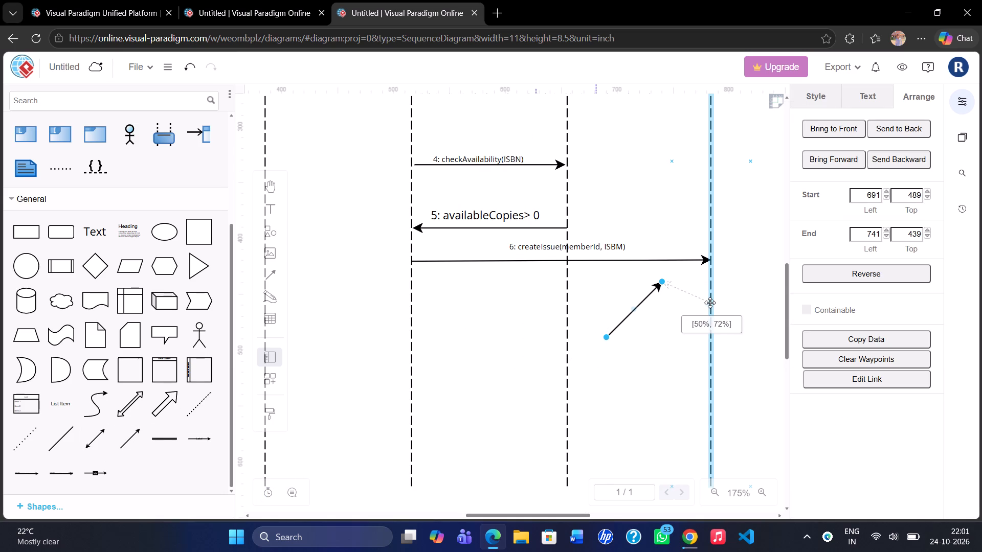
pyautogui.moveTo(710, 303); pyautogui.dragTo(711, 302)
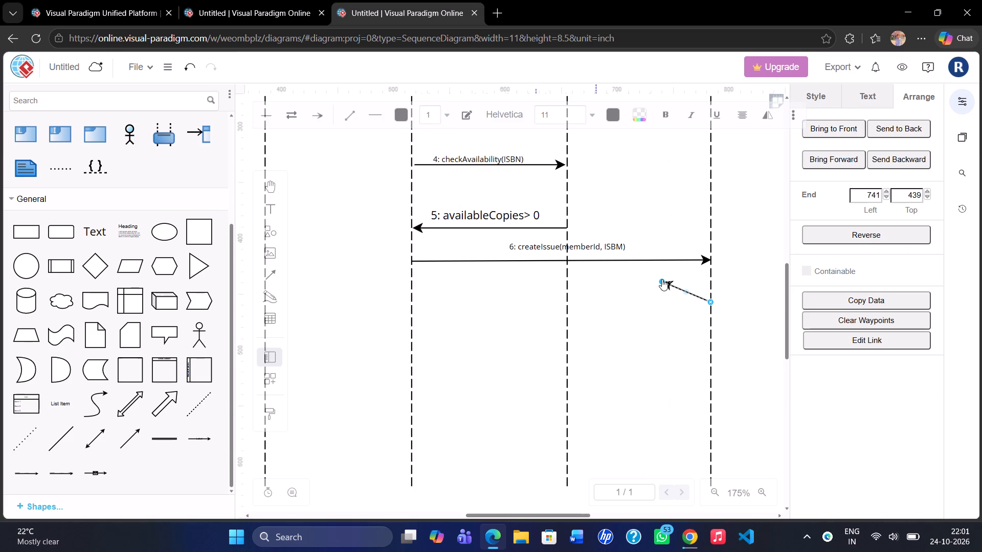
pyautogui.moveTo(660, 282); pyautogui.dragTo(508, 305)
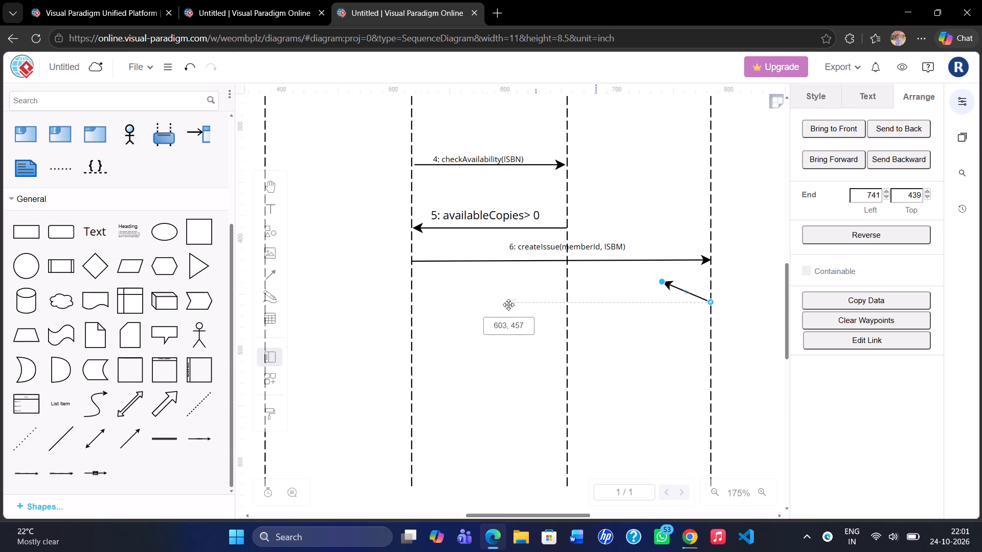
pyautogui.moveTo(508, 305); pyautogui.dragTo(432, 310)
pyautogui.moveTo(432, 310); pyautogui.dragTo(412, 303)
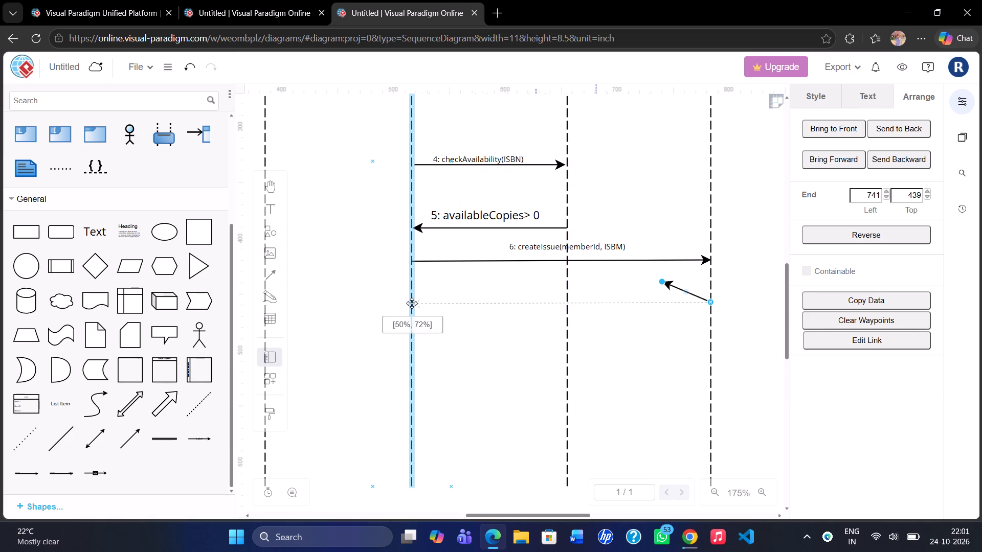
pyautogui.moveTo(412, 303); pyautogui.dragTo(412, 303)
pyautogui.moveTo(412, 303); pyautogui.dragTo(413, 303)
pyautogui.click(457, 326)
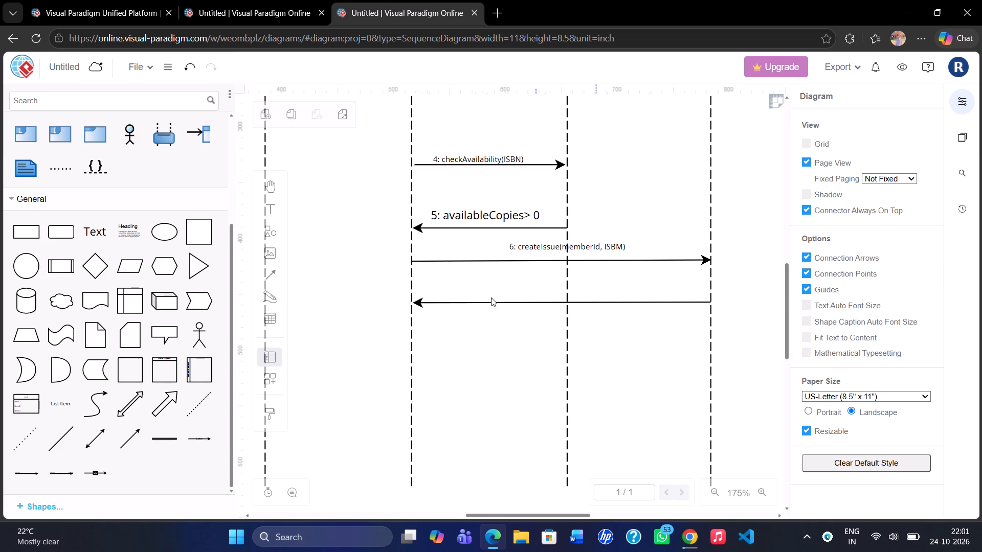
# Add a text box at the new arrow below message 6 and enter "7: issueId, dueDate" as its label.
pyautogui.doubleClick(518, 292)
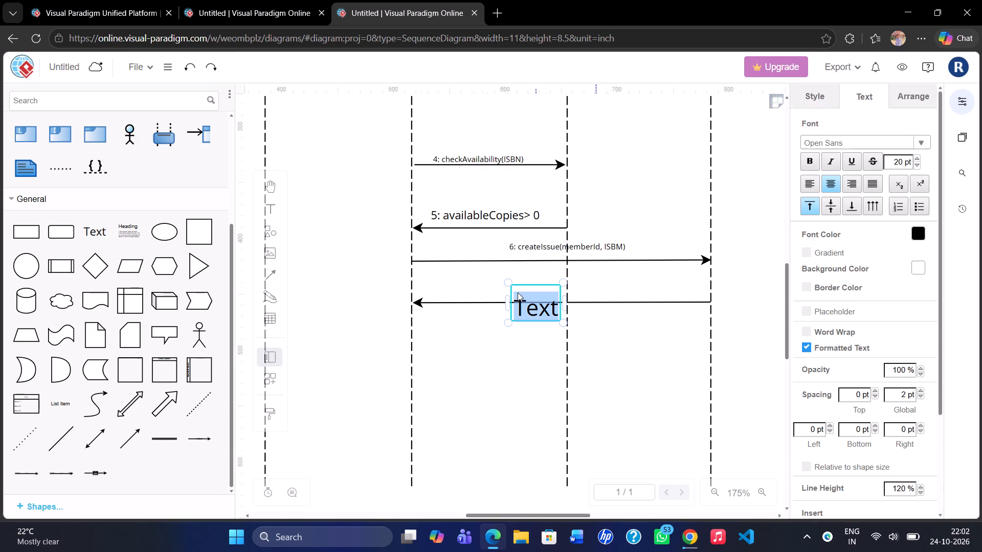
pyautogui.press('BackSpace')
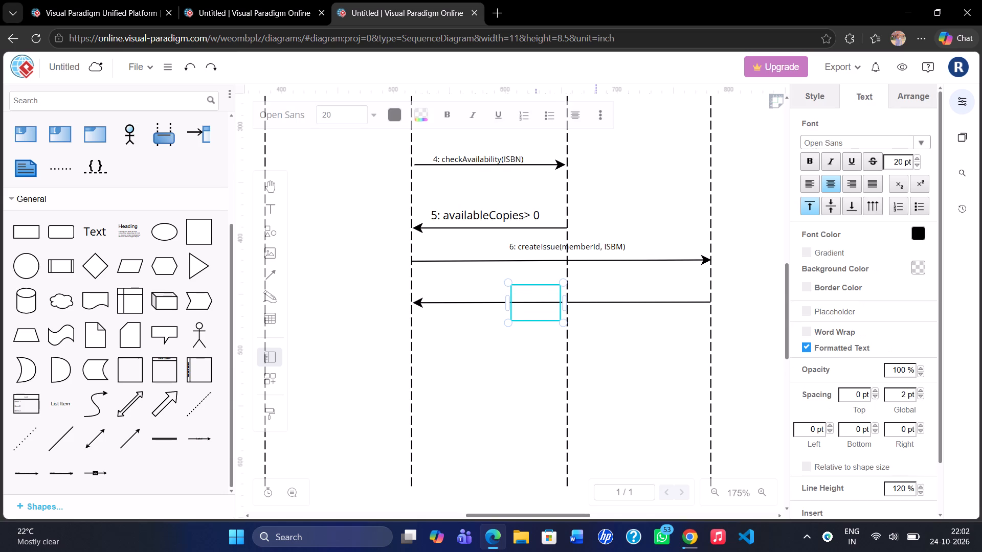
pyautogui.write('7:')
pyautogui.press('space')
pyautogui.write('id')
pyautogui.press('BackSpace')
pyautogui.write('ssue')
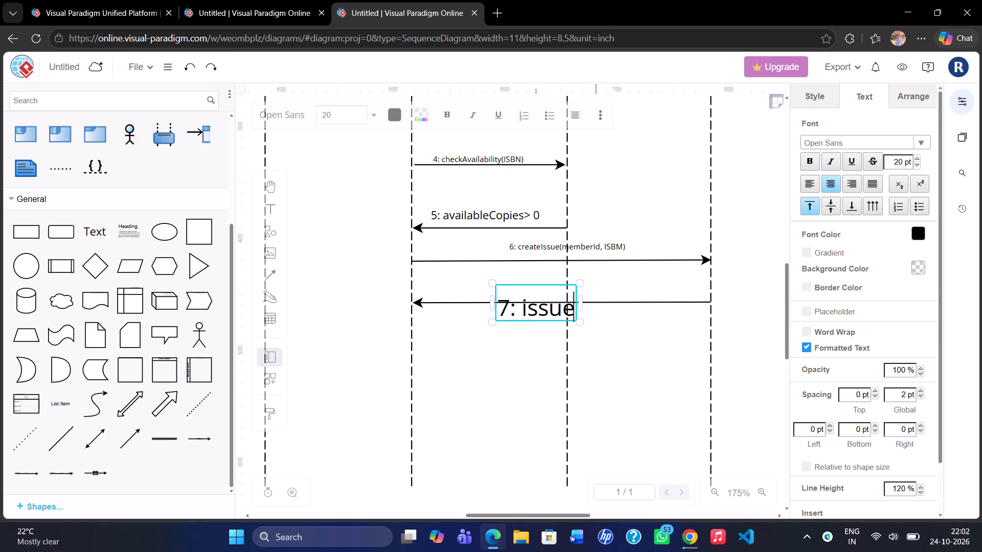
pyautogui.write('Id')
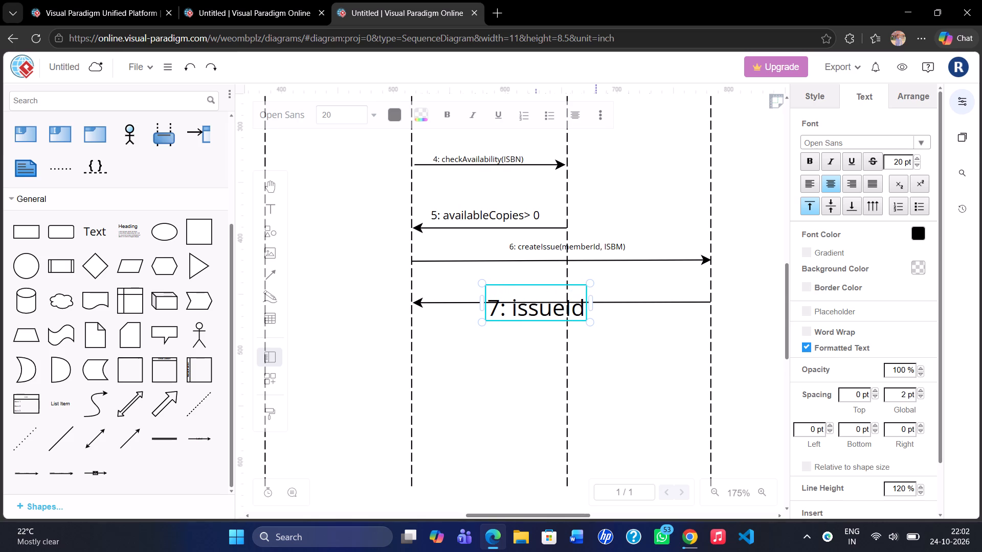
pyautogui.write(',')
pyautogui.press('space')
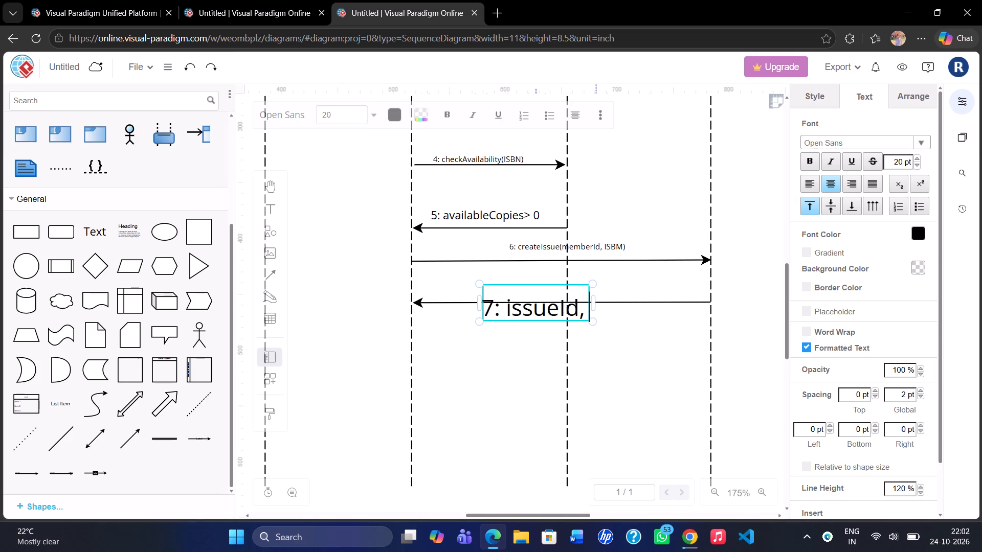
pyautogui.write('dueDate')
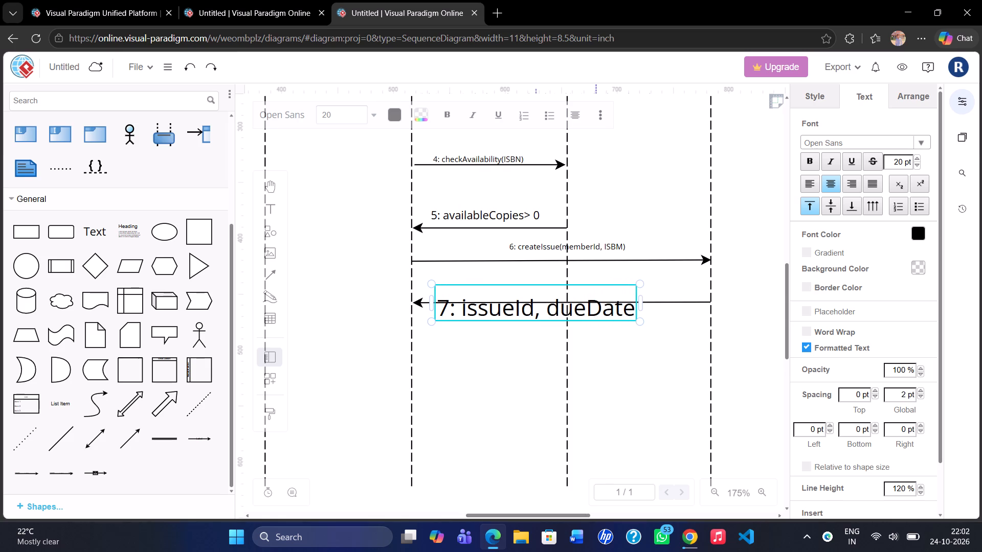
# Set the font size of the whole message 7 label to 7 pt.
pyautogui.hotkey('ctrl', 'a')
pyautogui.click(342, 107)
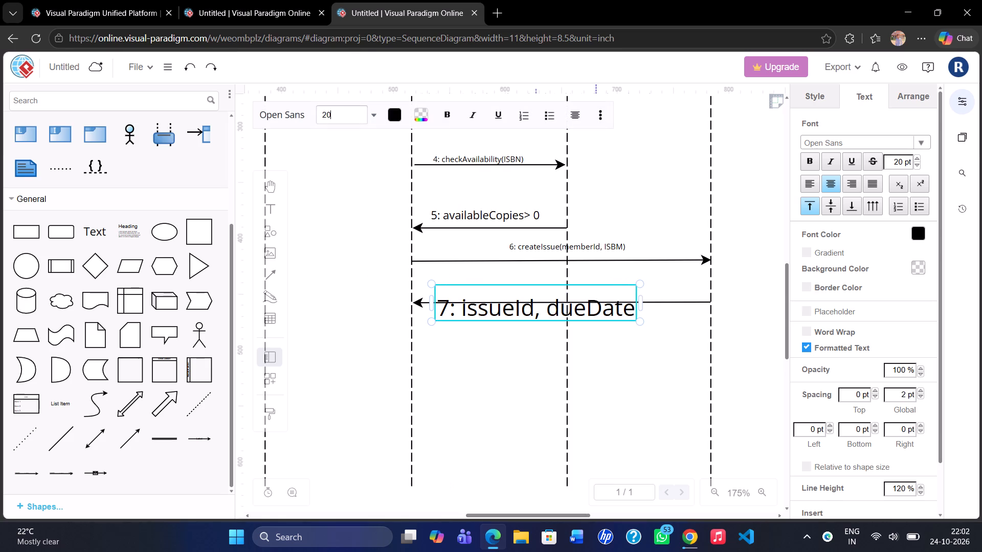
pyautogui.press('BackSpace')
pyautogui.press('BackSpace')
pyautogui.press('7')
pyautogui.press('Left')
pyautogui.press('BackSpace')
pyautogui.press('Return')
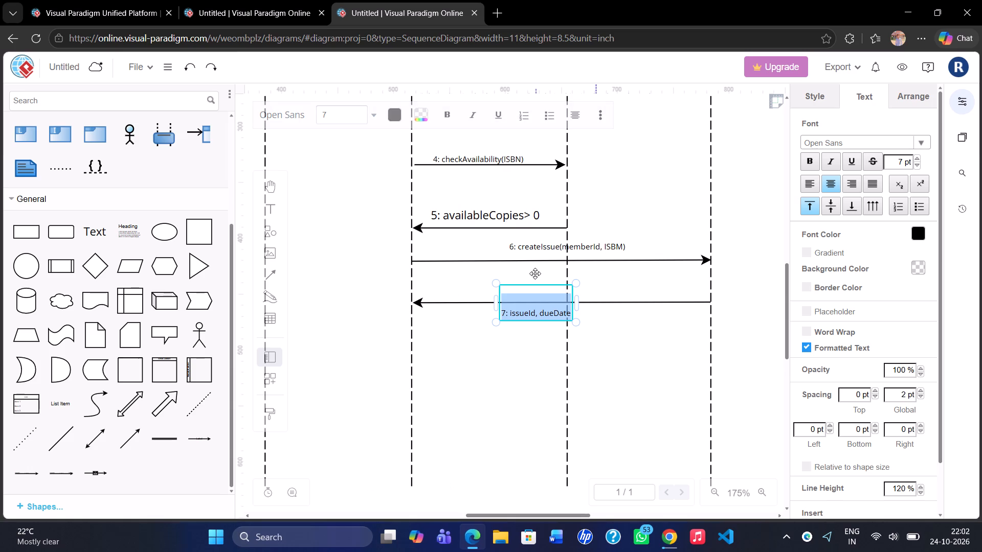
# Widen the message 7 label box to about 95.5 pt and centre it on the Book lifeline, with its text just above the arrow.
pyautogui.moveTo(577, 303); pyautogui.dragTo(611, 304)
pyautogui.moveTo(535, 284); pyautogui.dragTo(535, 281)
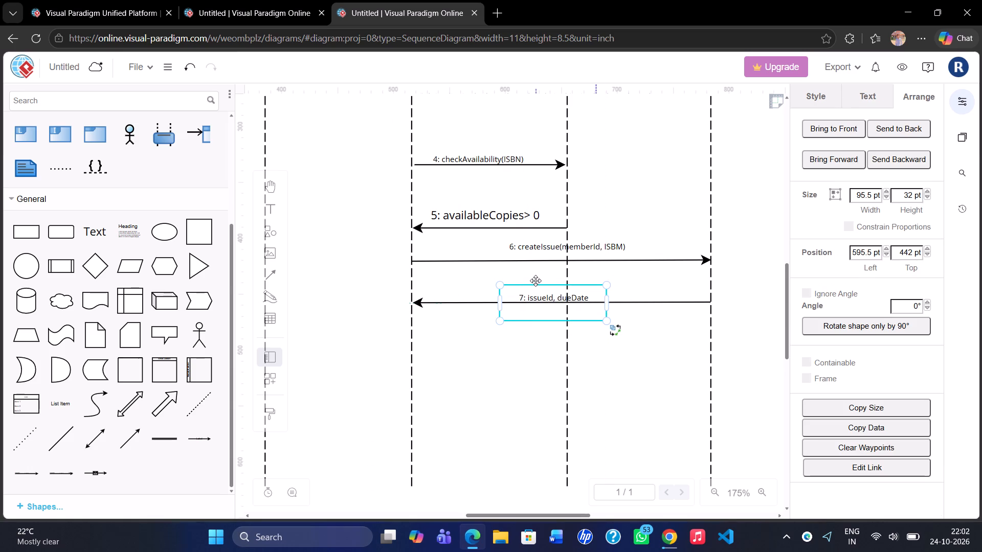
pyautogui.moveTo(535, 281); pyautogui.dragTo(509, 278)
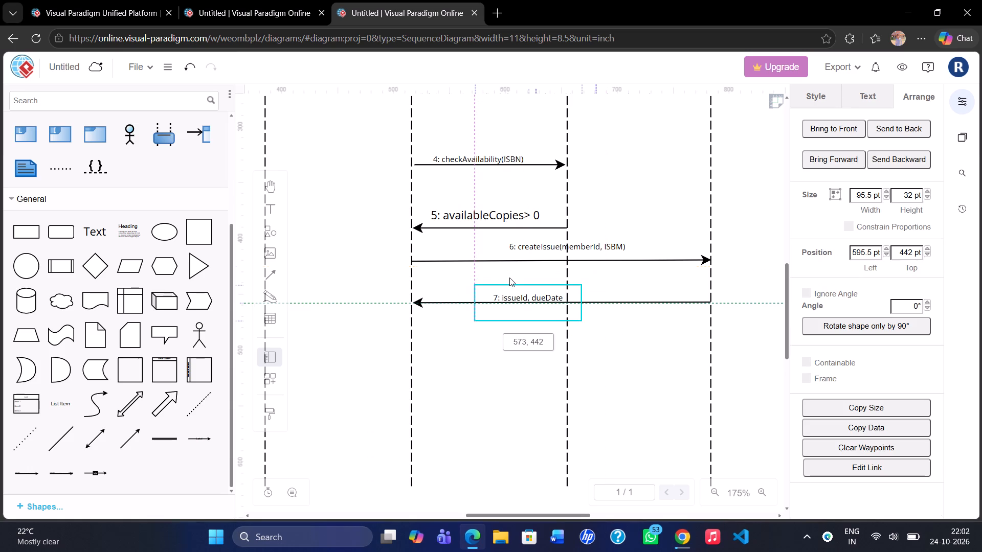
pyautogui.moveTo(509, 278); pyautogui.dragTo(547, 277)
pyautogui.click(514, 369)
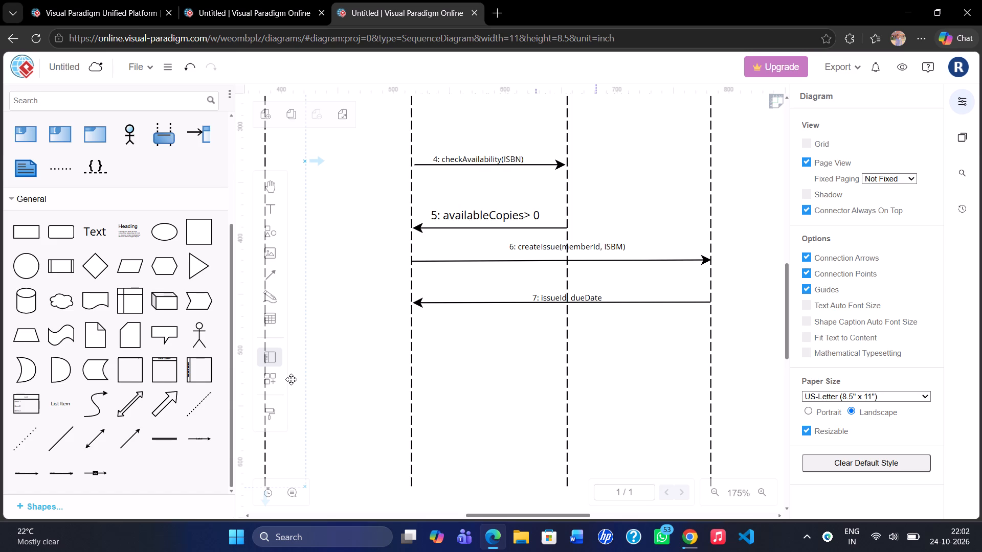
# Add a level Directional Connector below message 7, with its tail on the LMS (System) lifeline and its head on the Book lifeline.
pyautogui.moveTo(134, 434); pyautogui.dragTo(392, 372)
pyautogui.moveTo(392, 372); pyautogui.dragTo(491, 343)
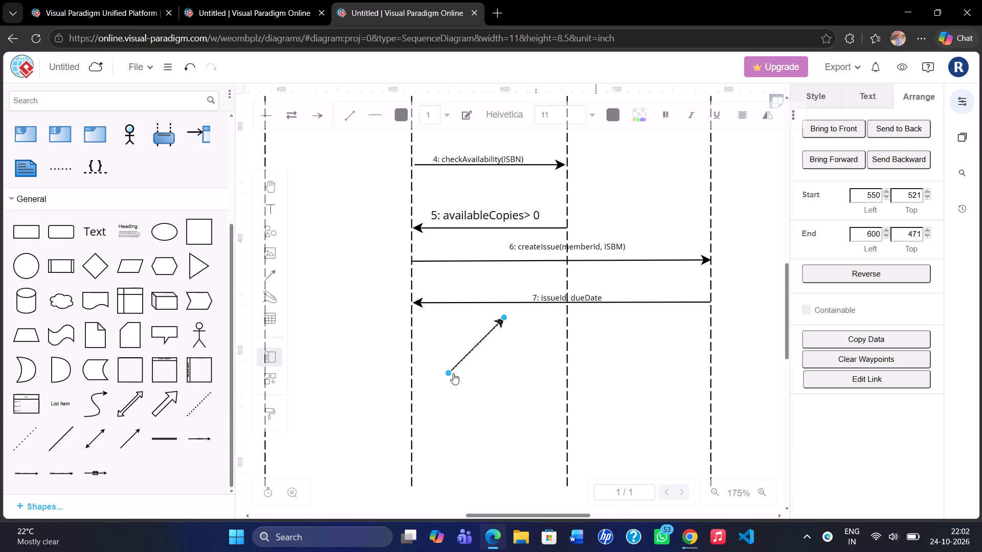
pyautogui.moveTo(448, 373); pyautogui.dragTo(412, 341)
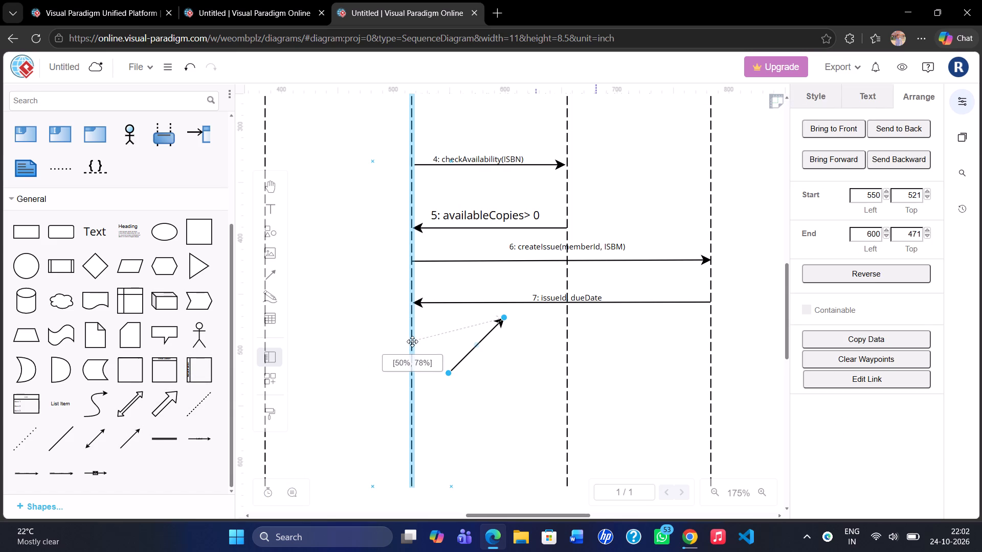
pyautogui.moveTo(412, 341); pyautogui.dragTo(412, 342)
pyautogui.moveTo(504, 316); pyautogui.dragTo(517, 331)
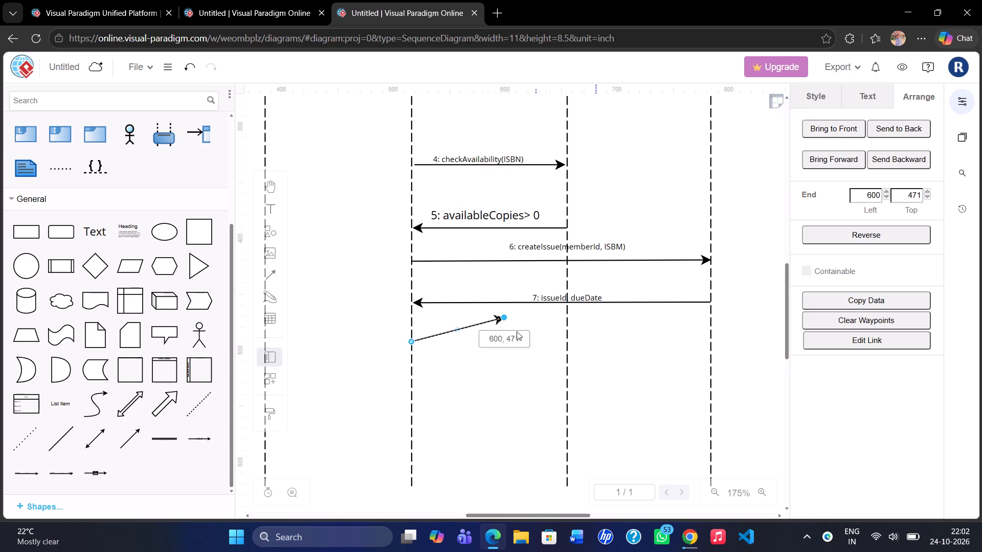
pyautogui.moveTo(517, 331); pyautogui.dragTo(563, 336)
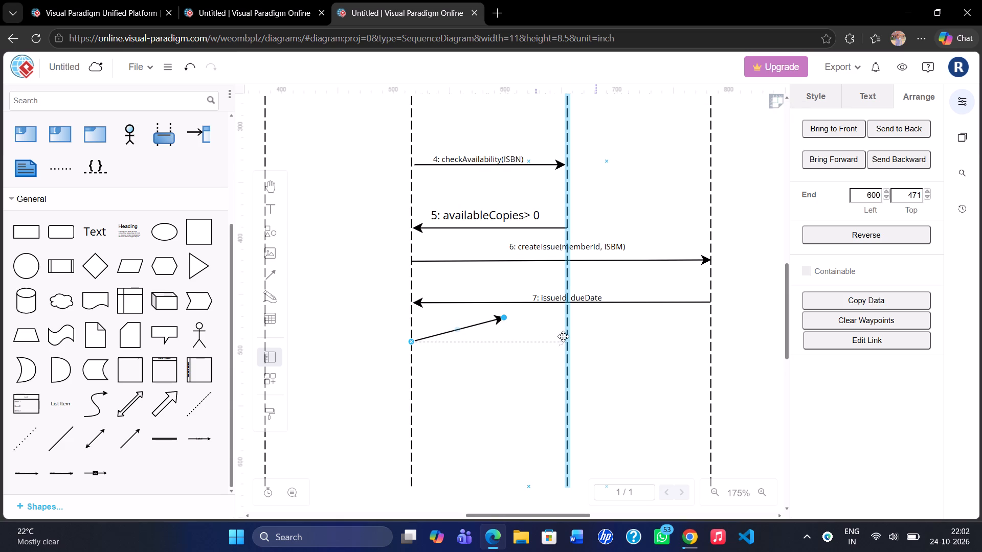
pyautogui.moveTo(563, 336); pyautogui.dragTo(566, 338)
pyautogui.moveTo(566, 338); pyautogui.dragTo(567, 341)
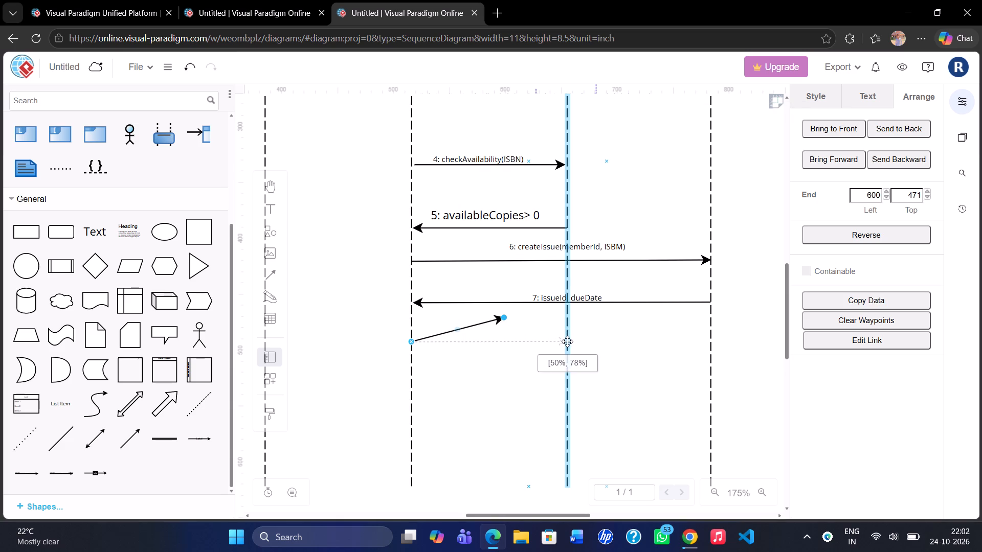
pyautogui.moveTo(567, 341); pyautogui.dragTo(568, 343)
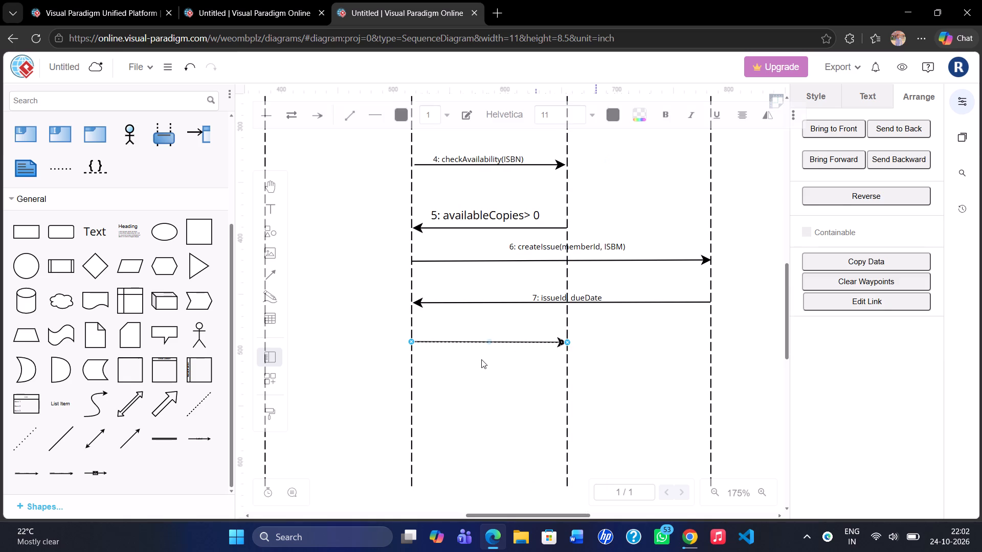
pyautogui.click(481, 359)
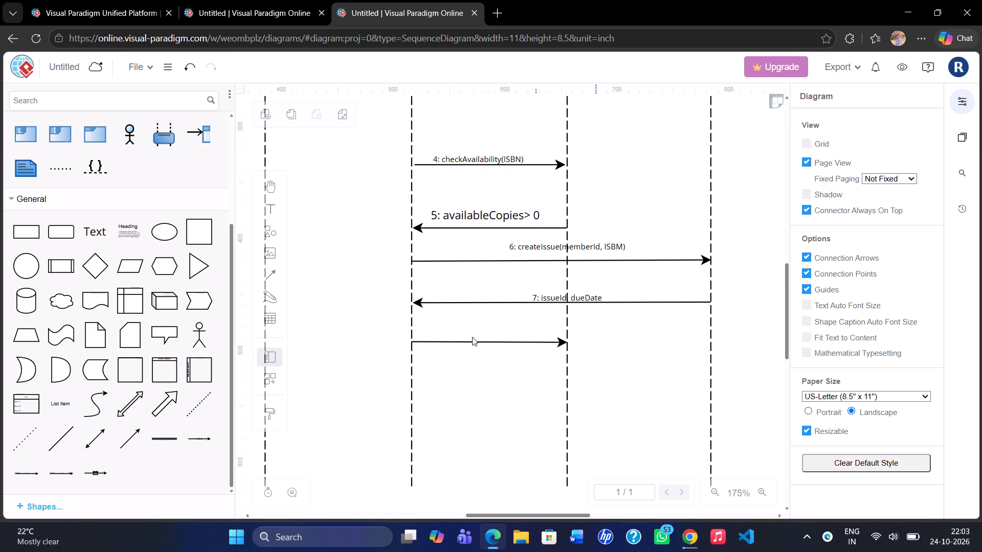
# Add a text box at the new arrow below message 7 and enter "8: decrementCopies" as its label.
pyautogui.doubleClick(478, 332)
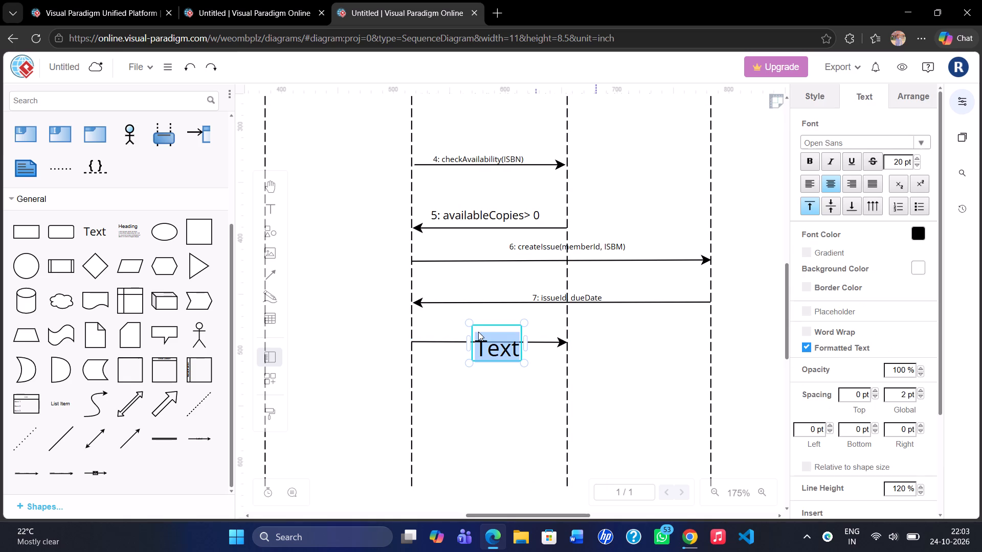
pyautogui.press('BackSpace')
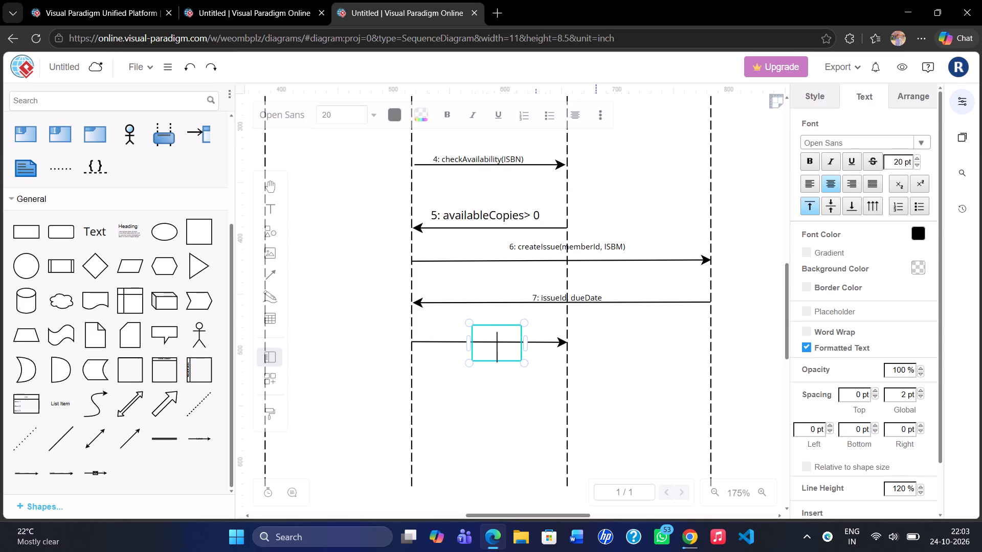
pyautogui.press('8')
pyautogui.write(':')
pyautogui.press('space')
pyautogui.write('de')
pyautogui.write('crement')
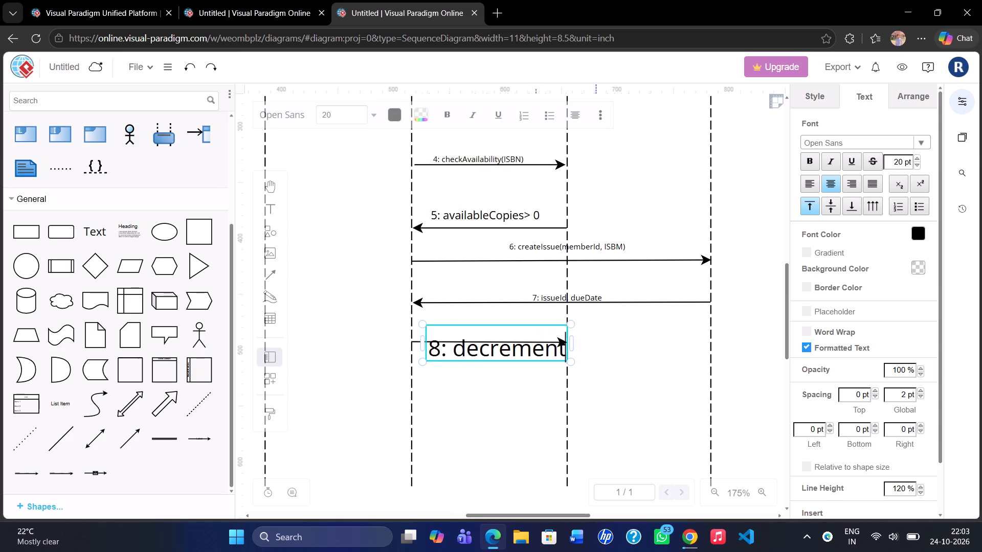
pyautogui.write('Copies')
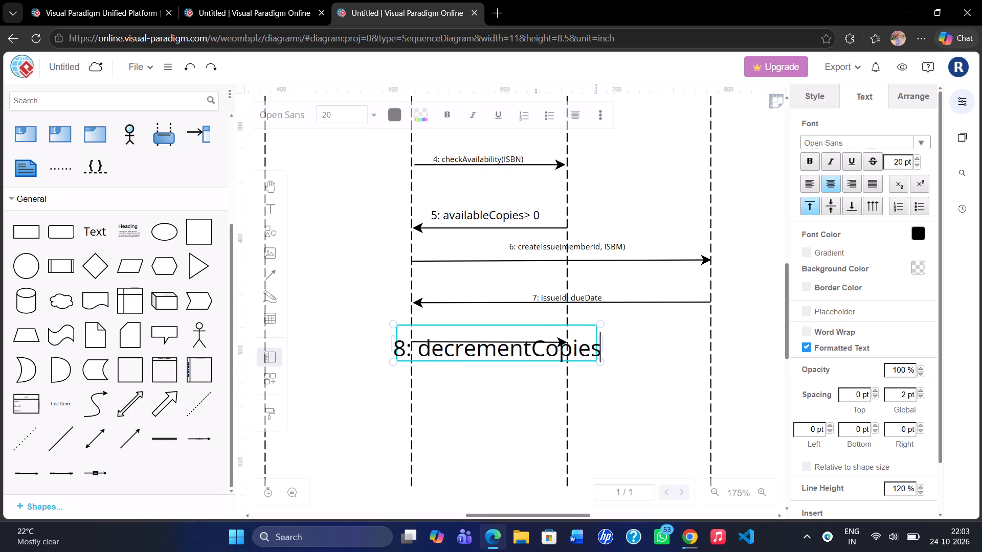
# Set the font size of the whole message 8 label to 7 pt.
pyautogui.hotkey('ctrl', 'a')
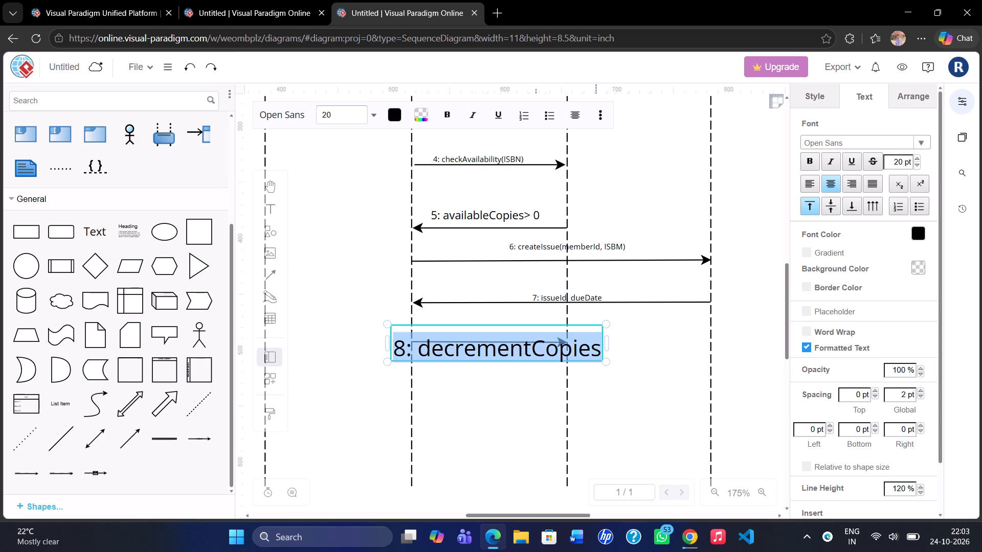
pyautogui.click(351, 112)
pyautogui.press('BackSpace')
pyautogui.press('BackSpace')
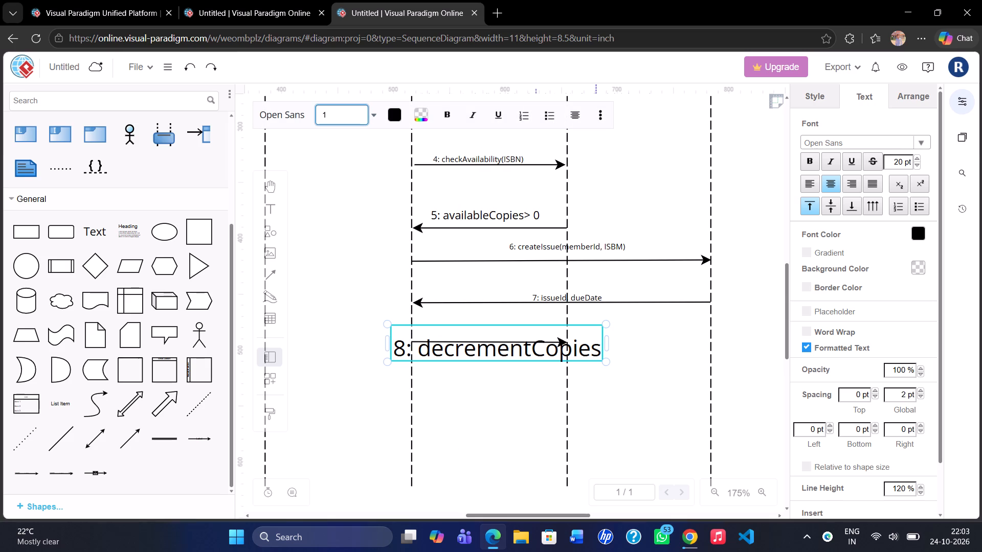
pyautogui.press('7')
pyautogui.press('Left')
pyautogui.press('BackSpace')
pyautogui.press('Return')
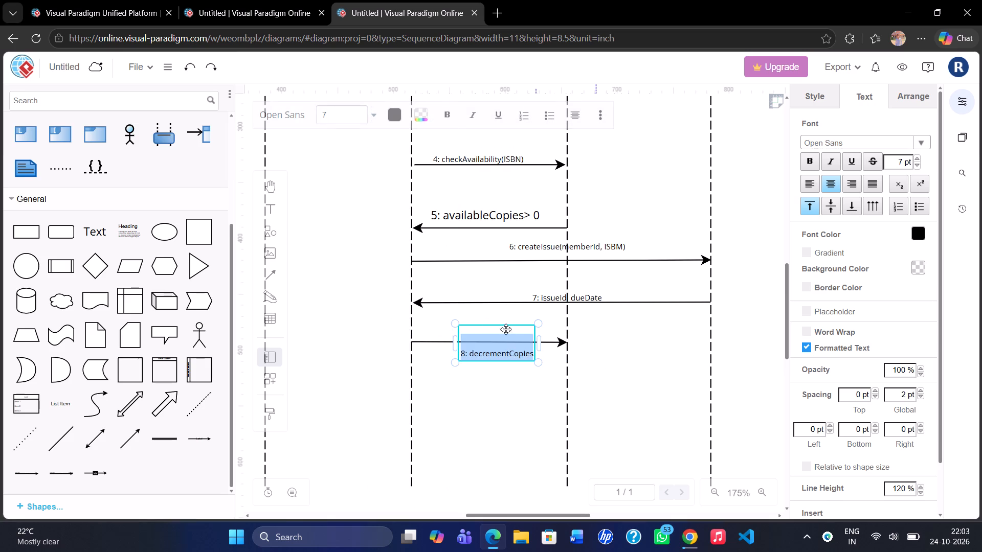
# Append "()" to the end of the message 8 label so it reads "8: decrementCopies()".
pyautogui.doubleClick(528, 352)
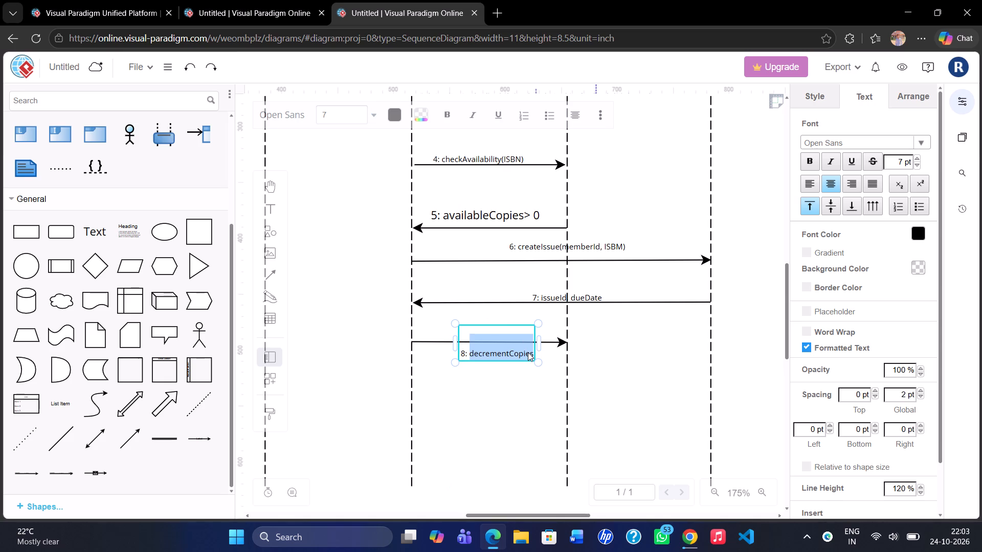
pyautogui.doubleClick(528, 352)
pyautogui.click(528, 352)
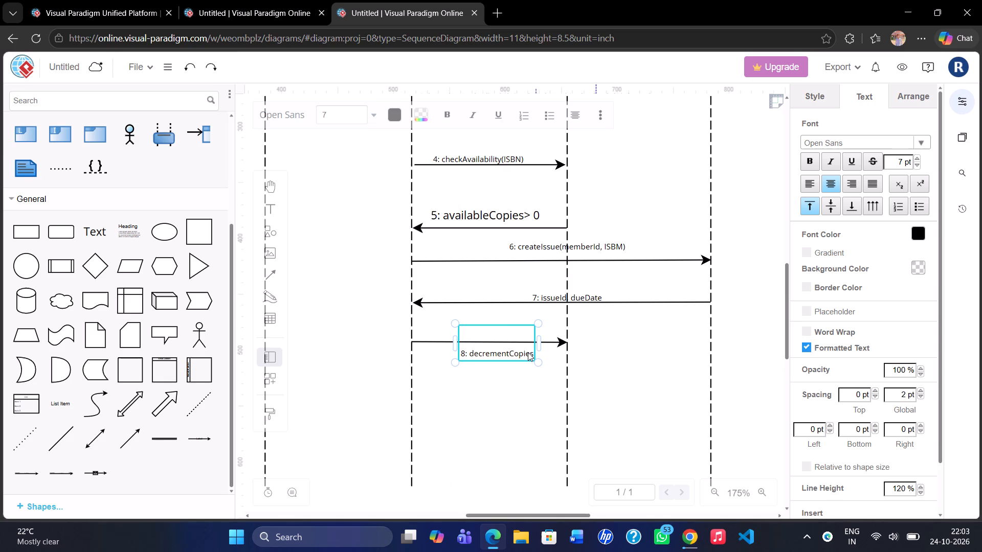
pyautogui.press('Right')
pyautogui.write('()')
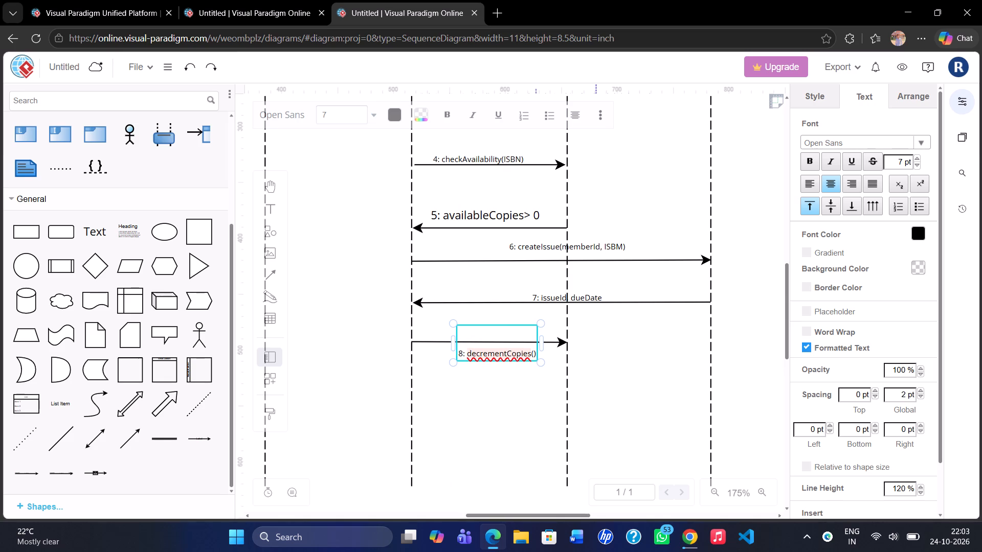
# Move the message 8 label "8: decrementCopies()" so it sits just above its arrow, between the LMS (System) and Book lifelines.
pyautogui.moveTo(509, 323); pyautogui.dragTo(520, 310)
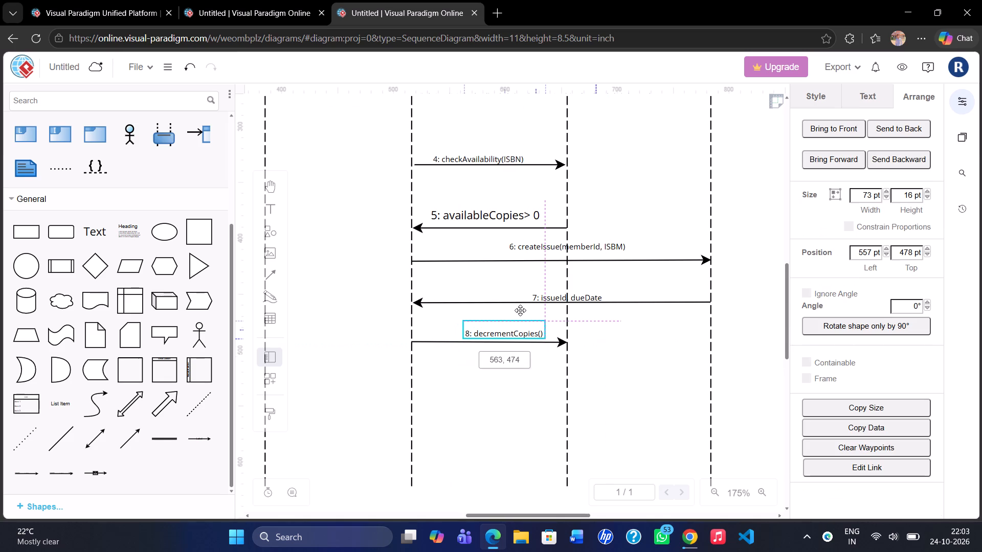
pyautogui.moveTo(520, 310); pyautogui.dragTo(503, 311)
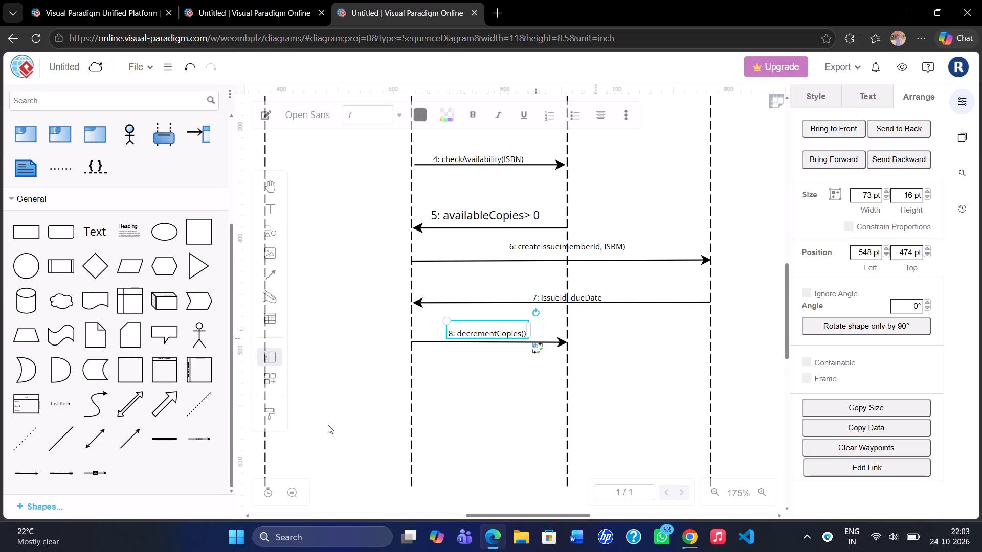
# Add a level Directional Connector below message 8, running from the LMS (System) lifeline back to the lifeline that sends message 2.
pyautogui.hscroll(4, 367, 405)
pyautogui.scroll(-1, 367, 405)
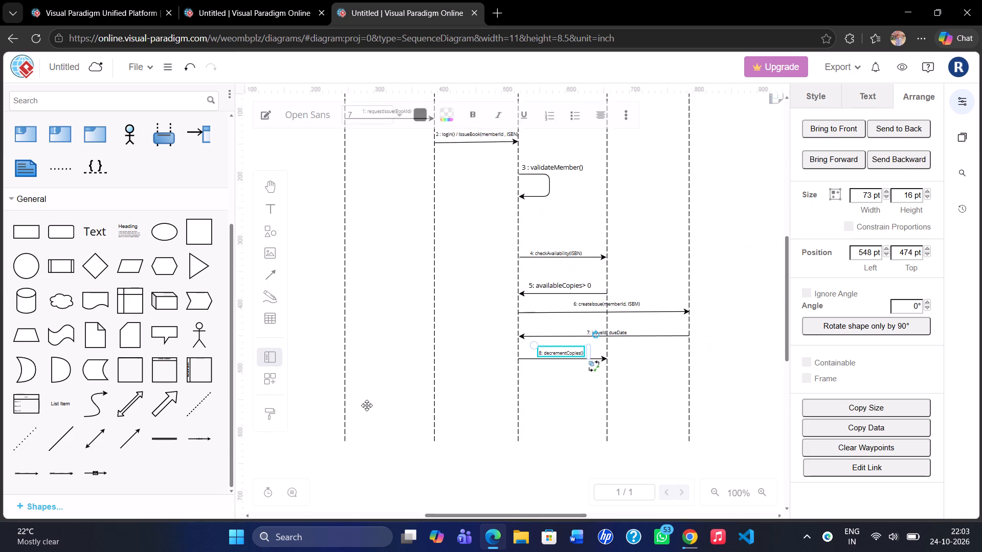
pyautogui.scroll(-1, 367, 405)
pyautogui.moveTo(140, 431); pyautogui.dragTo(334, 375)
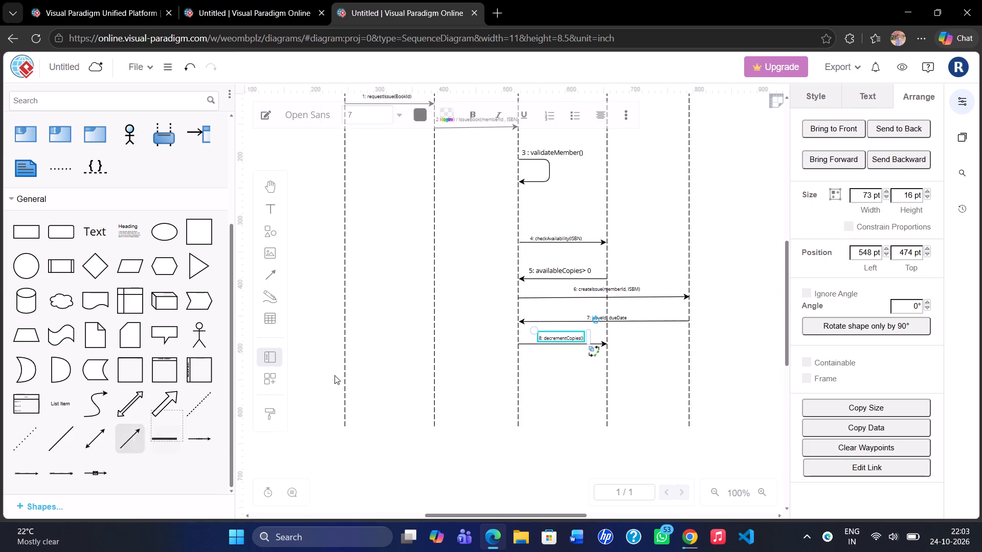
pyautogui.moveTo(334, 375); pyautogui.dragTo(477, 361)
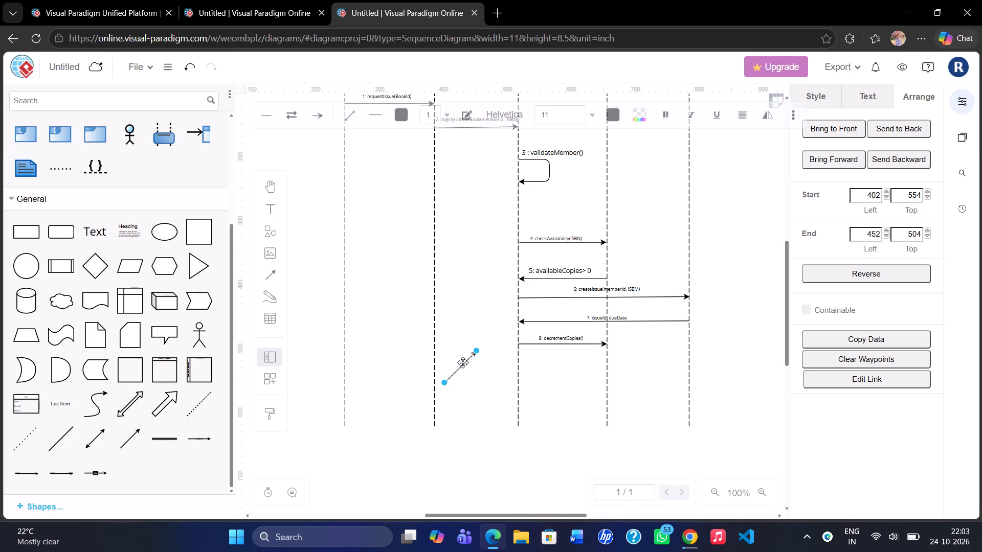
pyautogui.moveTo(444, 381); pyautogui.dragTo(514, 373)
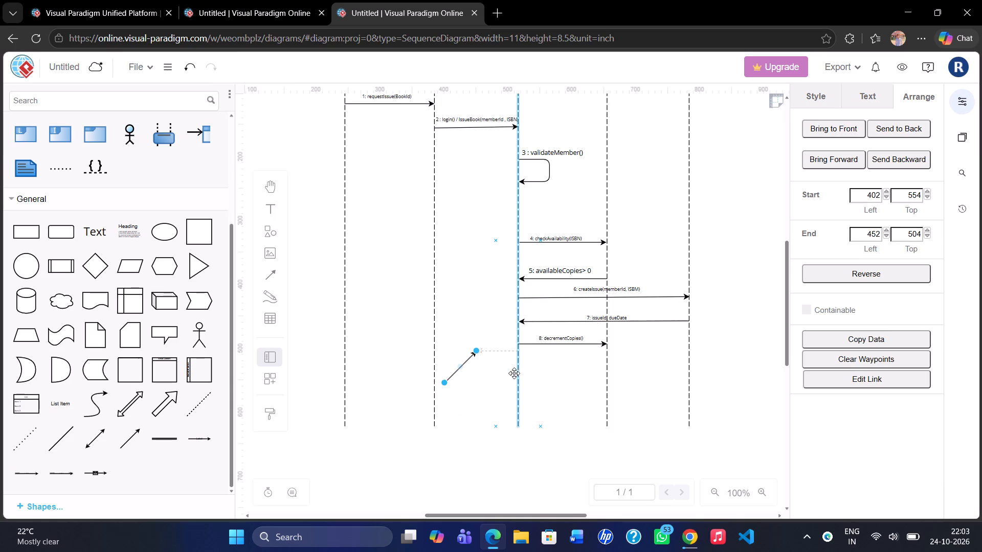
pyautogui.moveTo(514, 373); pyautogui.dragTo(518, 367)
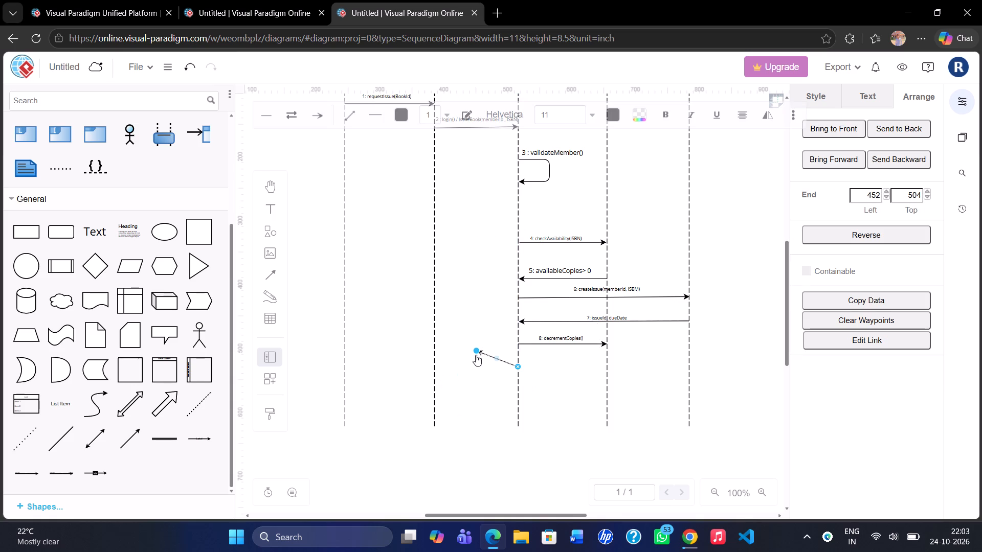
pyautogui.moveTo(476, 351); pyautogui.dragTo(443, 366)
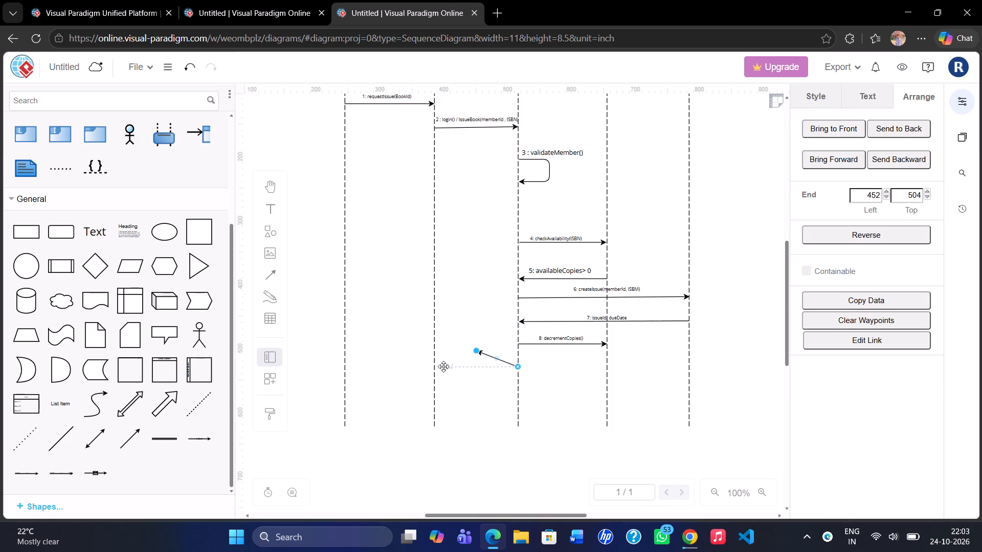
pyautogui.moveTo(443, 366); pyautogui.dragTo(436, 368)
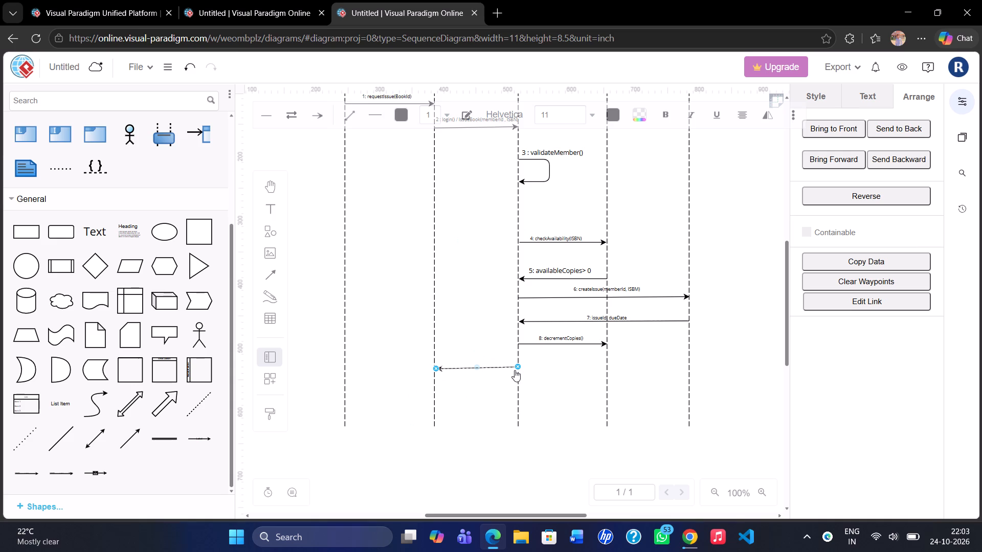
pyautogui.click(518, 368)
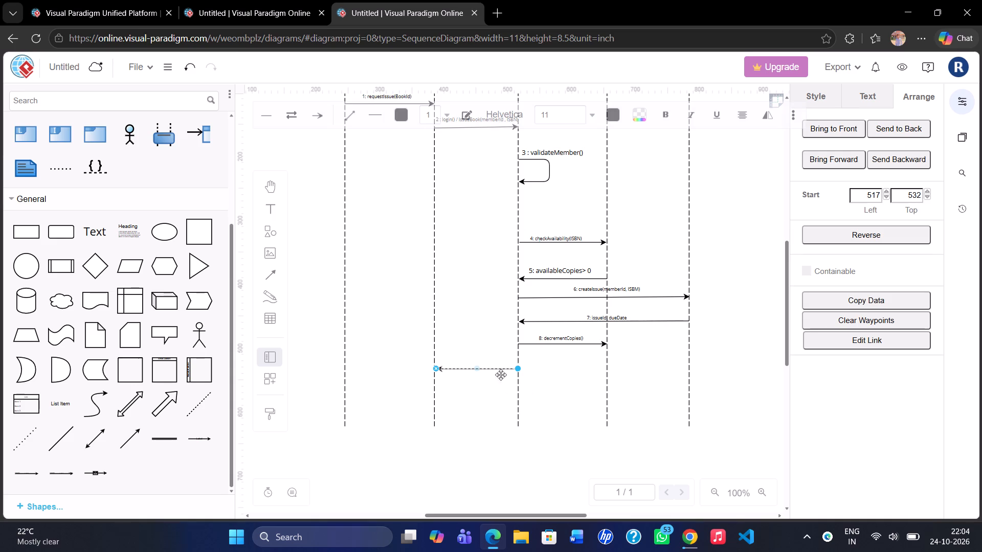
# Move the new connector's arrowhead exactly onto the dashed line of the lifeline that sends message 2.
pyautogui.click(475, 394)
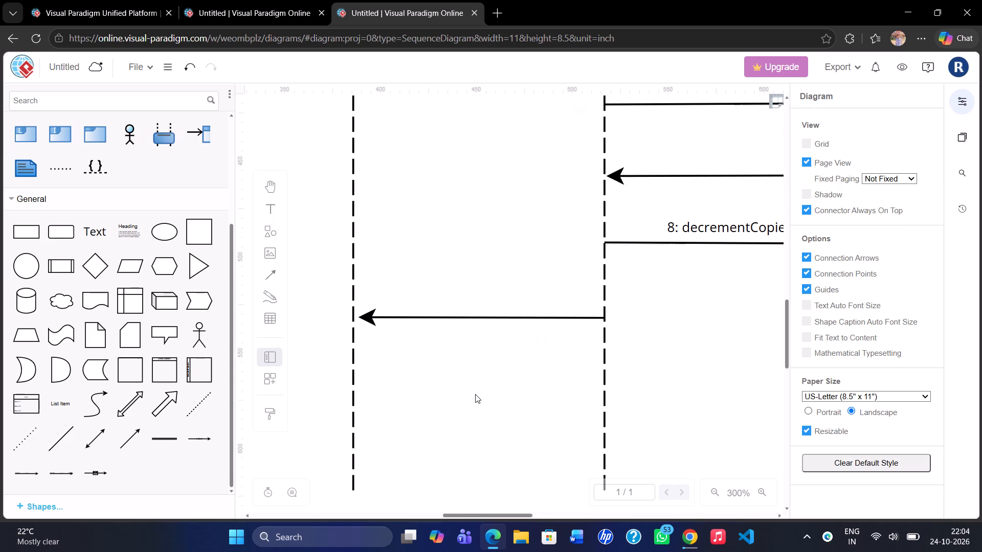
pyautogui.click(392, 329)
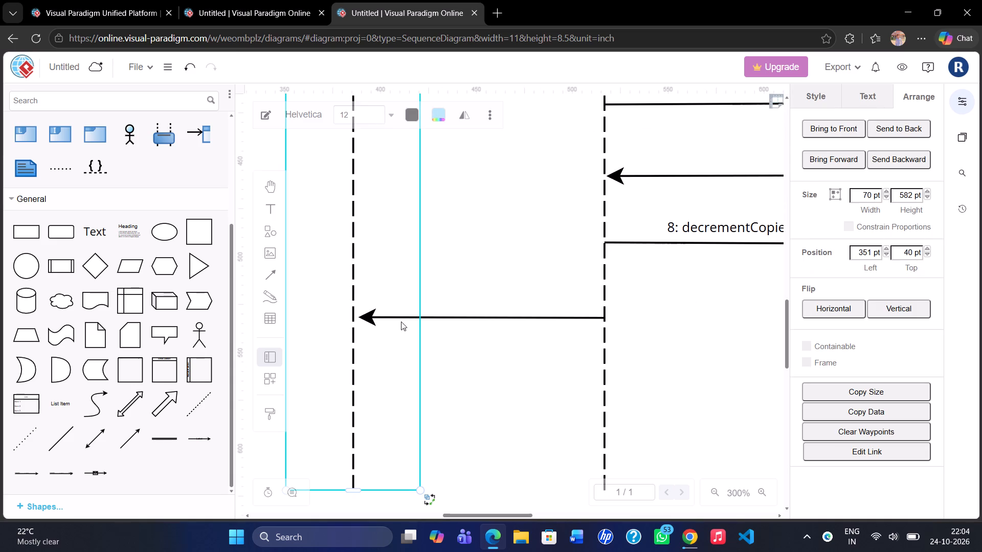
pyautogui.click(371, 316)
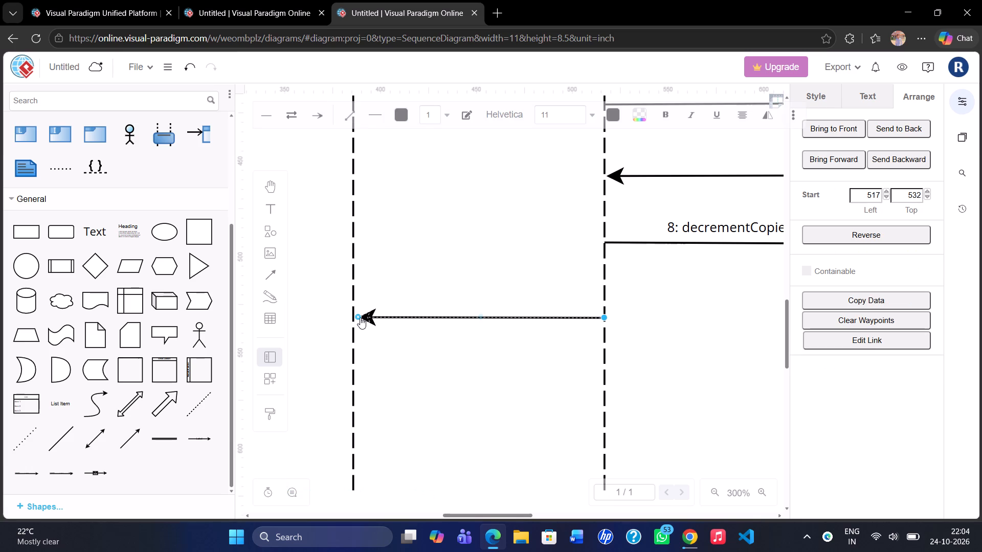
pyautogui.moveTo(358, 317); pyautogui.dragTo(340, 316)
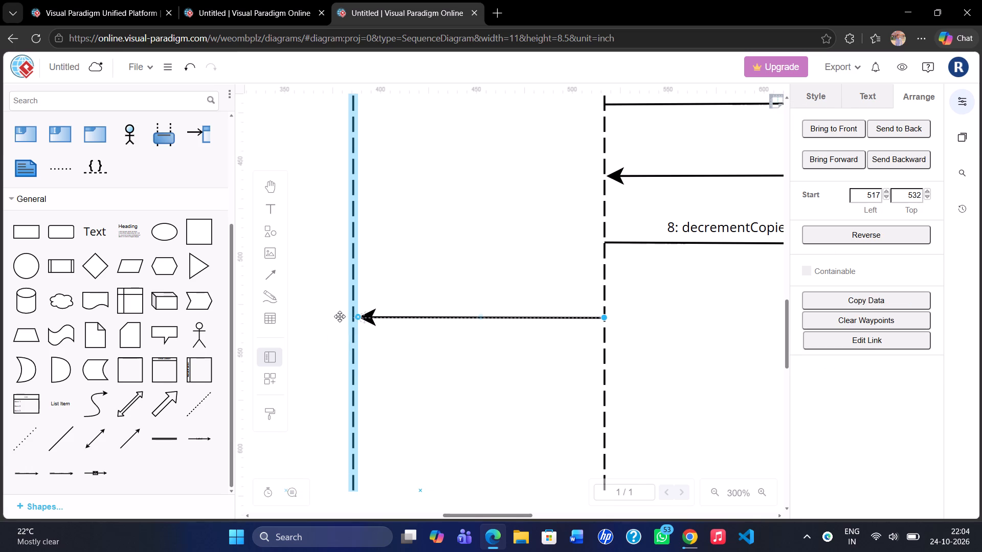
pyautogui.moveTo(340, 316); pyautogui.dragTo(354, 318)
pyautogui.moveTo(354, 318); pyautogui.dragTo(352, 318)
pyautogui.click(421, 332)
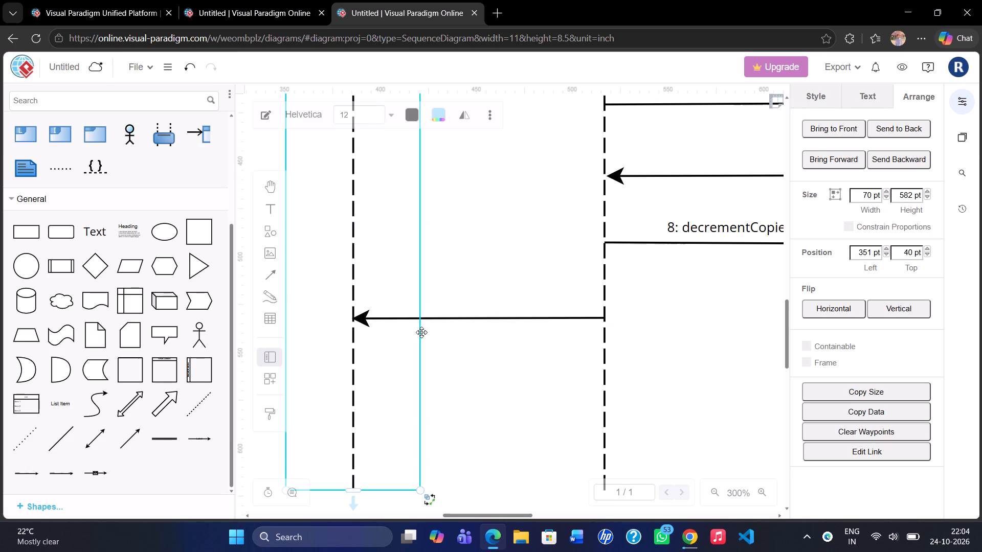
# Add a text box at the new arrow below message 8 and enter "9:issue slip + due date" as its label.
pyautogui.doubleClick(468, 308)
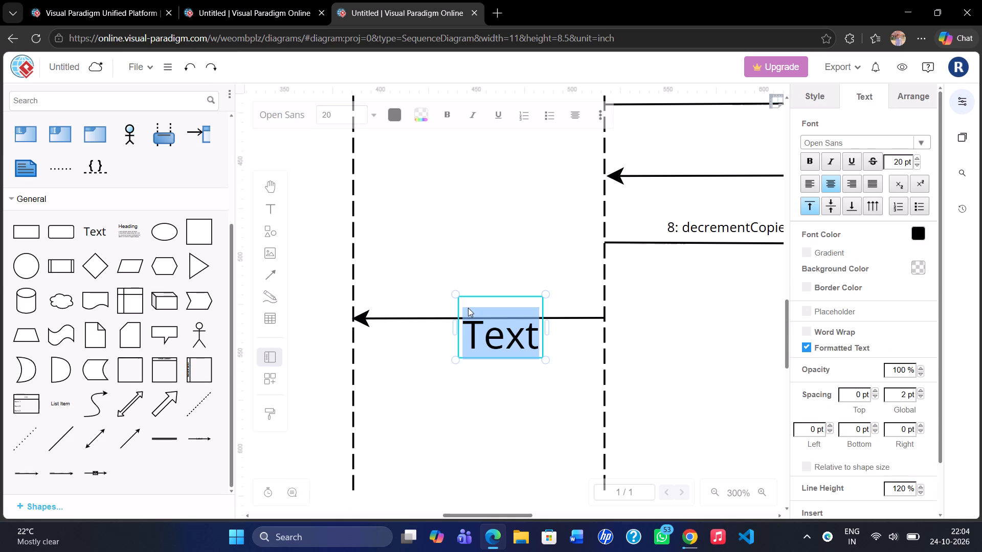
pyautogui.moveTo(478, 294); pyautogui.dragTo(455, 280)
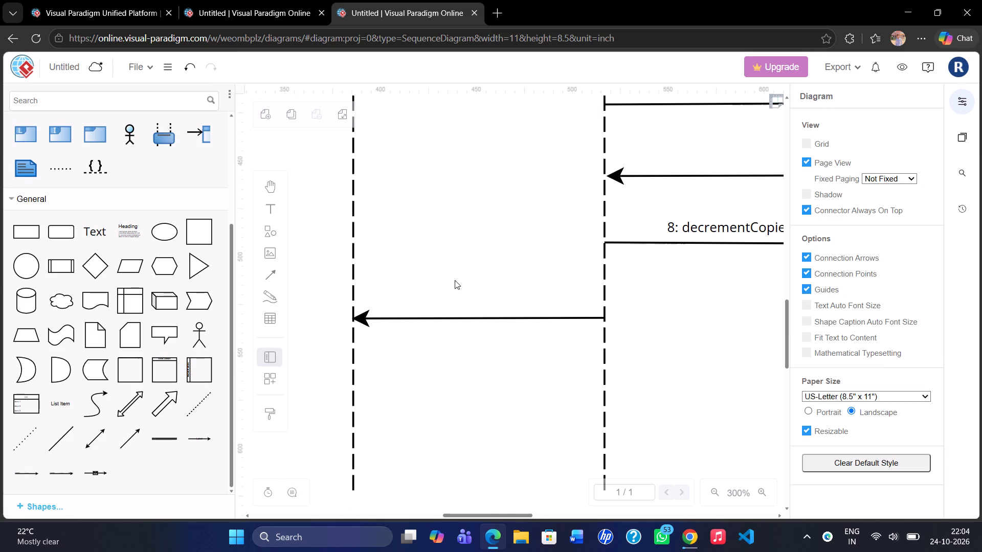
pyautogui.doubleClick(459, 304)
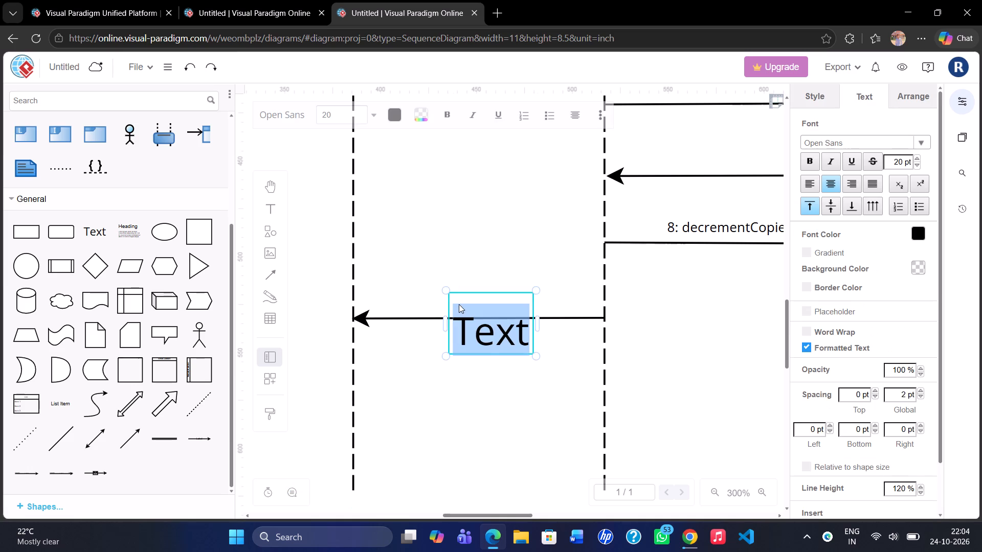
pyautogui.press('BackSpace')
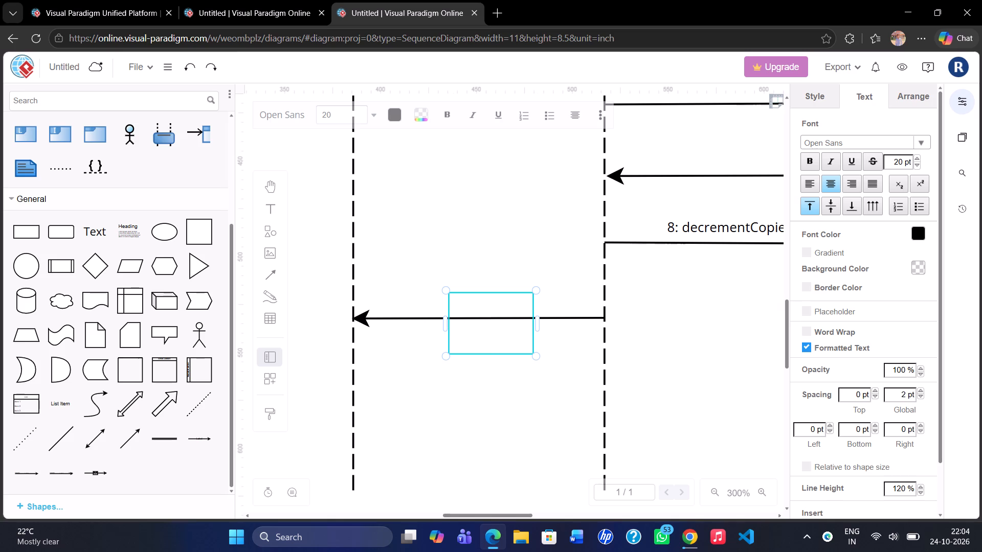
pyautogui.press('9')
pyautogui.hotkey('shift', ':')
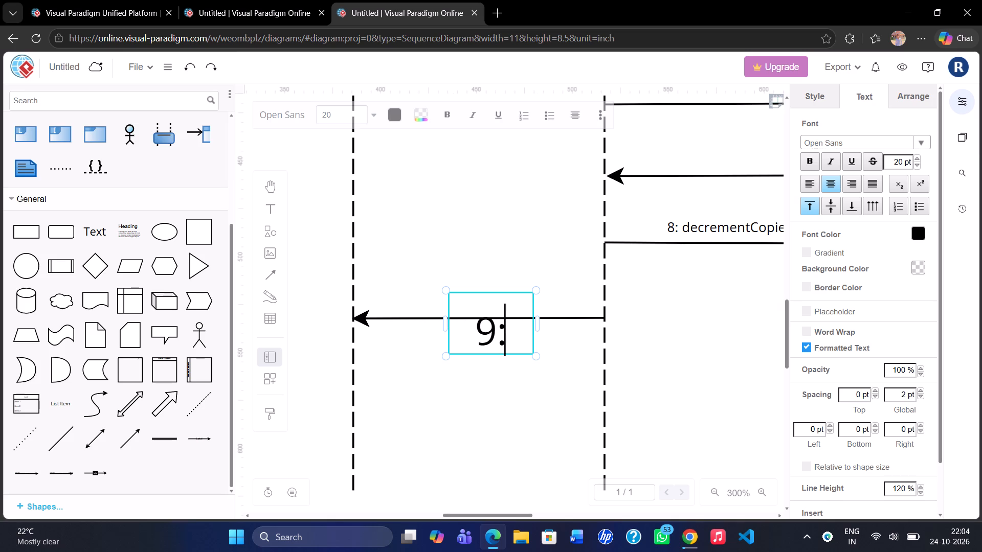
pyautogui.write('issue')
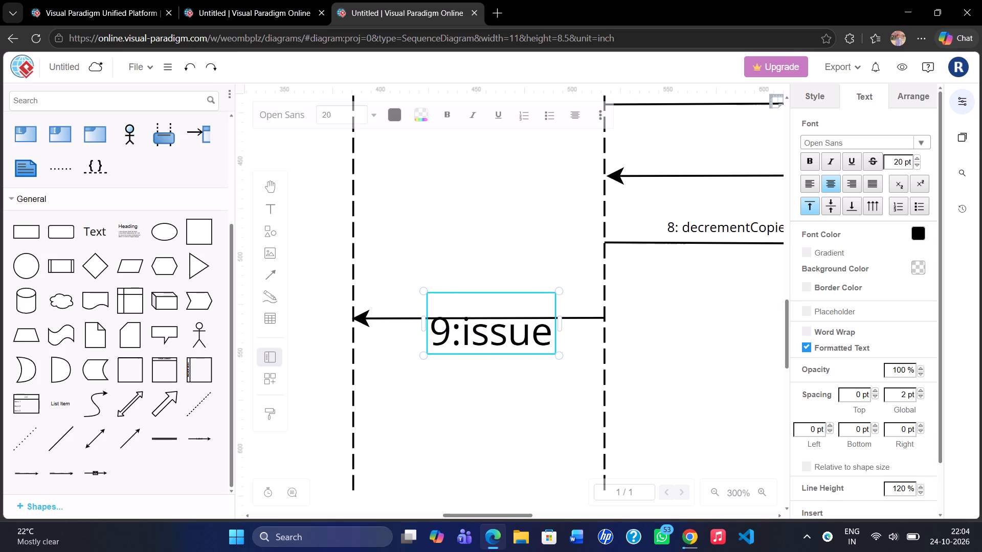
pyautogui.press('space')
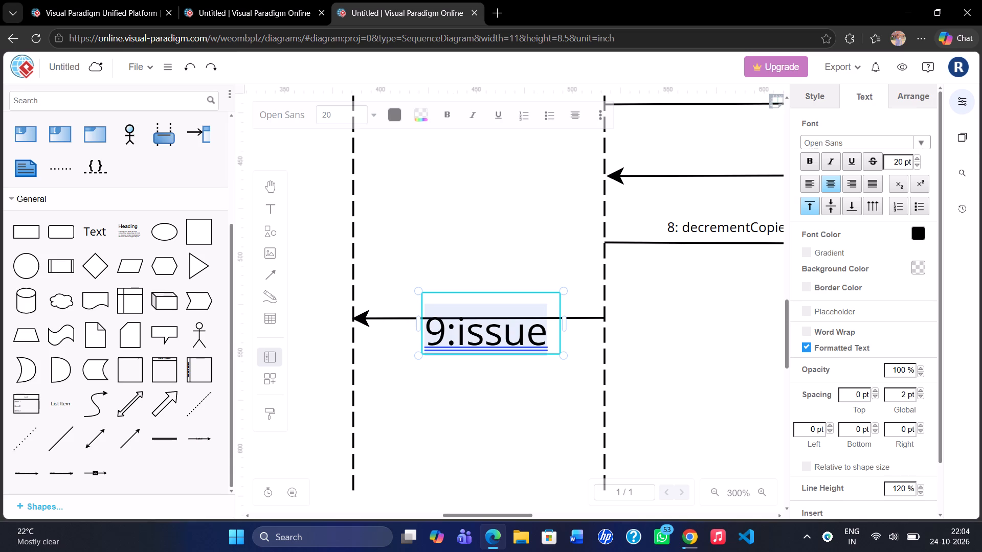
pyautogui.write('sl')
pyautogui.write('ip +')
pyautogui.press('space')
pyautogui.write('due')
pyautogui.press('space')
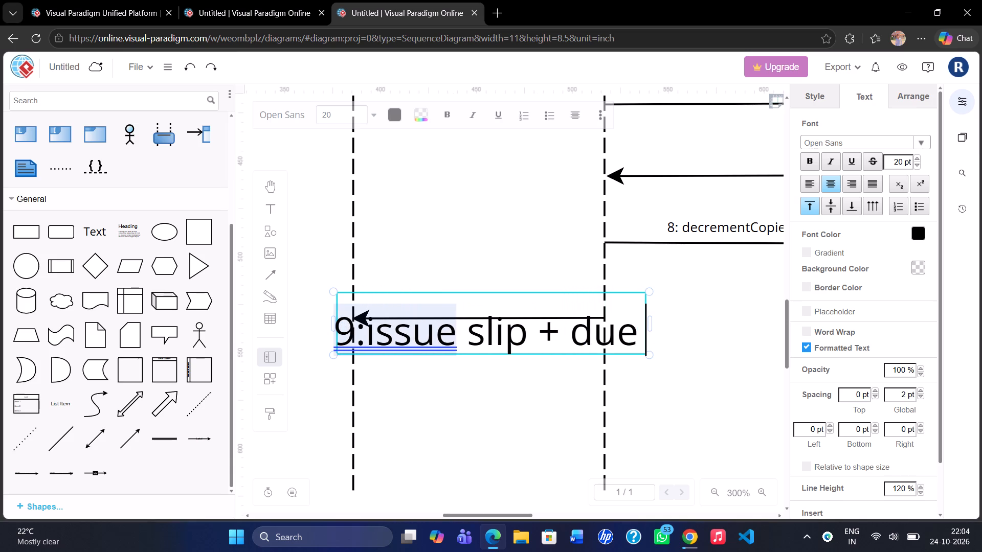
pyautogui.write('date')
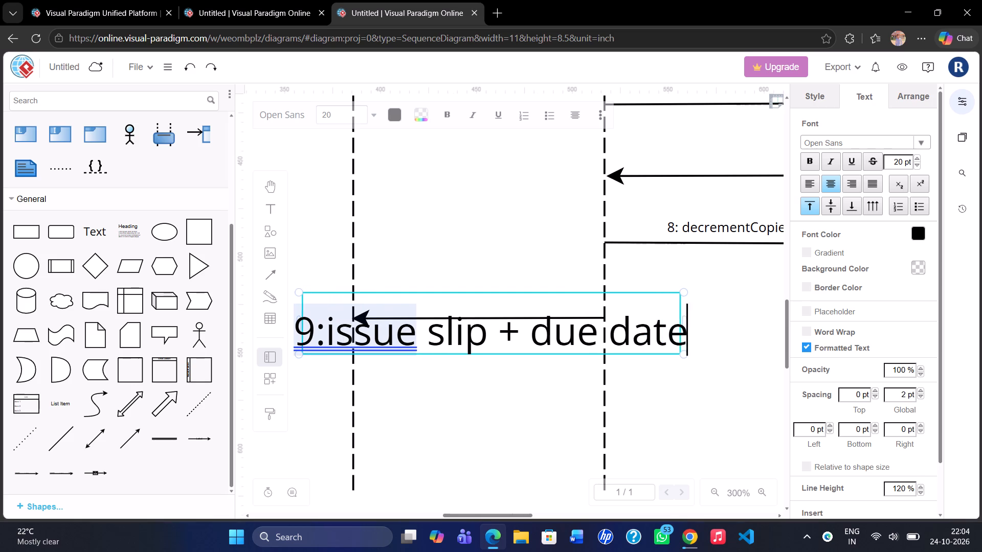
pyautogui.press('space')
# Set the font size of the whole message 9 label to 7 pt.
pyautogui.hotkey('ctrl', 'a')
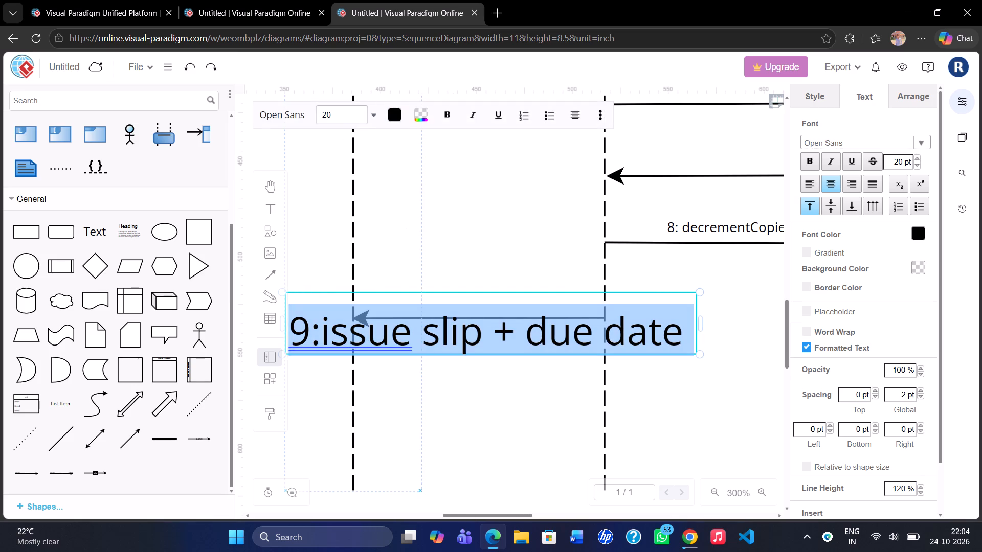
pyautogui.click(332, 120)
pyautogui.press('BackSpace')
pyautogui.press('BackSpace')
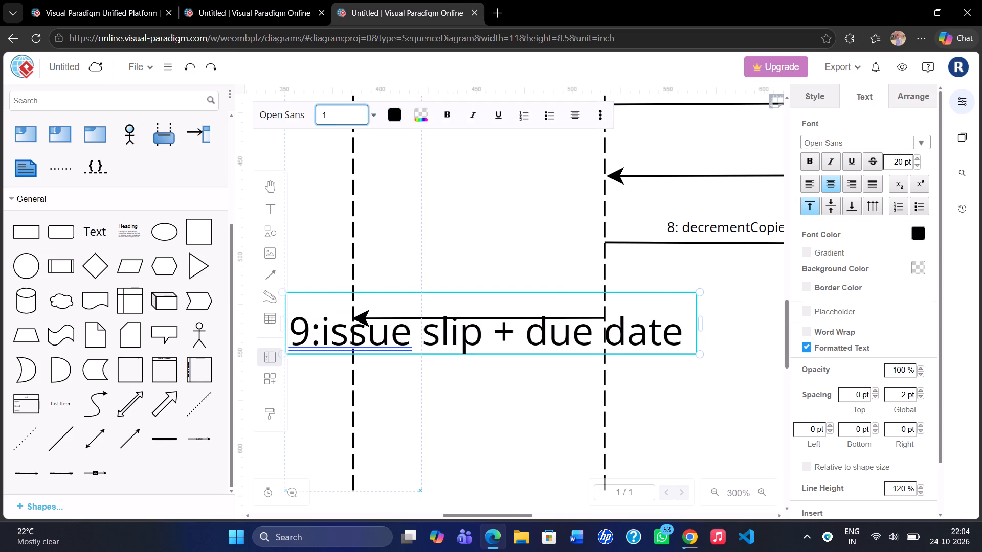
pyautogui.press('7')
pyautogui.press('Left')
pyautogui.press('BackSpace')
pyautogui.press('Return')
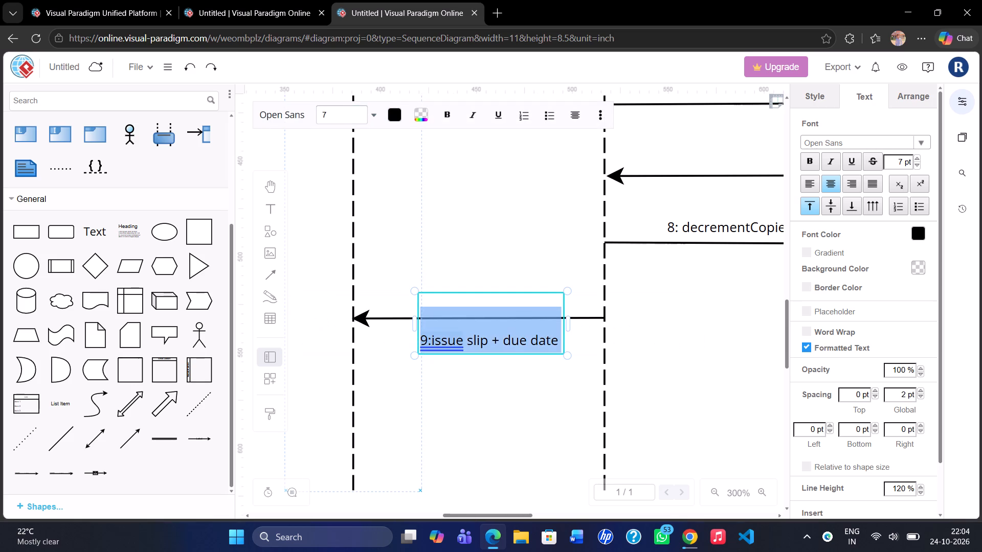
# Move the message 9 label so it sits just above its arrow.
pyautogui.moveTo(500, 292); pyautogui.dragTo(494, 282)
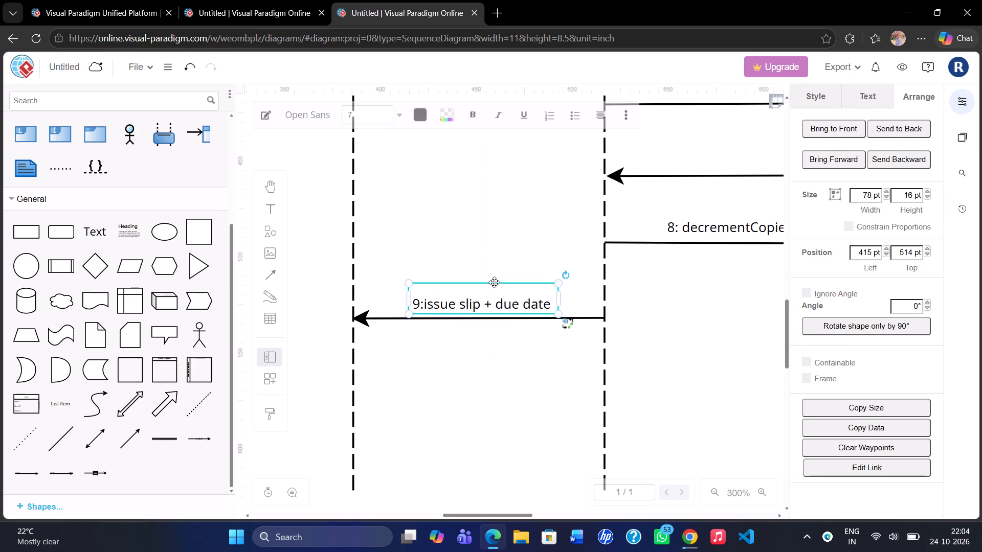
pyautogui.click(456, 401)
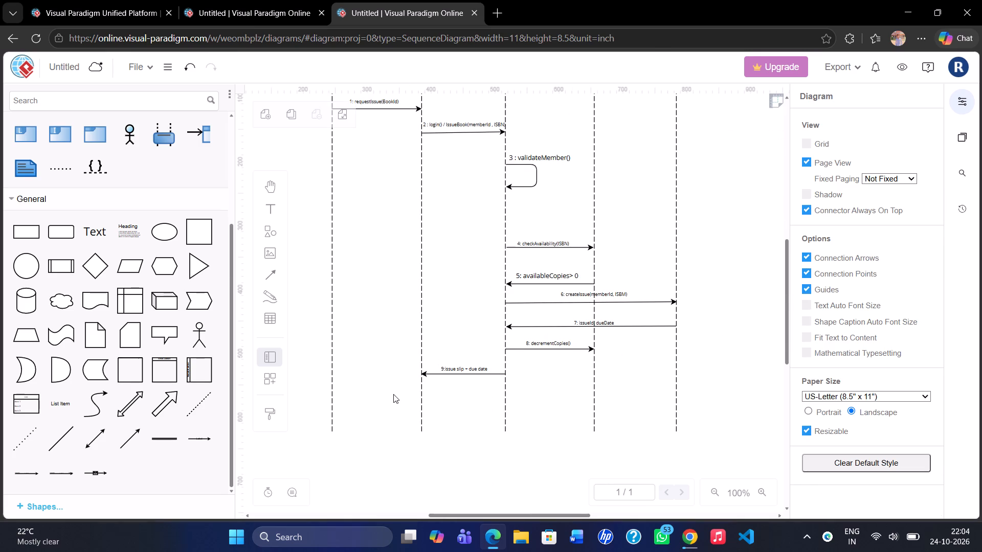
# Add an arrow below message 9, running from the lifeline that sends message 2 back to the lifeline that sends message 1.
pyautogui.moveTo(125, 436); pyautogui.dragTo(262, 412)
pyautogui.moveTo(262, 412); pyautogui.dragTo(381, 392)
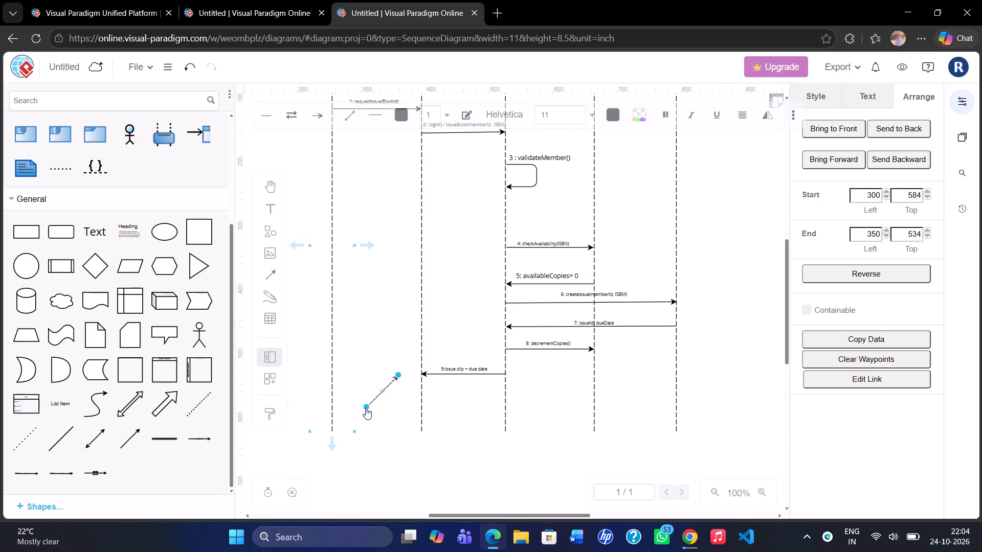
pyautogui.moveTo(366, 406); pyautogui.dragTo(421, 397)
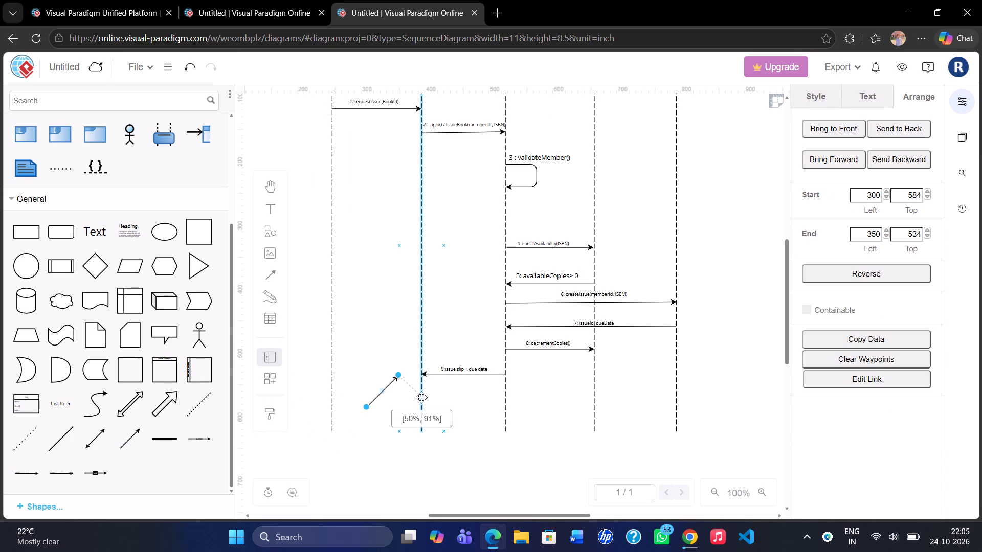
pyautogui.moveTo(421, 397); pyautogui.dragTo(423, 400)
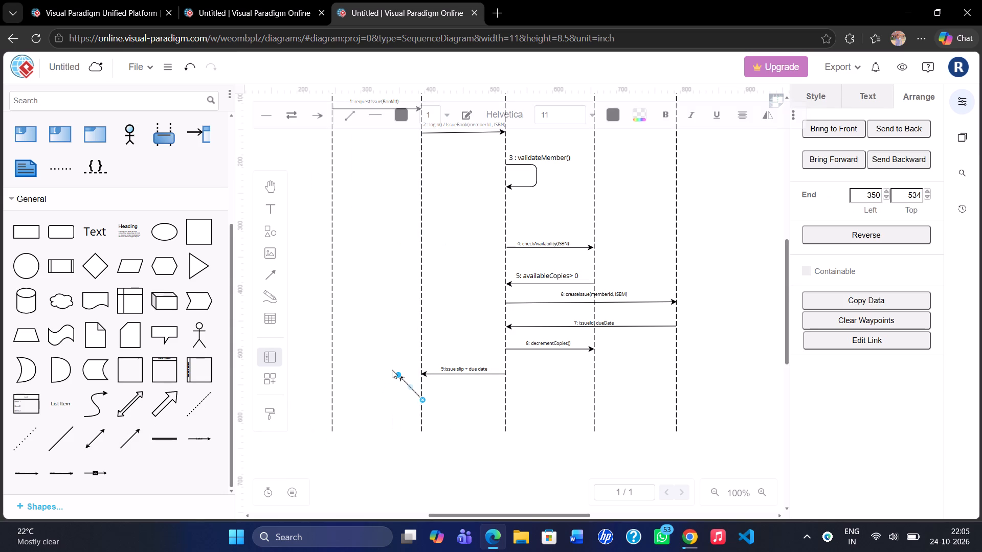
pyautogui.moveTo(396, 374); pyautogui.dragTo(336, 397)
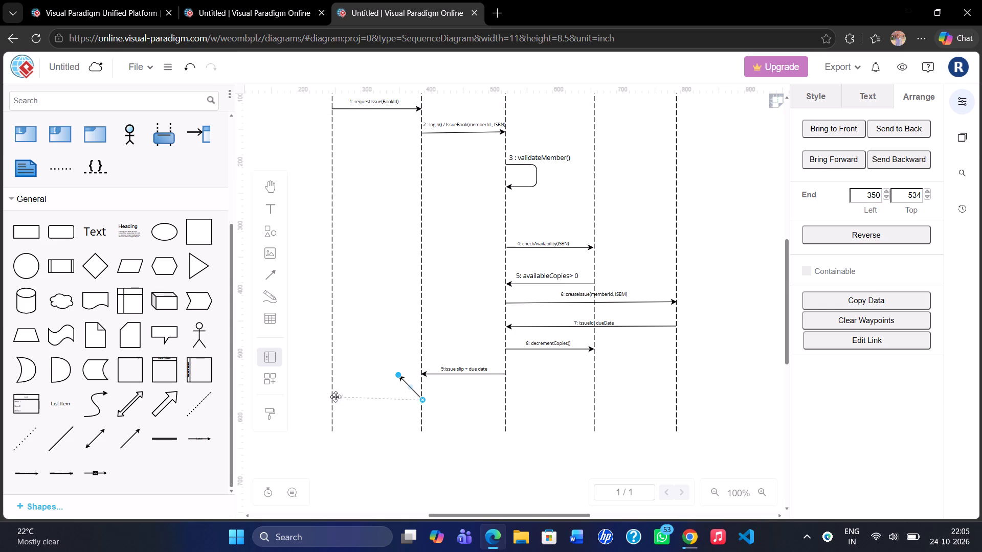
pyautogui.moveTo(336, 397); pyautogui.dragTo(336, 399)
pyautogui.click(362, 419)
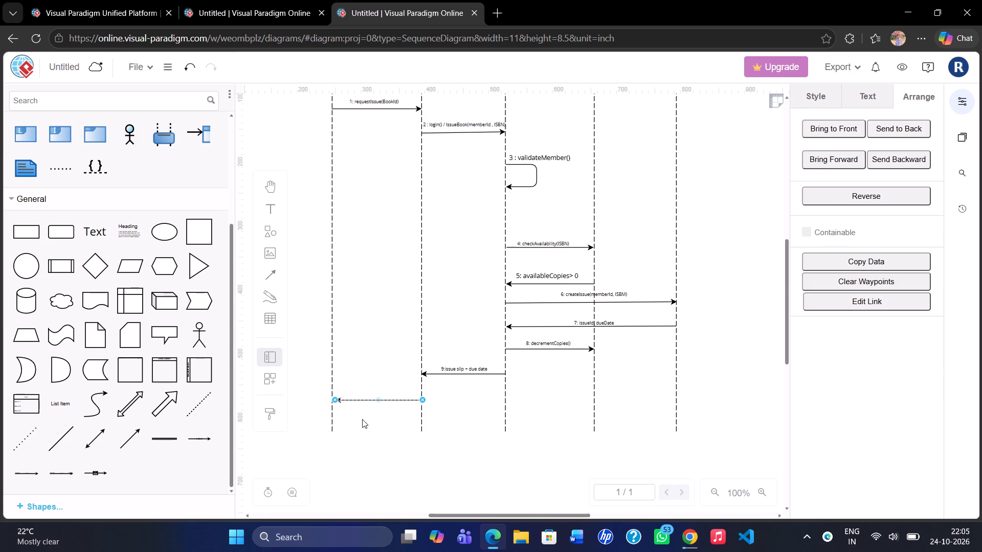
pyautogui.click(342, 401)
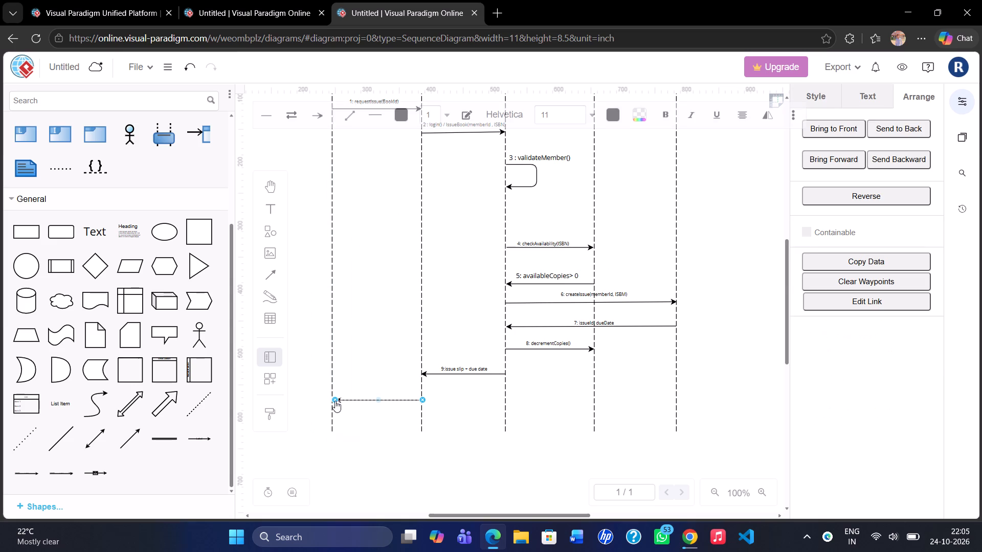
pyautogui.click(335, 400)
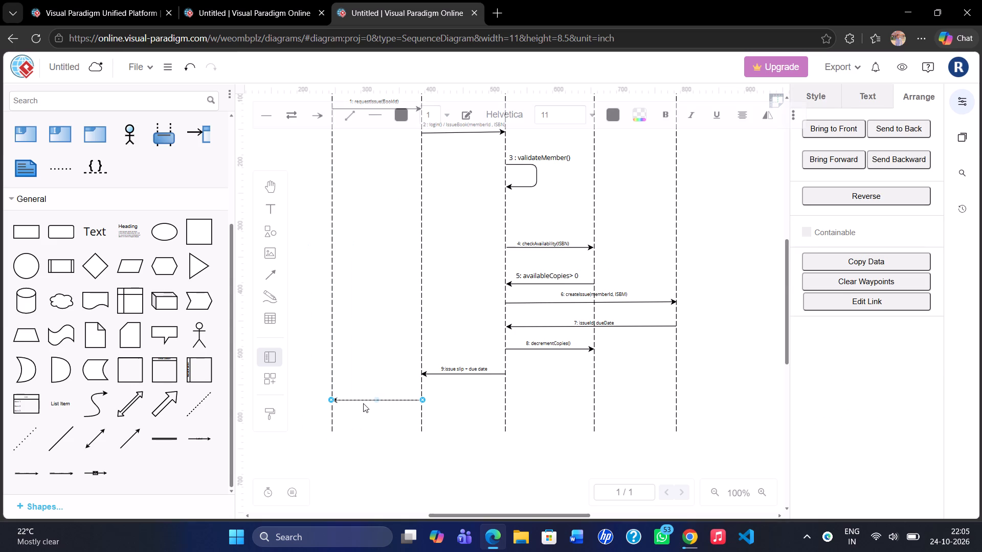
pyautogui.click(364, 412)
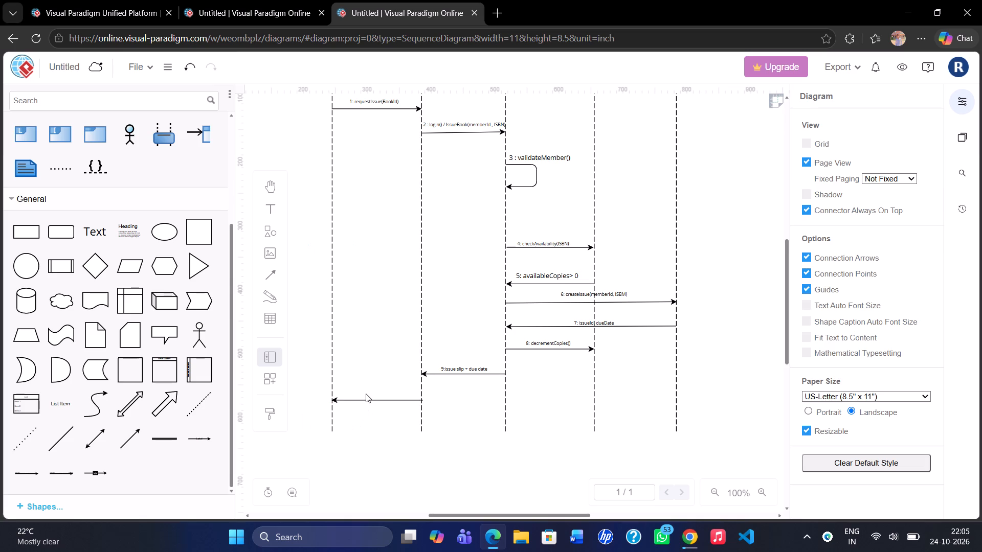
# Add a text box at the new arrow below message 9 and enter "10: hand over book" as its label.
pyautogui.doubleClick(370, 388)
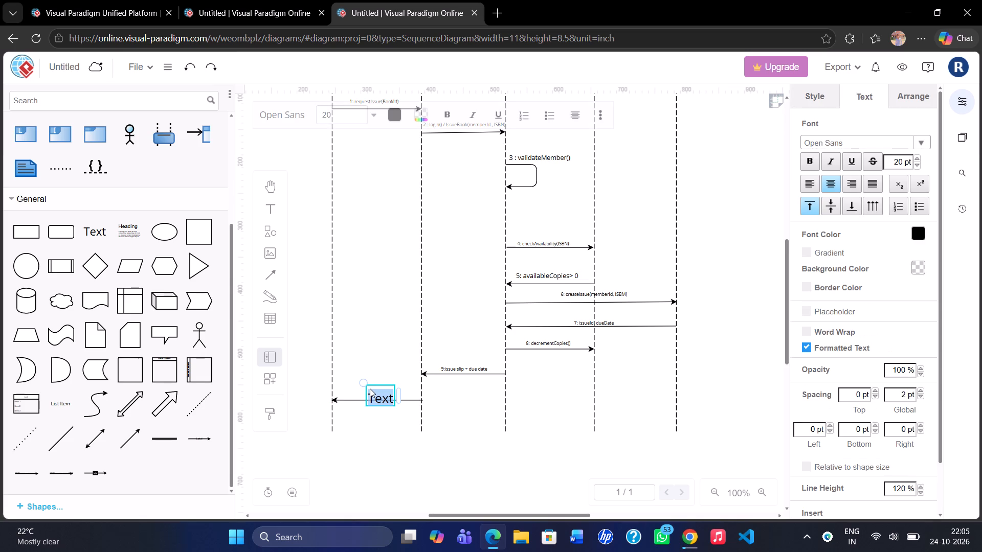
pyautogui.press('BackSpace')
pyautogui.write('10:')
pyautogui.press('space')
pyautogui.write('hand over')
pyautogui.press('space')
pyautogui.write('book')
# Set the font size of the whole message 10 label to 7 pt.
pyautogui.click(390, 394)
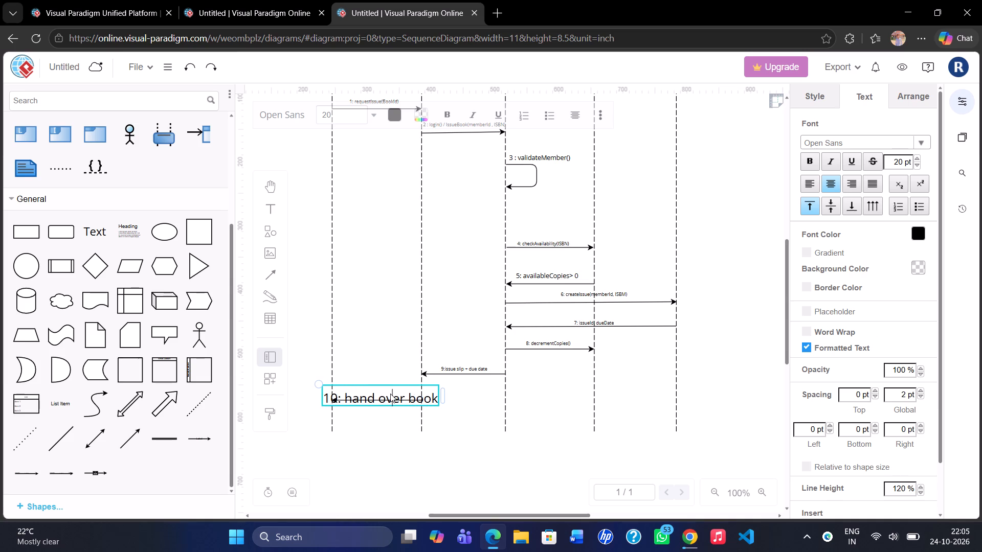
pyautogui.hotkey('ctrl', 'a')
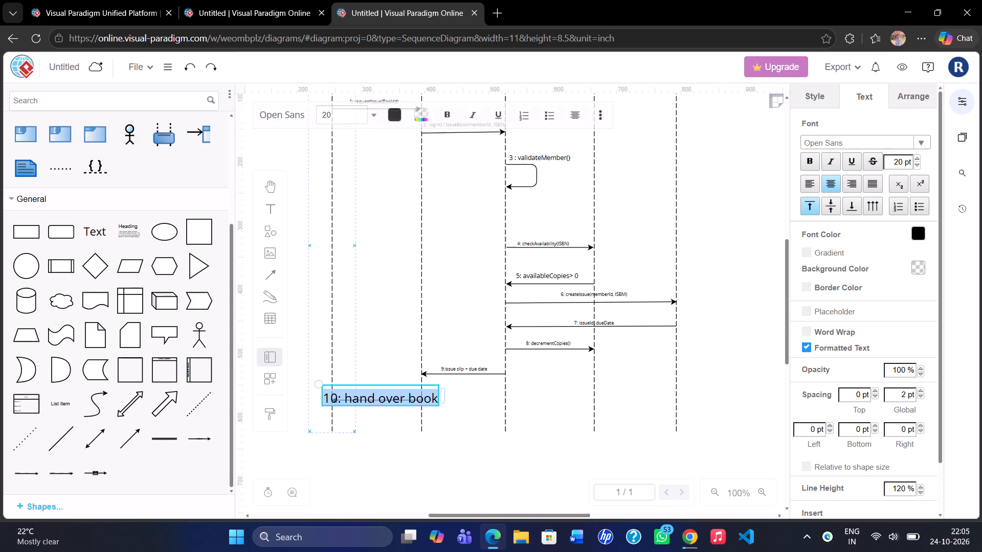
pyautogui.click(345, 116)
pyautogui.press('BackSpace')
pyautogui.press('BackSpace')
pyautogui.press('7')
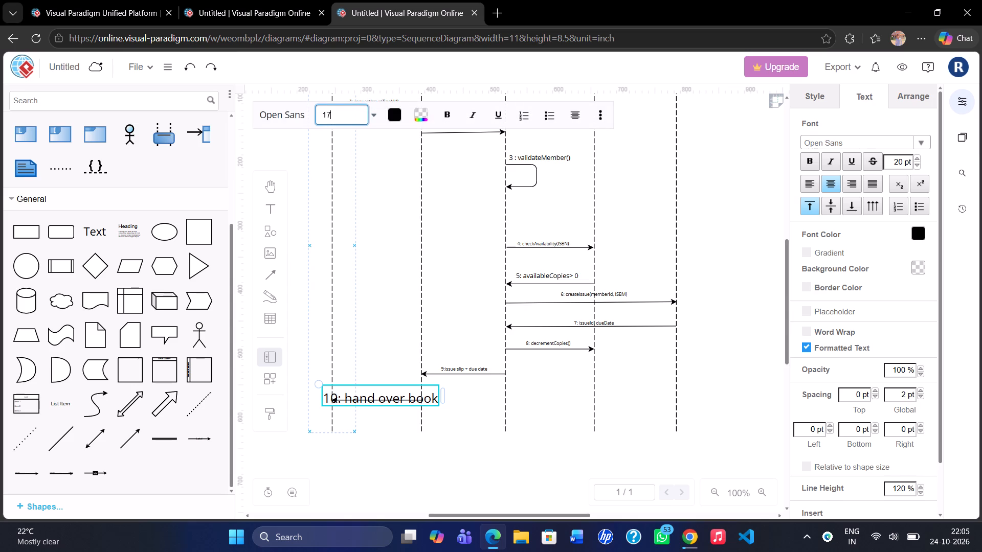
pyautogui.press('Left')
pyautogui.press('BackSpace')
pyautogui.press('Return')
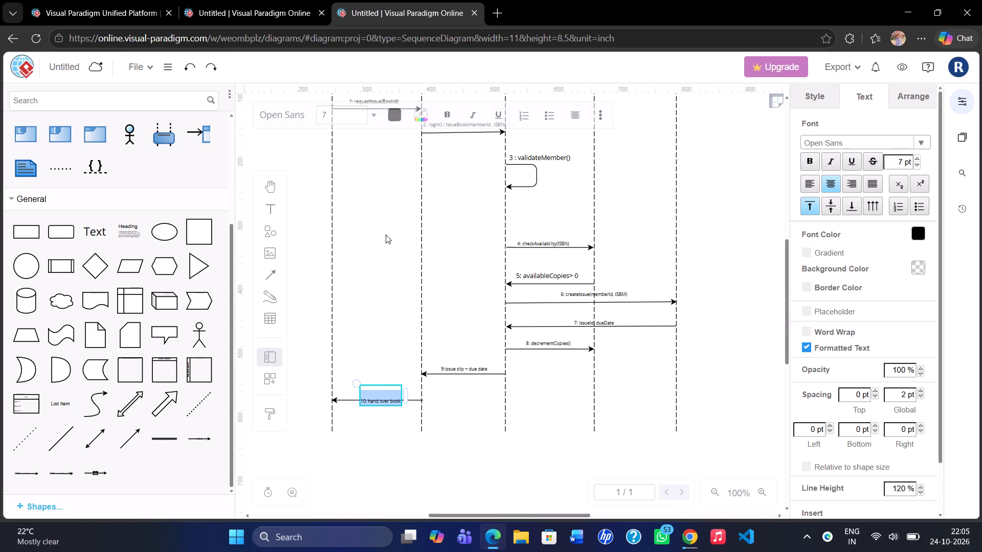
# Move the message 10 label so it sits just above its arrow.
pyautogui.click(372, 385)
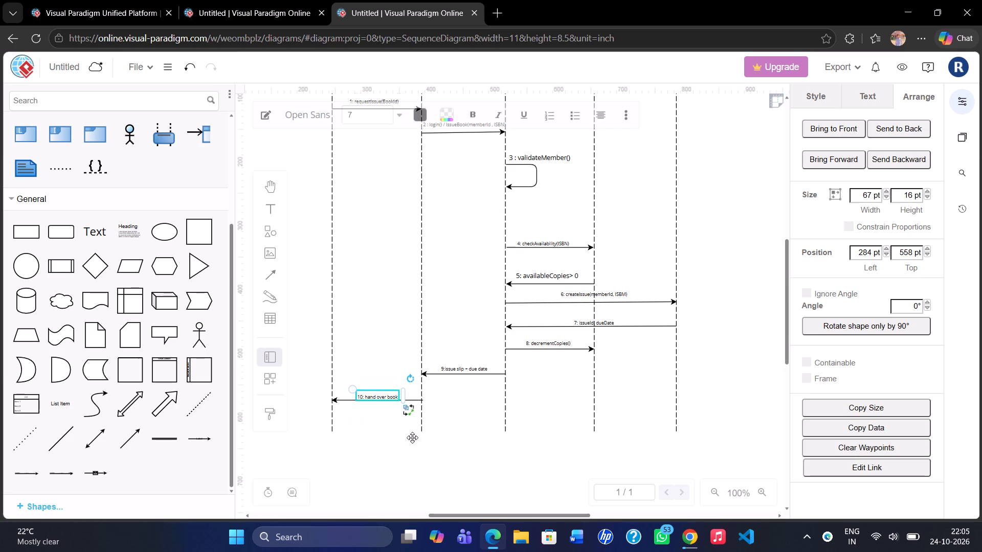
pyautogui.click(465, 458)
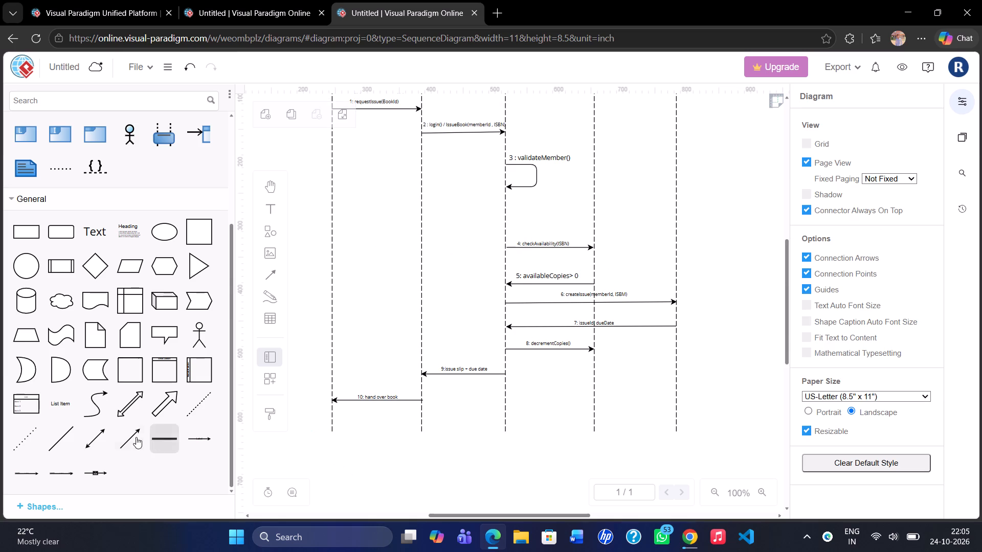
# Add an arrow slightly below message 10's level, from the lifeline with the validateMember() self-message back to the lifeline that sends message 2.
pyautogui.moveTo(133, 437); pyautogui.dragTo(461, 410)
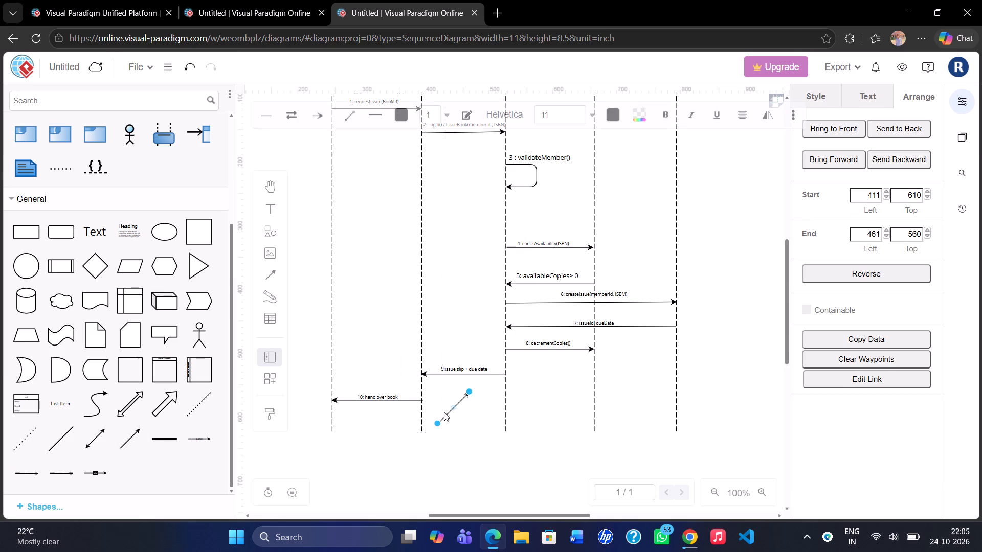
pyautogui.moveTo(436, 424); pyautogui.dragTo(499, 423)
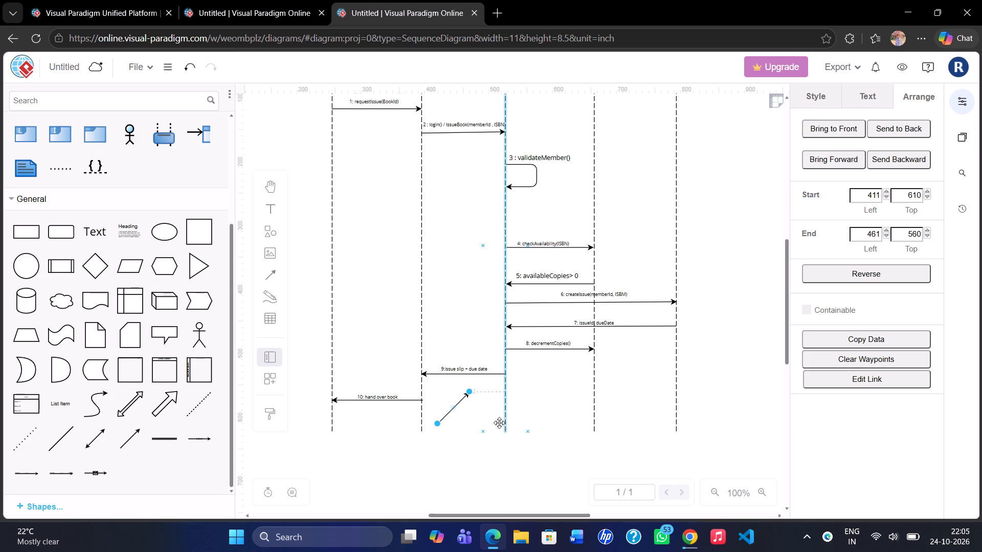
pyautogui.moveTo(499, 423); pyautogui.dragTo(506, 419)
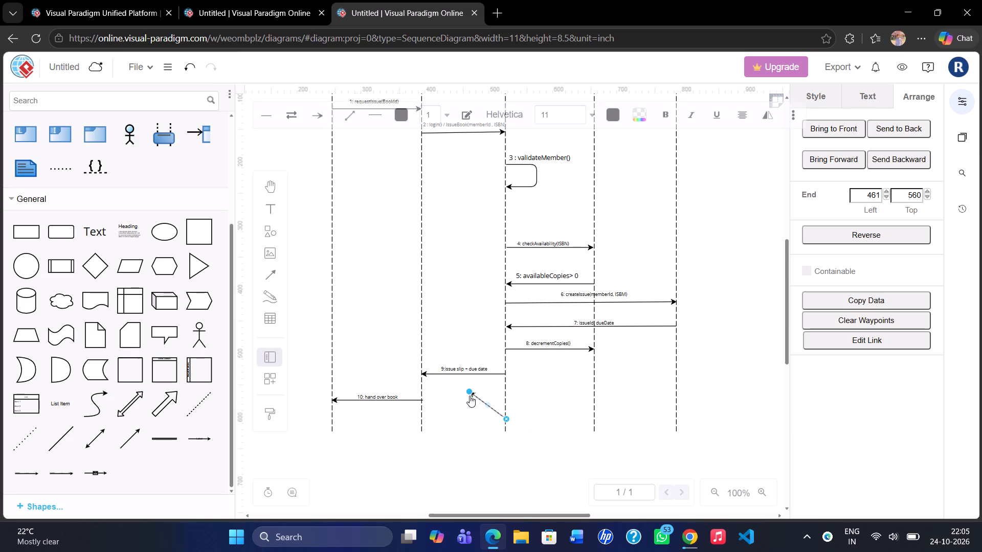
pyautogui.moveTo(468, 392); pyautogui.dragTo(427, 420)
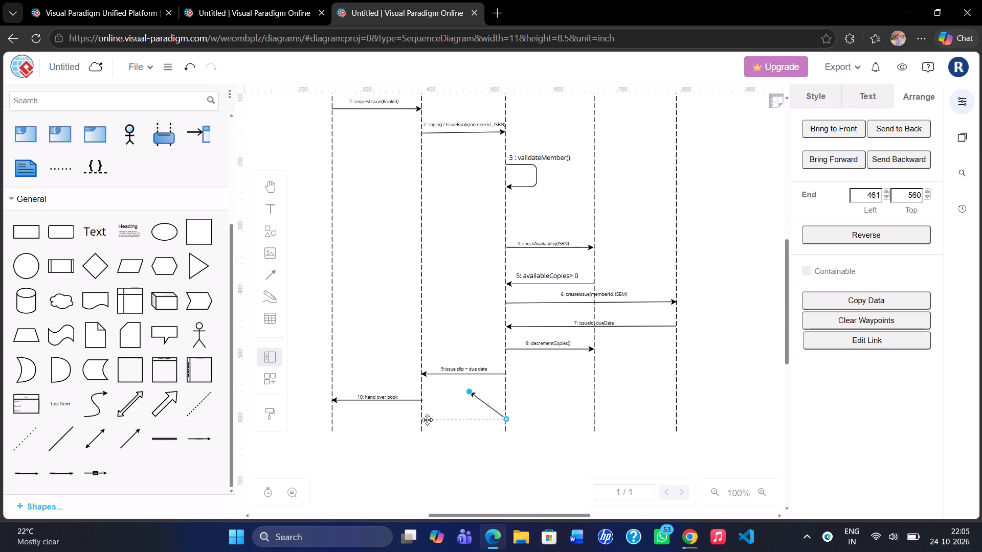
pyautogui.moveTo(427, 420); pyautogui.dragTo(421, 419)
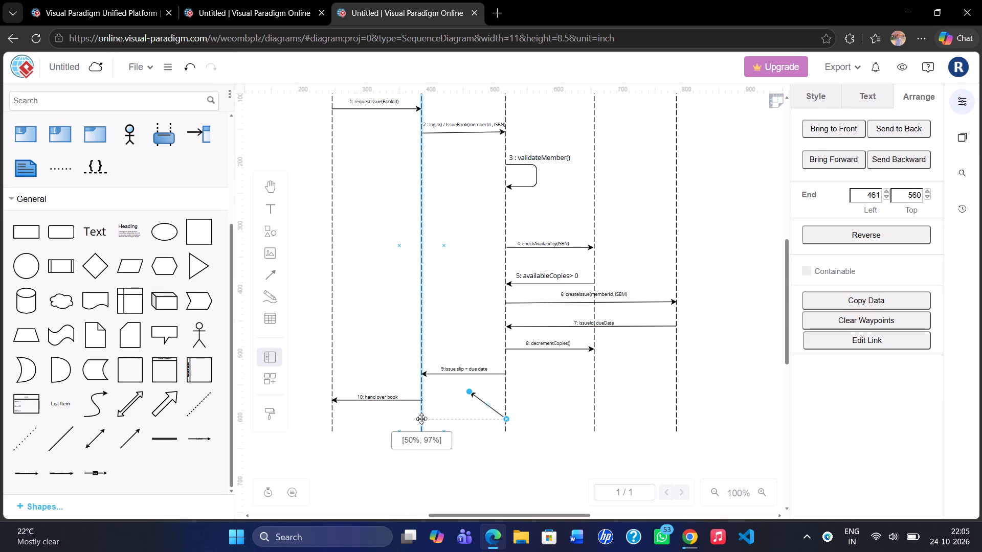
pyautogui.moveTo(421, 419); pyautogui.dragTo(423, 420)
pyautogui.click(478, 404)
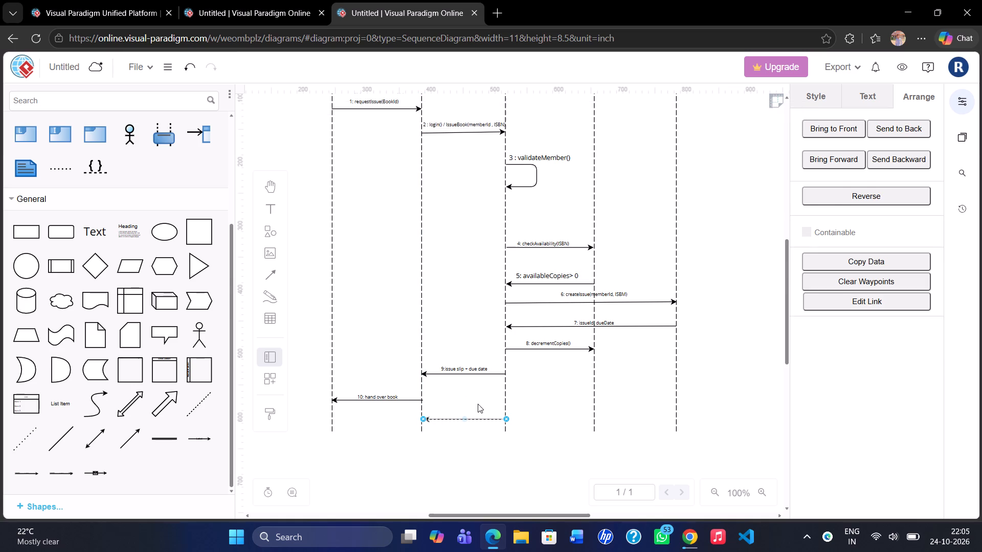
# Add a text box at the new lowest arrow and enter "11 : Book unavailable - offer reservation" as its label.
pyautogui.doubleClick(455, 410)
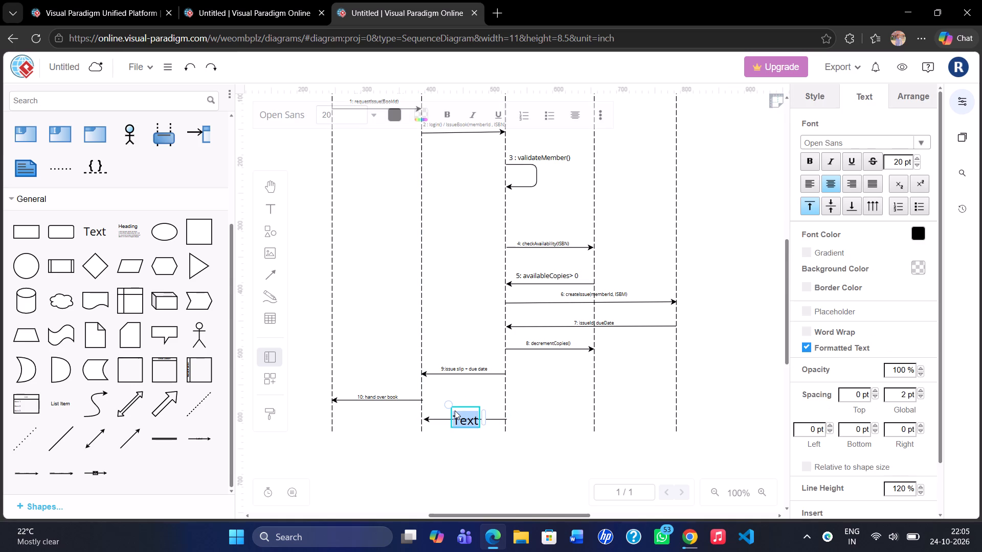
pyautogui.press('BackSpace')
pyautogui.write('11 :')
pyautogui.press('space')
pyautogui.write('Book')
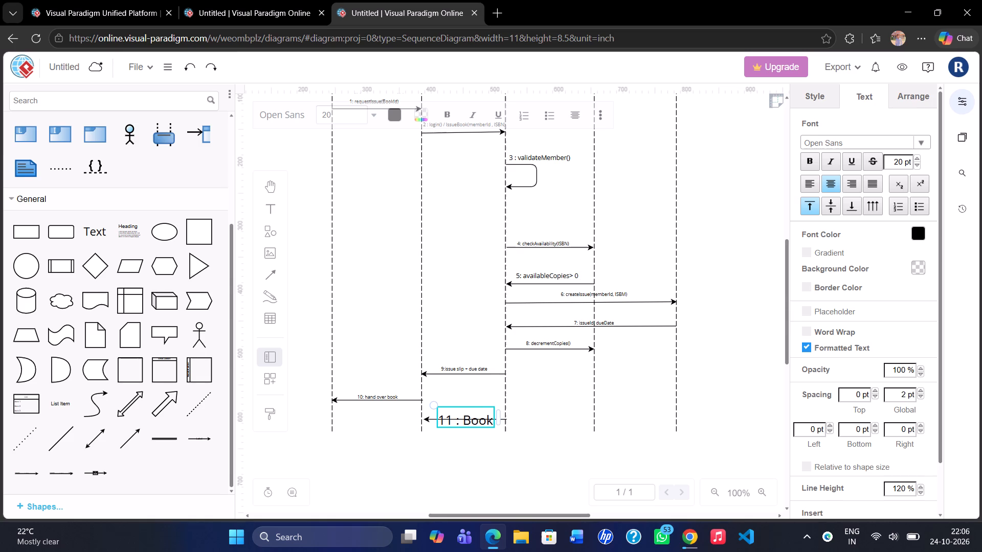
pyautogui.press('space')
pyautogui.write('unavailable')
pyautogui.press('space')
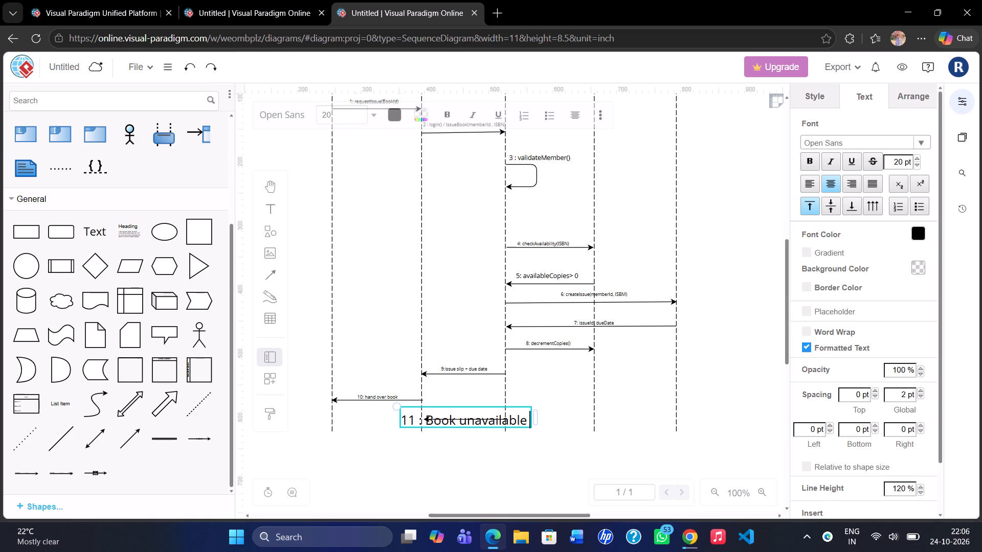
pyautogui.write('- offer')
pyautogui.press('space')
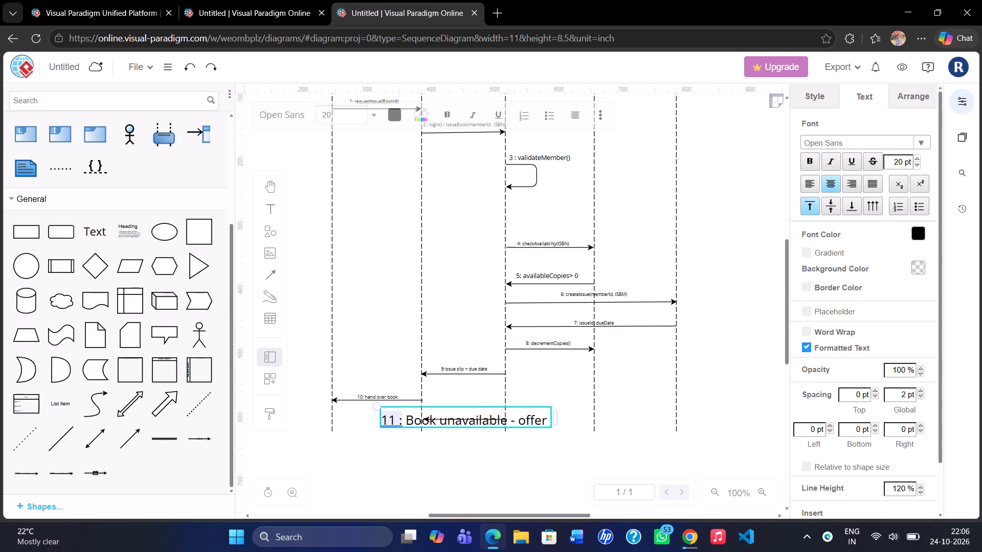
pyautogui.write('reservation')
# Set the font size of the whole message 11 label to 7 pt.
pyautogui.hotkey('ctrl', 'a')
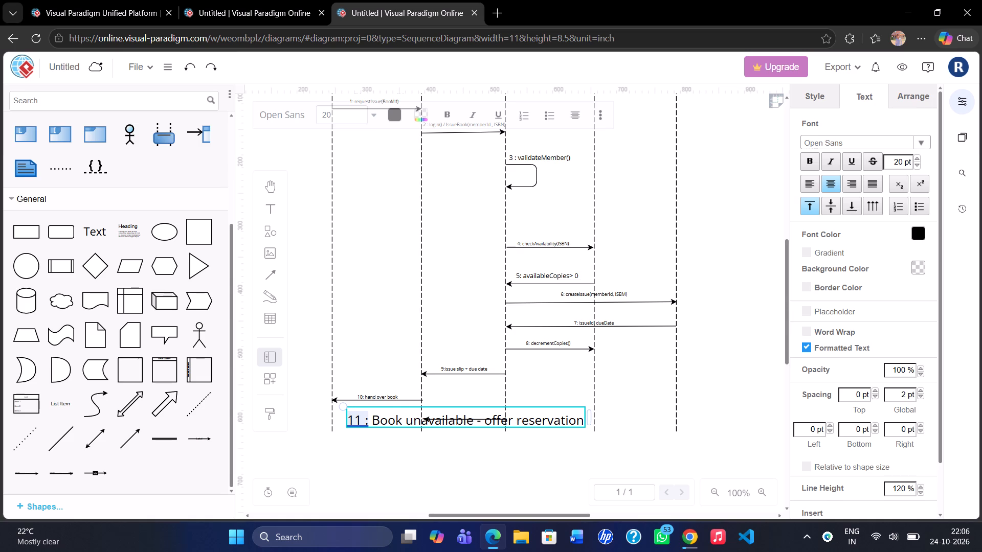
pyautogui.doubleClick(347, 114)
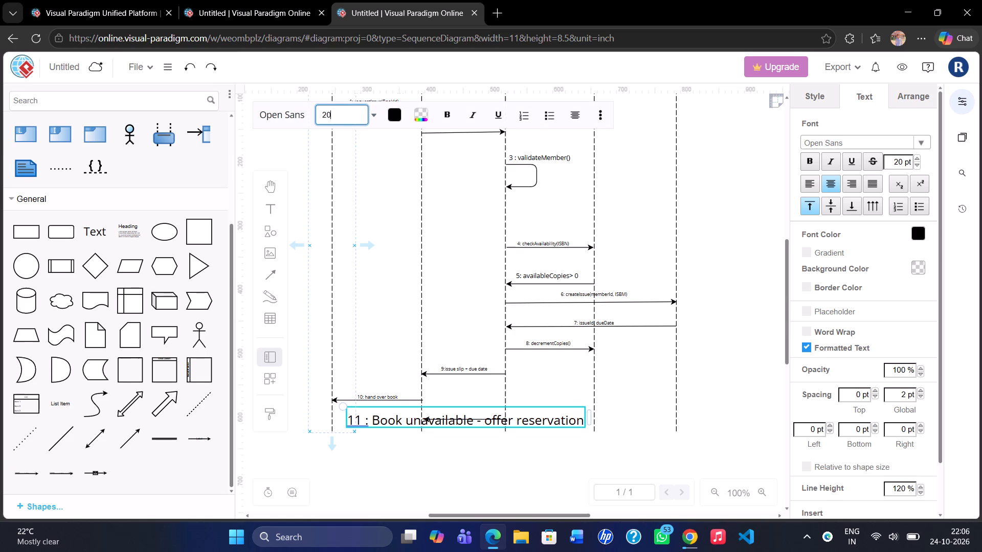
pyautogui.press('=')
pyautogui.press('BackSpace')
pyautogui.press('7')
pyautogui.press('Left')
pyautogui.press('BackSpace')
pyautogui.press('Return')
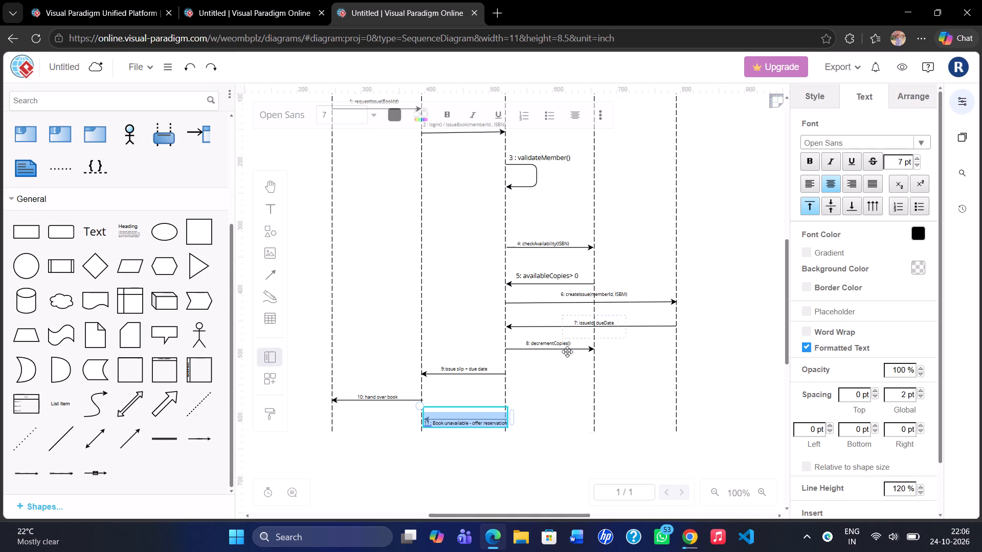
# Move the message 11 label up so it sits above its arrow, between the Librarian and LMS (System) lifelines.
pyautogui.click(470, 408)
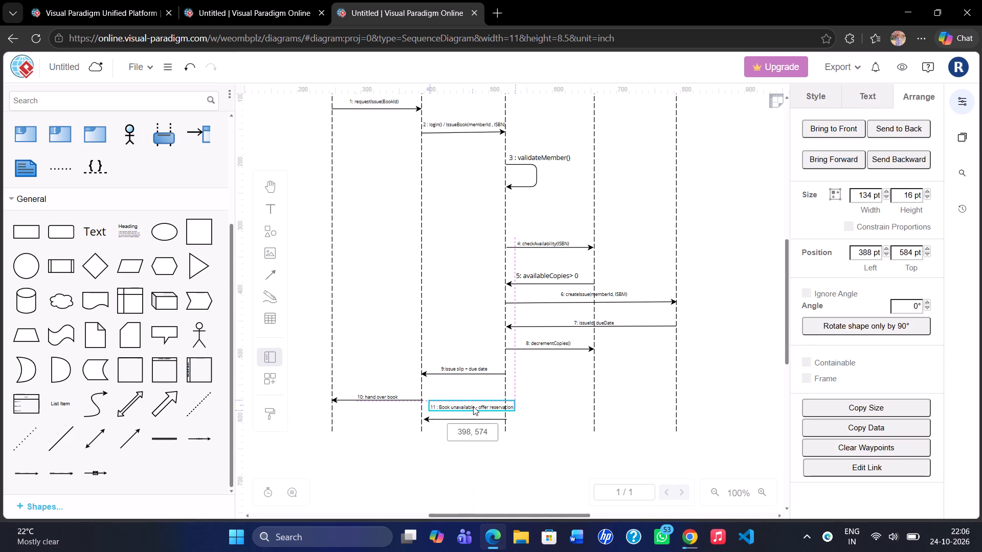
pyautogui.click(532, 476)
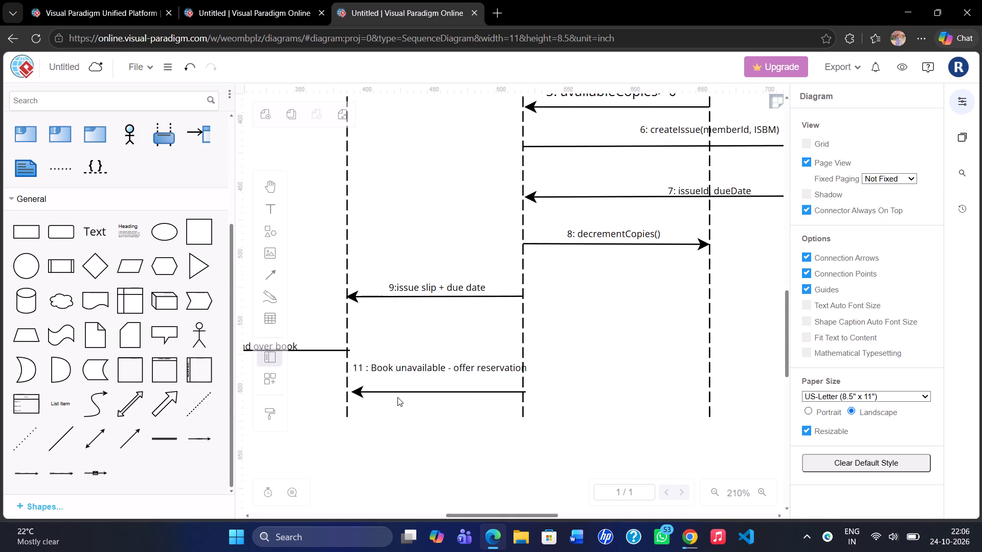
# Extend the arrowhead end of message 11 so it meets the Librarian lifeline.
pyautogui.click(389, 393)
pyautogui.click(350, 392)
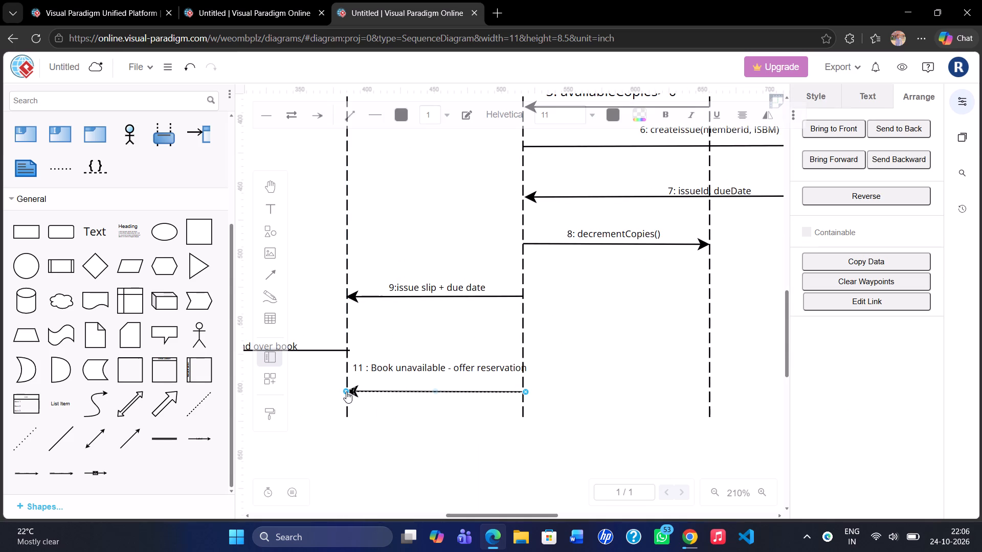
pyautogui.click(347, 391)
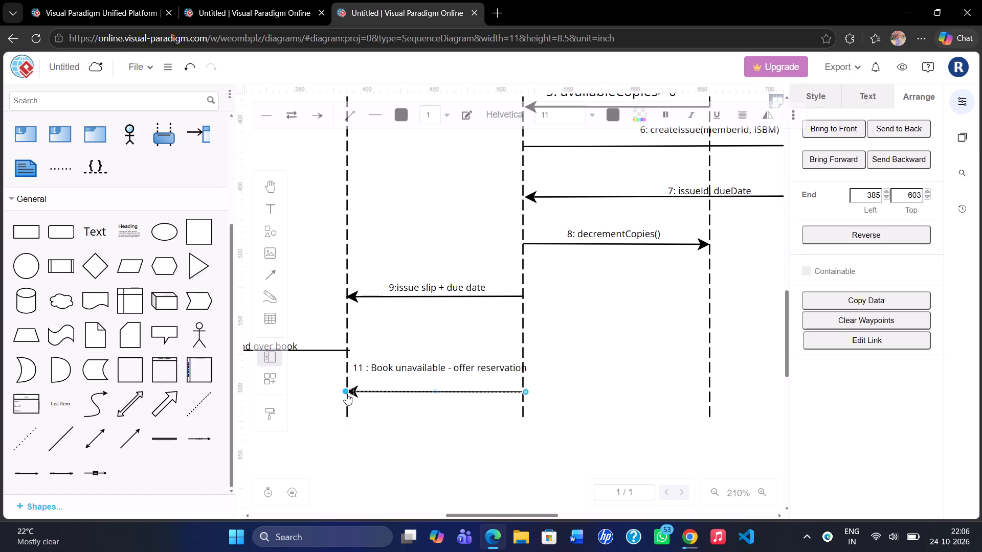
pyautogui.click(391, 407)
# Move the message 11 label down so it sits just above its arrow, starting beside the Librarian lifeline.
pyautogui.click(426, 372)
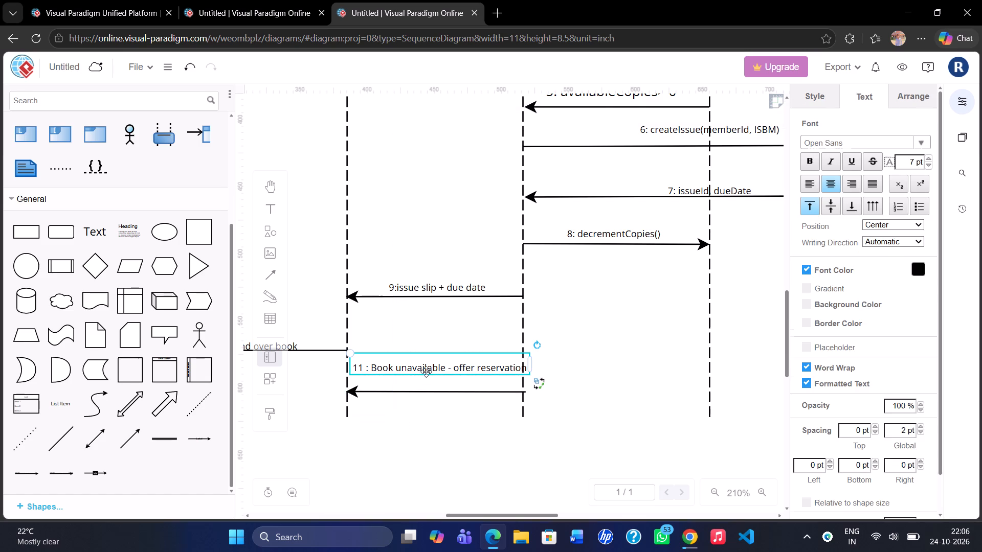
pyautogui.moveTo(426, 373); pyautogui.dragTo(426, 385)
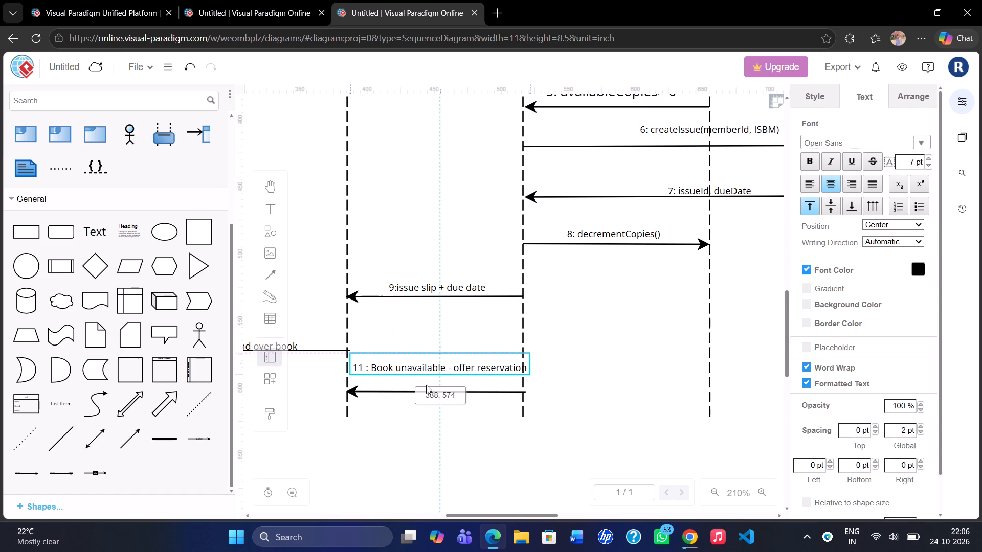
pyautogui.moveTo(426, 385); pyautogui.dragTo(423, 387)
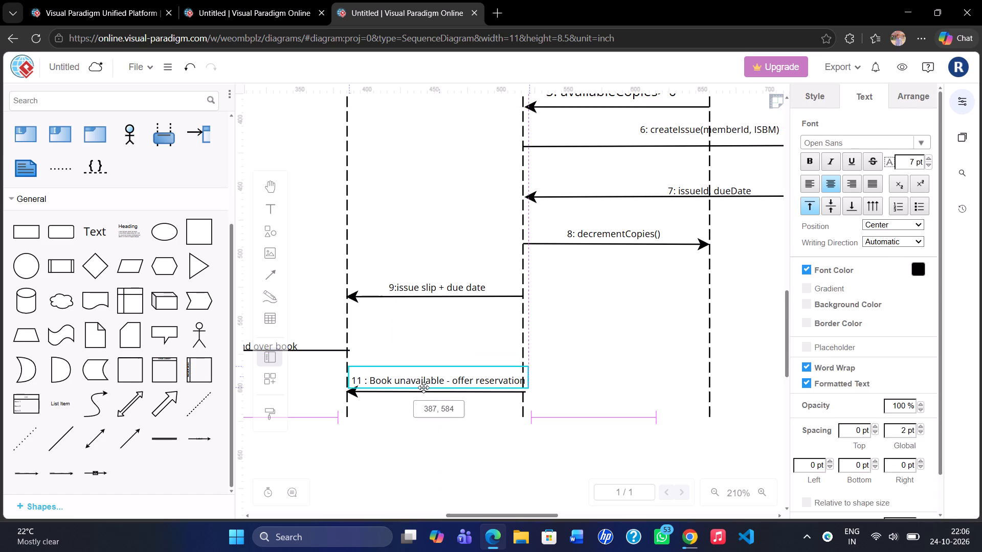
pyautogui.moveTo(423, 387); pyautogui.dragTo(417, 388)
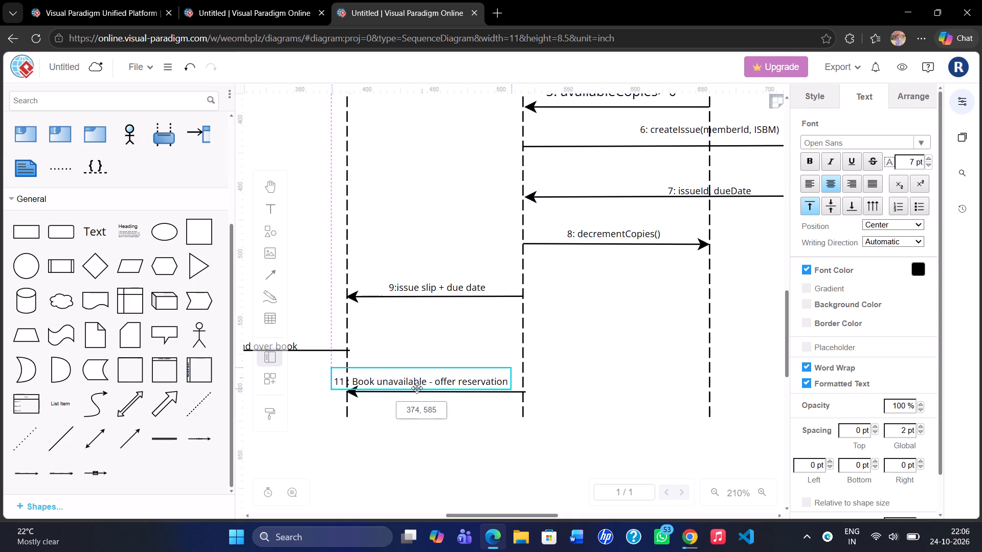
pyautogui.moveTo(417, 388); pyautogui.dragTo(420, 388)
pyautogui.click(408, 420)
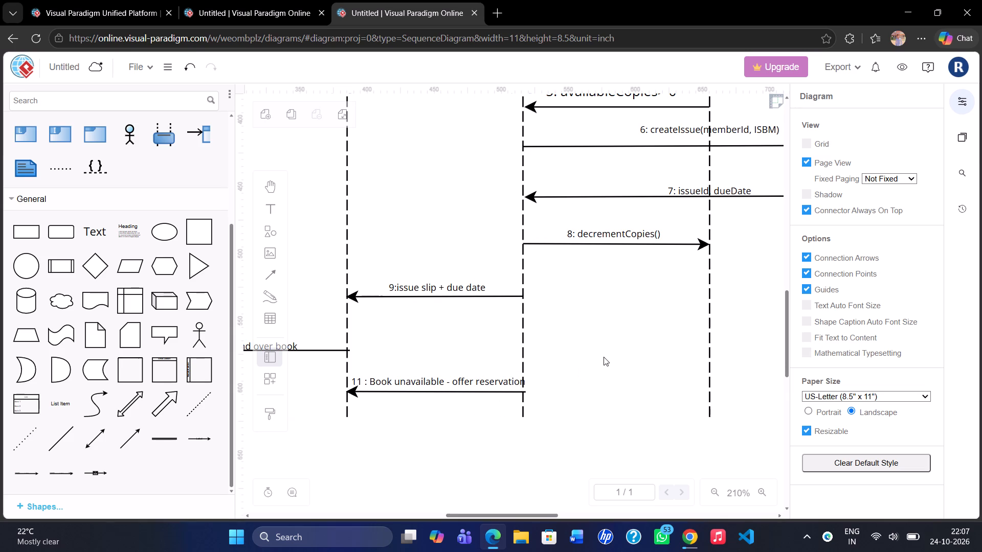
# Add a sequence Frame and size it across all five lifelines, from message 5's arrow to just below the lifelines' lower ends.
pyautogui.scroll(2, 96, 354)
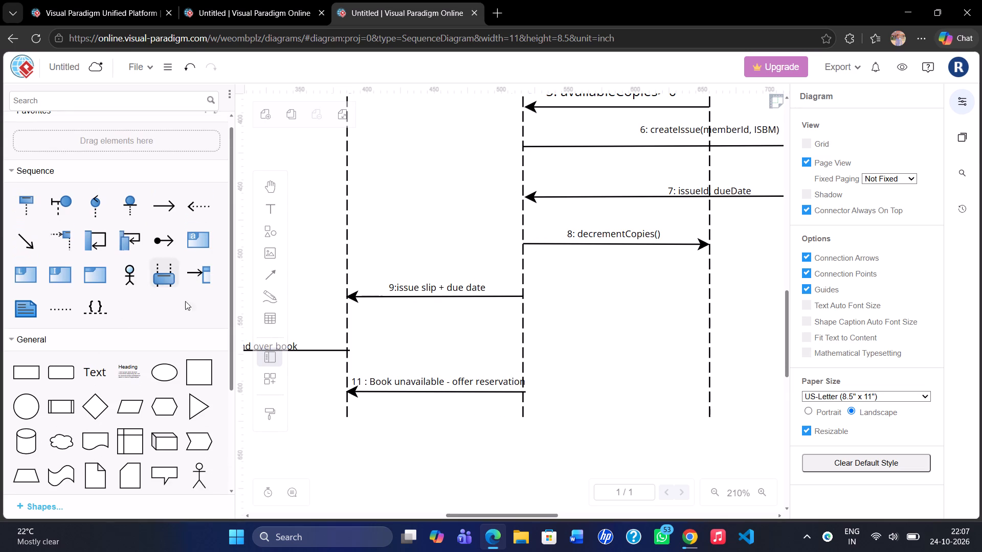
pyautogui.click(92, 271)
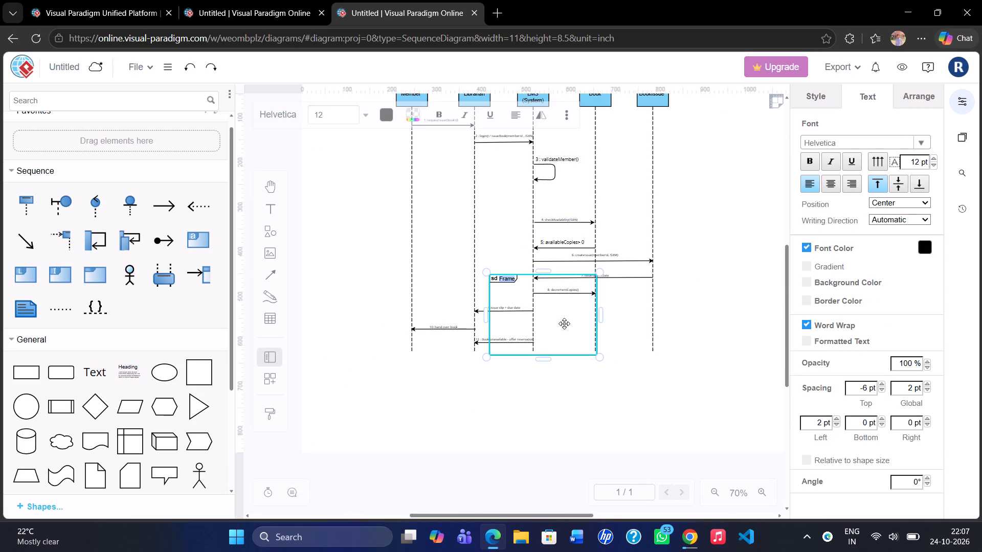
pyautogui.moveTo(488, 296); pyautogui.dragTo(486, 277)
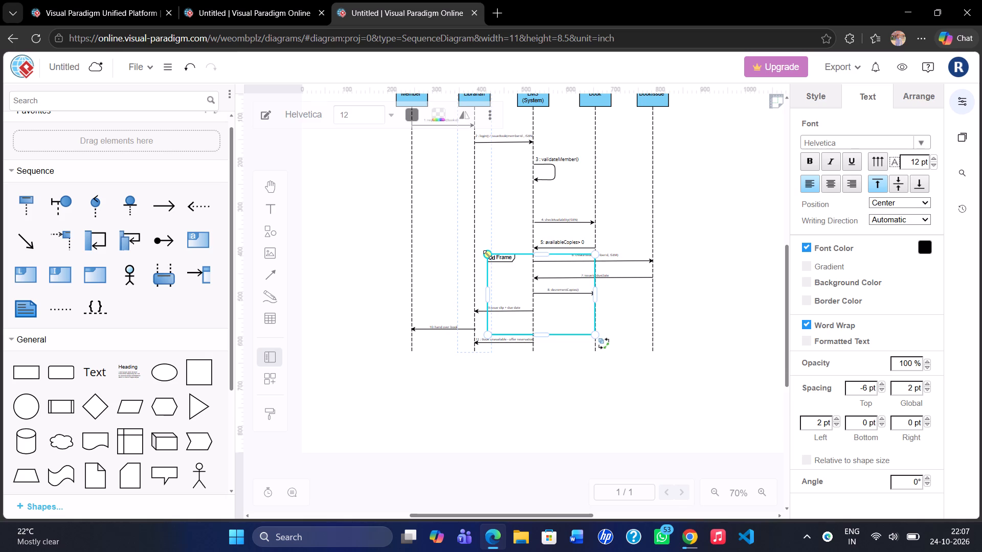
pyautogui.moveTo(487, 255); pyautogui.dragTo(315, 247)
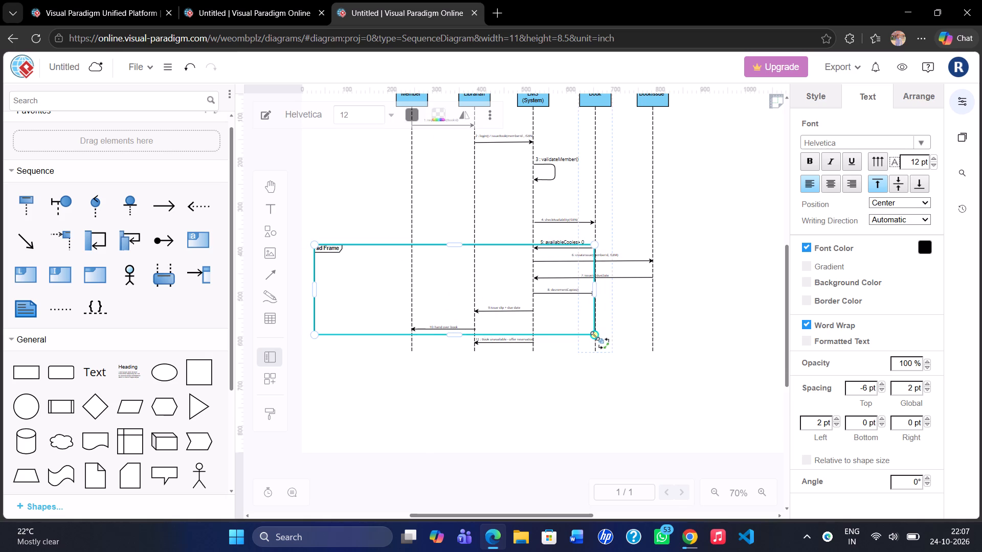
pyautogui.moveTo(596, 336); pyautogui.dragTo(708, 339)
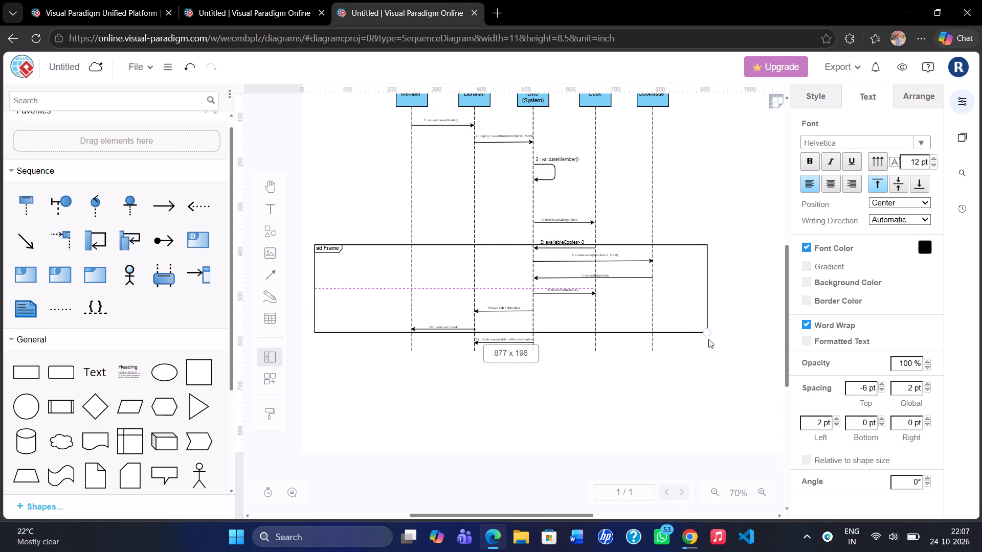
pyautogui.moveTo(708, 339); pyautogui.dragTo(717, 360)
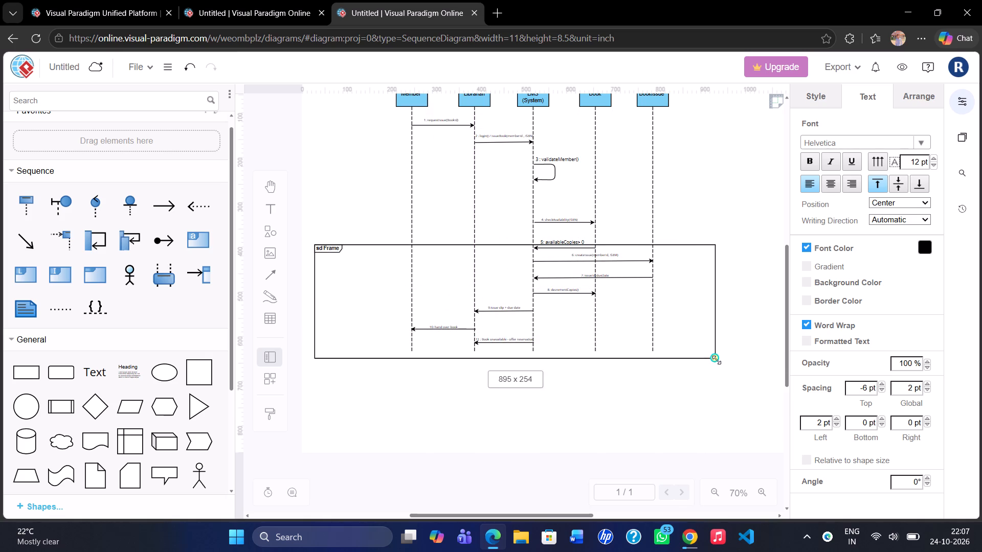
pyautogui.moveTo(717, 360); pyautogui.dragTo(717, 360)
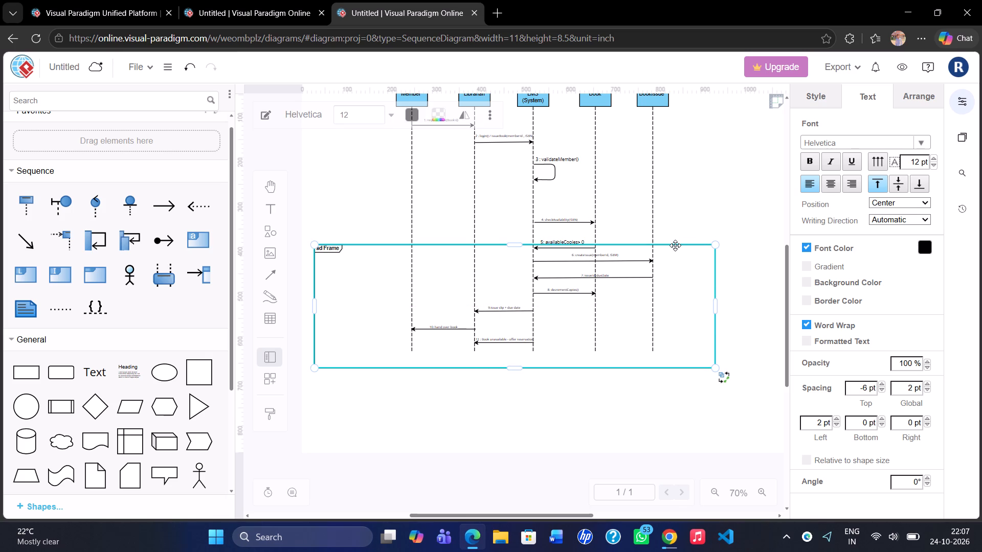
pyautogui.click(694, 223)
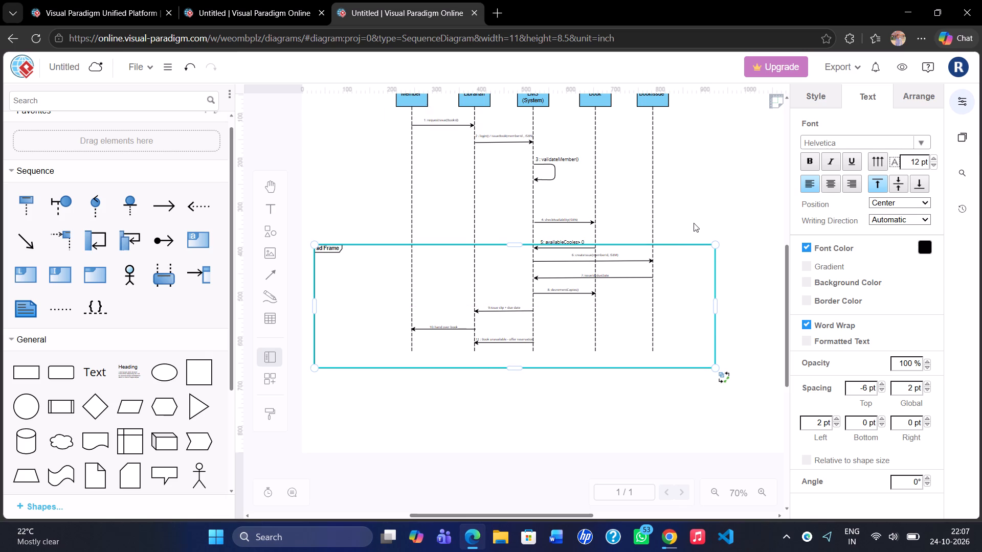
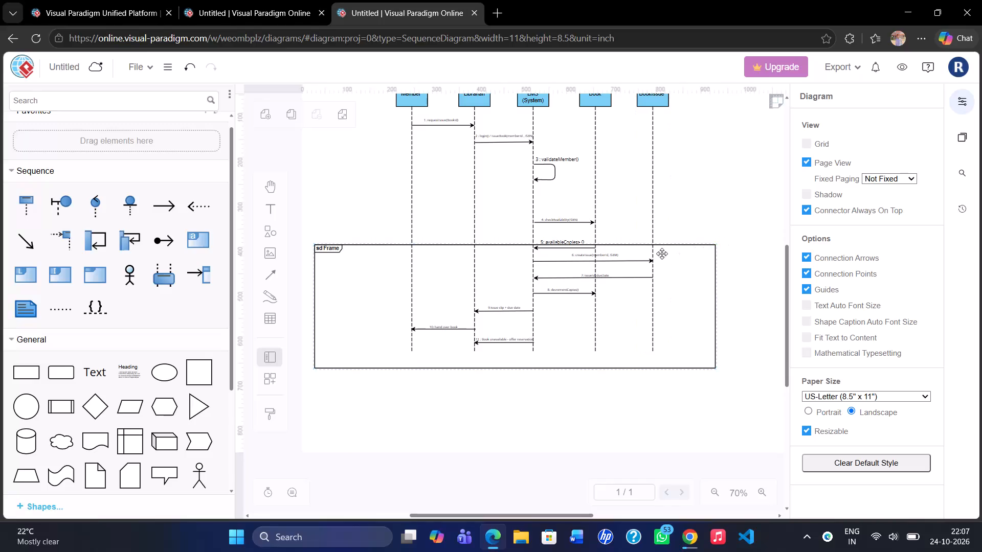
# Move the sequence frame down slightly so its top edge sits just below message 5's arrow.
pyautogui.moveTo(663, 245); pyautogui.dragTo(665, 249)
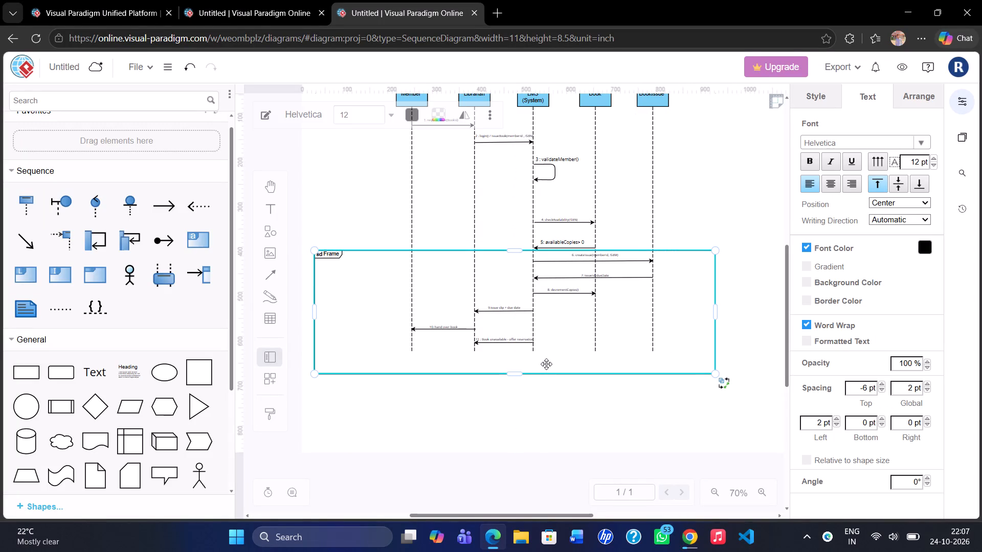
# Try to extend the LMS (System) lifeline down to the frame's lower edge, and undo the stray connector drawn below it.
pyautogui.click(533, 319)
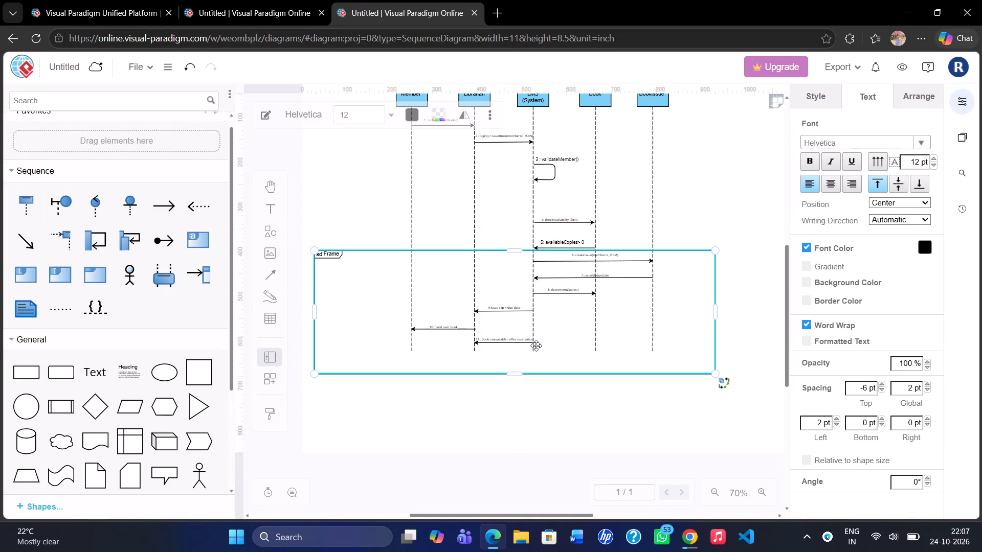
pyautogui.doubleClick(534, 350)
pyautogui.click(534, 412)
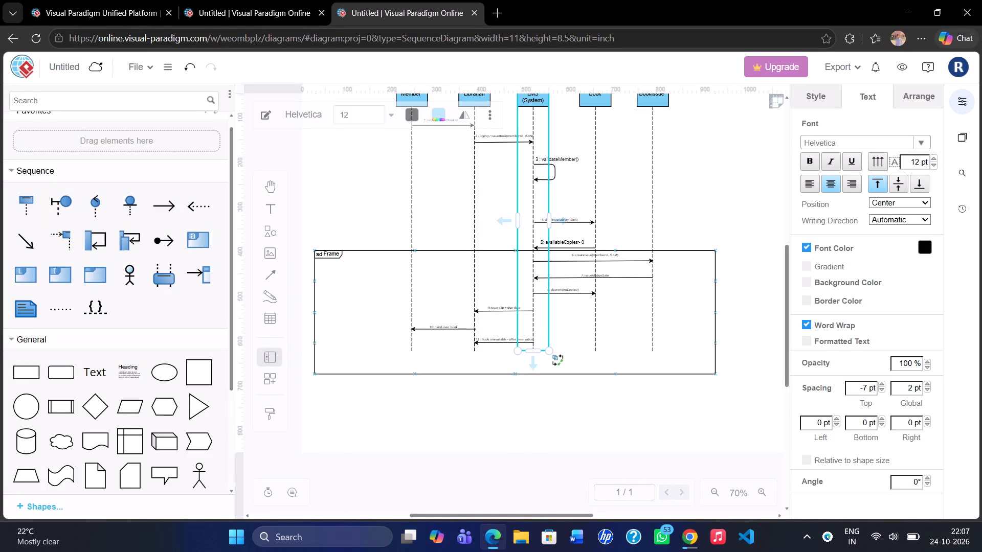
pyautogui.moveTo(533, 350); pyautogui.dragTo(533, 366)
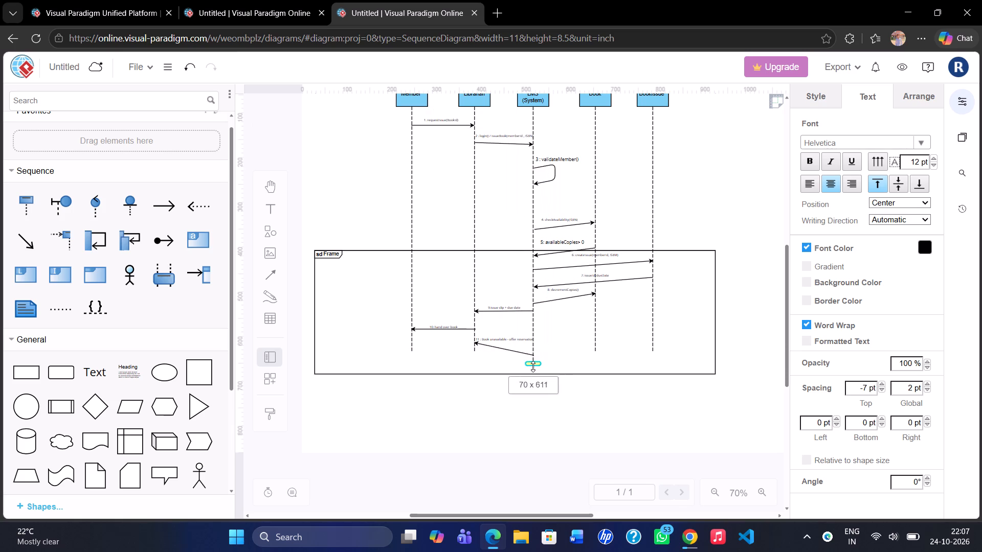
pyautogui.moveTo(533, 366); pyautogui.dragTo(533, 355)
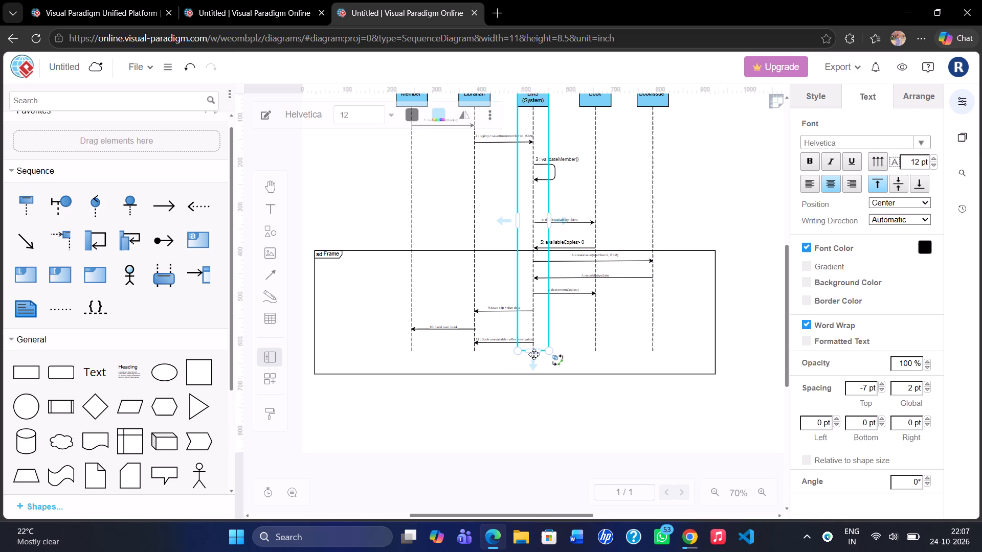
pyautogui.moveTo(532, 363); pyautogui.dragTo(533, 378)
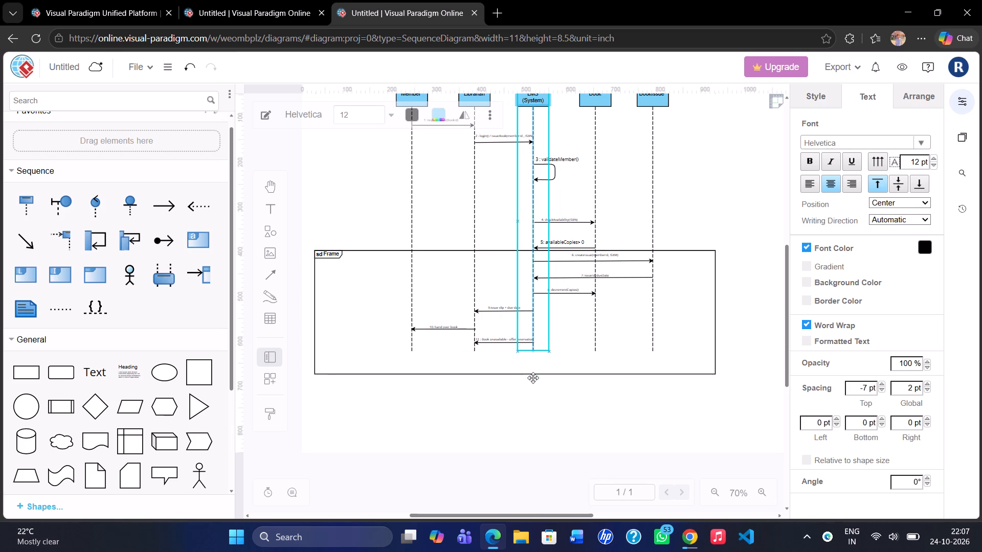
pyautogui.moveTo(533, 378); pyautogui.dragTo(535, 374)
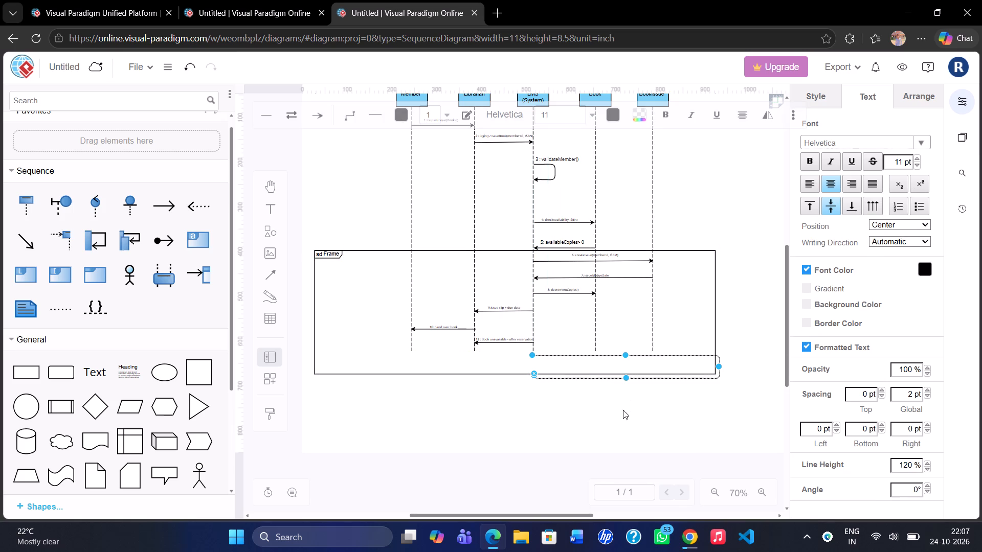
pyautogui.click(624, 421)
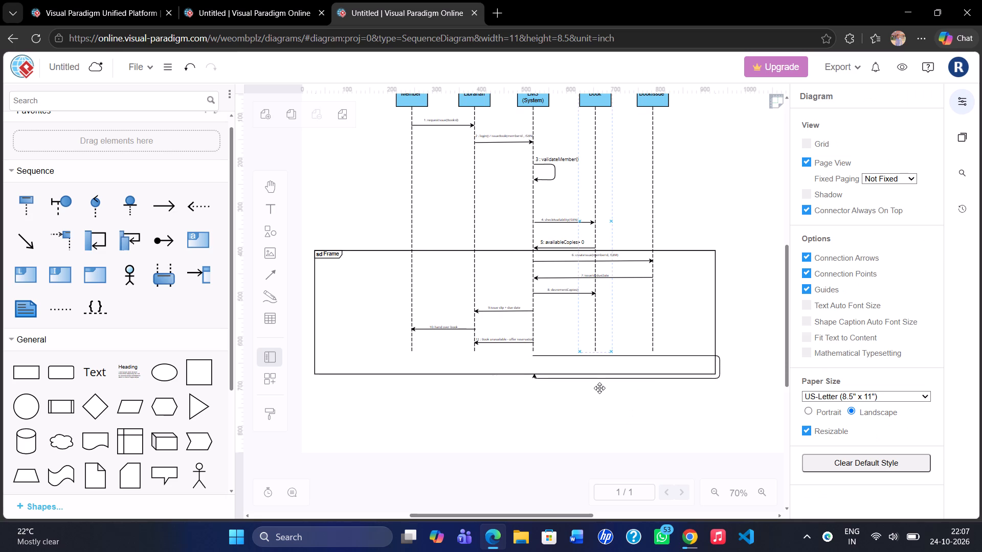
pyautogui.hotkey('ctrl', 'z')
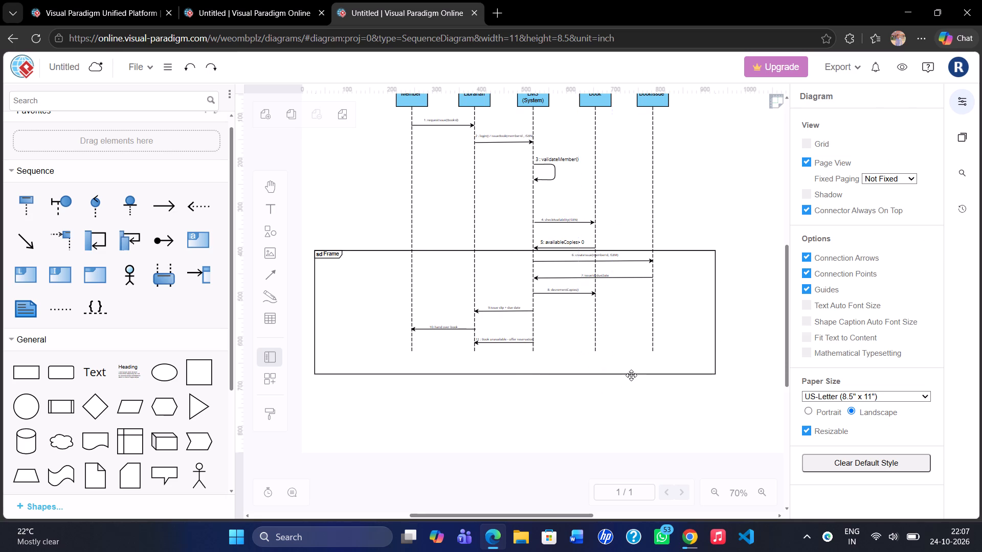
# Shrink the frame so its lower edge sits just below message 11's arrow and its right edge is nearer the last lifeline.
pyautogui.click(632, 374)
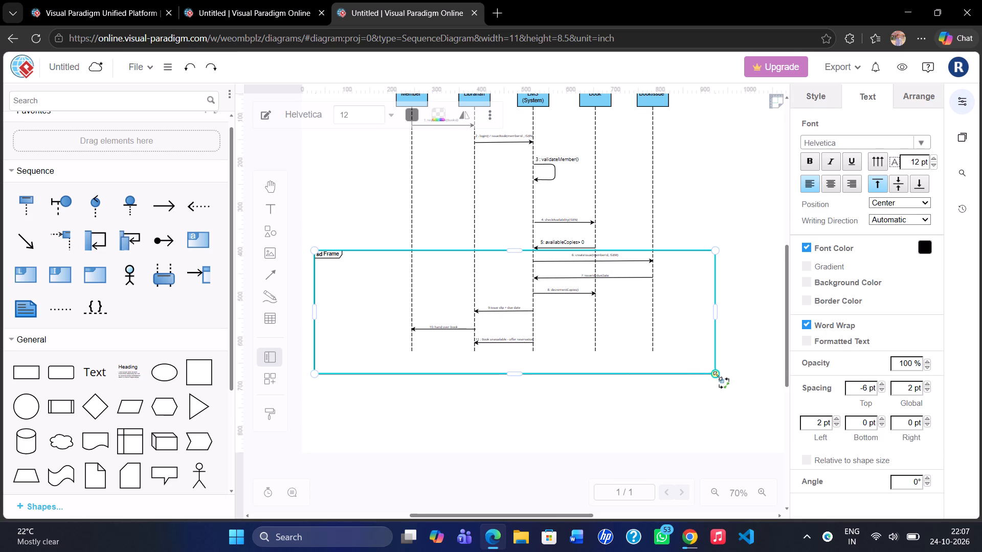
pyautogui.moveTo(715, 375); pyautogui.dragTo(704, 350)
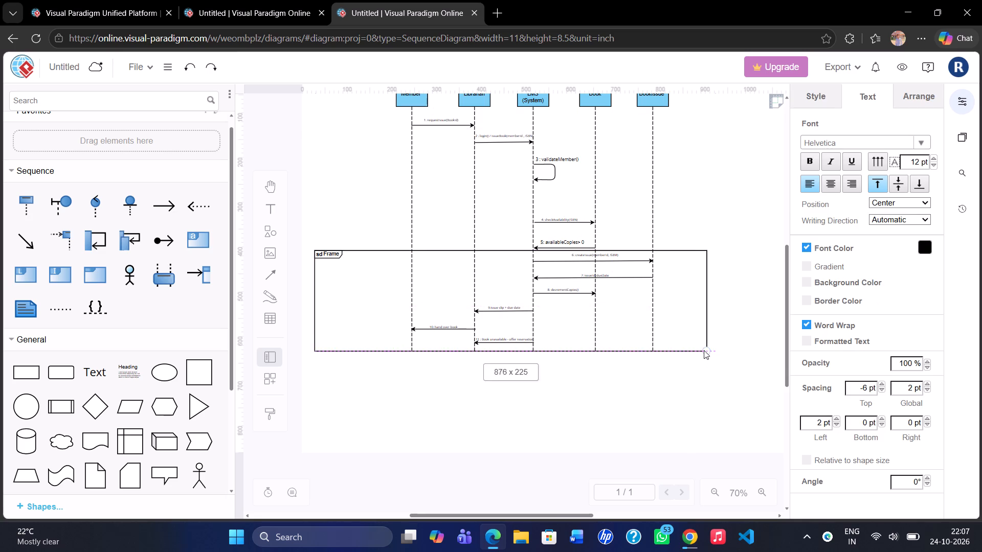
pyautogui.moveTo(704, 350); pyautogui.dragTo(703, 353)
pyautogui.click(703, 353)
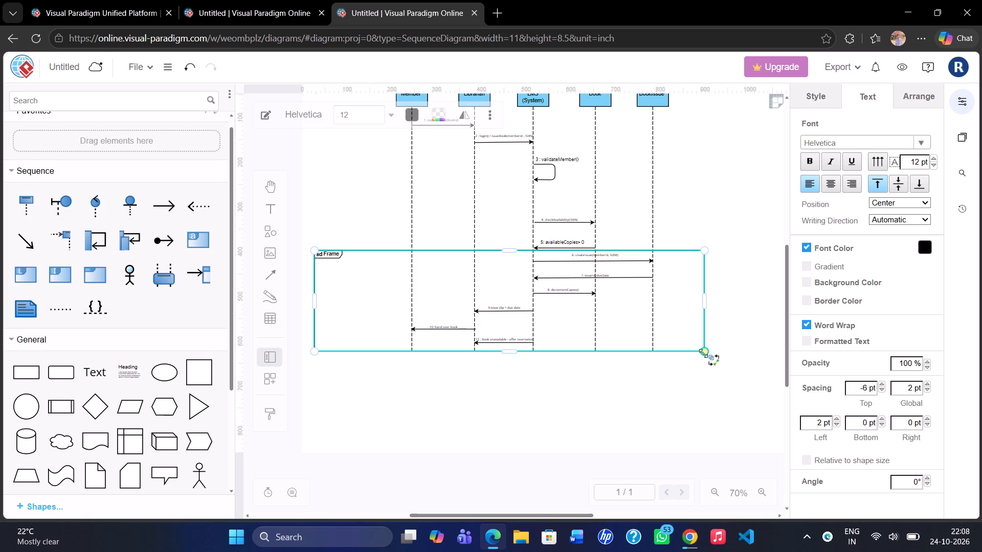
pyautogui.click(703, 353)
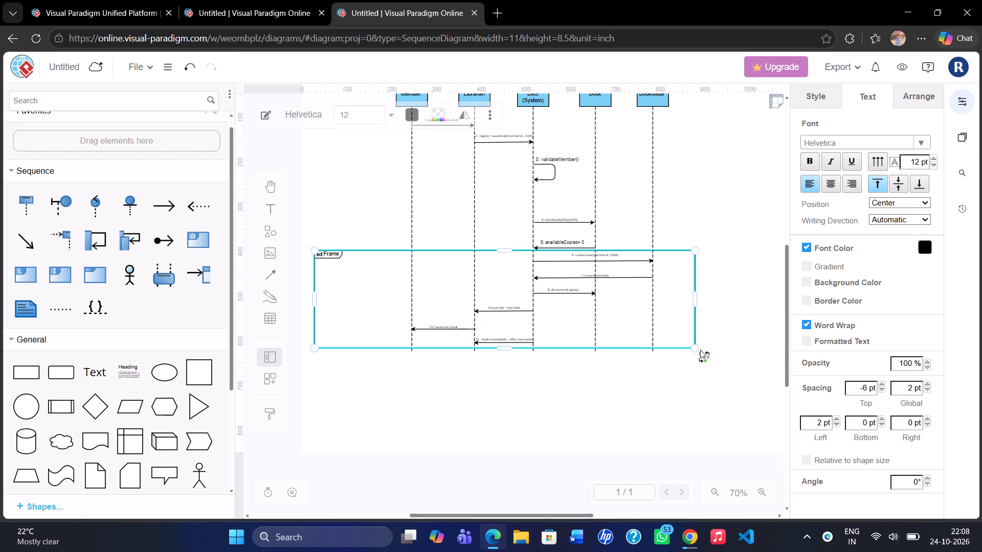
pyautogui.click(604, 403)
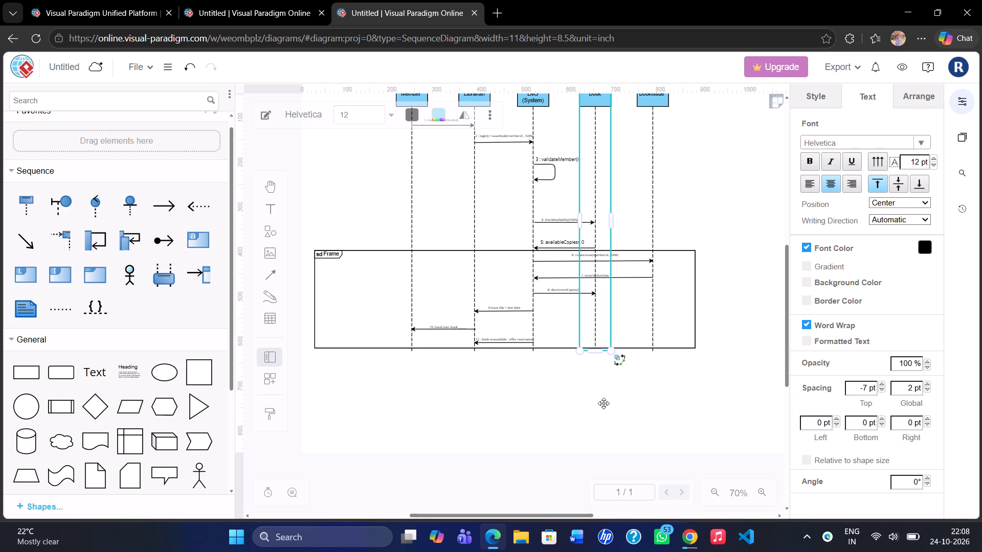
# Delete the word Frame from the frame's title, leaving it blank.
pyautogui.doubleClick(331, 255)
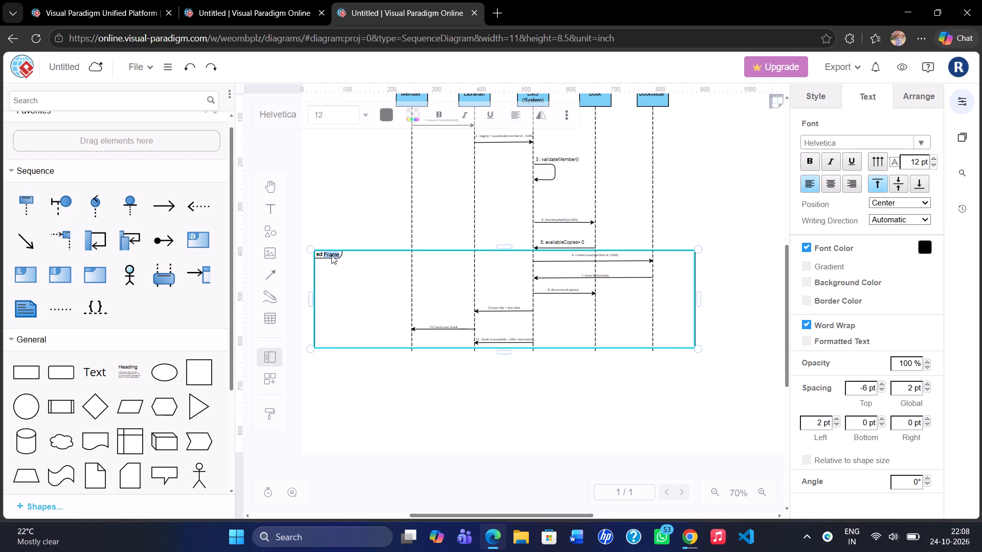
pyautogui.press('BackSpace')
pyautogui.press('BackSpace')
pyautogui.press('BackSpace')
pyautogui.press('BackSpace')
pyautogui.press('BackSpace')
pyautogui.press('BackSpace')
# Undo the frame's title edit, resizing and placement until the frame is gone from the diagram.
pyautogui.hotkey('ctrl', 'z')
pyautogui.hotkey('ctrl', 'z')
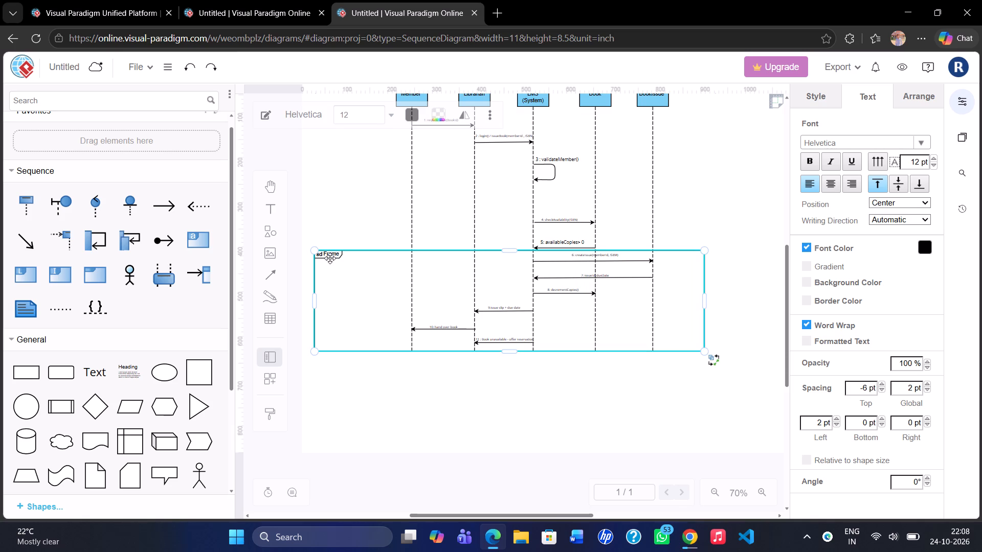
pyautogui.hotkey('ctrl', 'z')
pyautogui.hotkey('ctrl', 'z')
pyautogui.hotkey('ctrl', 'z')
pyautogui.hotkey('ctrl', 'z')
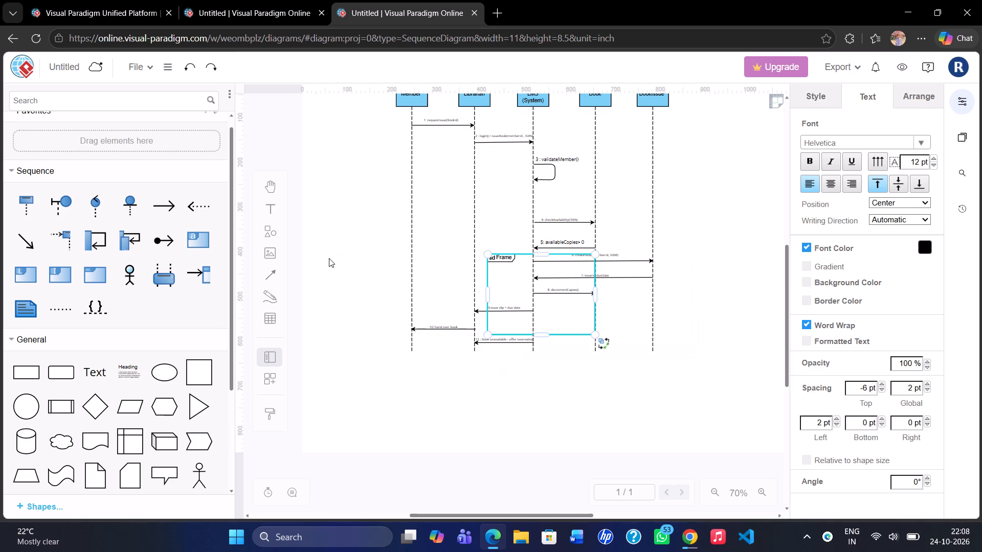
pyautogui.hotkey('ctrl', 'z')
pyautogui.hotkey('ctrl', 'z')
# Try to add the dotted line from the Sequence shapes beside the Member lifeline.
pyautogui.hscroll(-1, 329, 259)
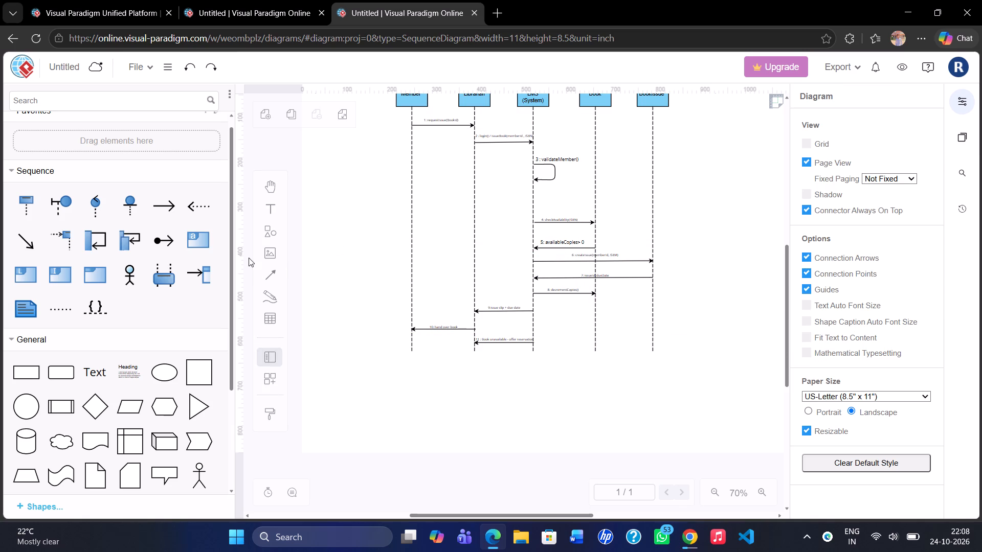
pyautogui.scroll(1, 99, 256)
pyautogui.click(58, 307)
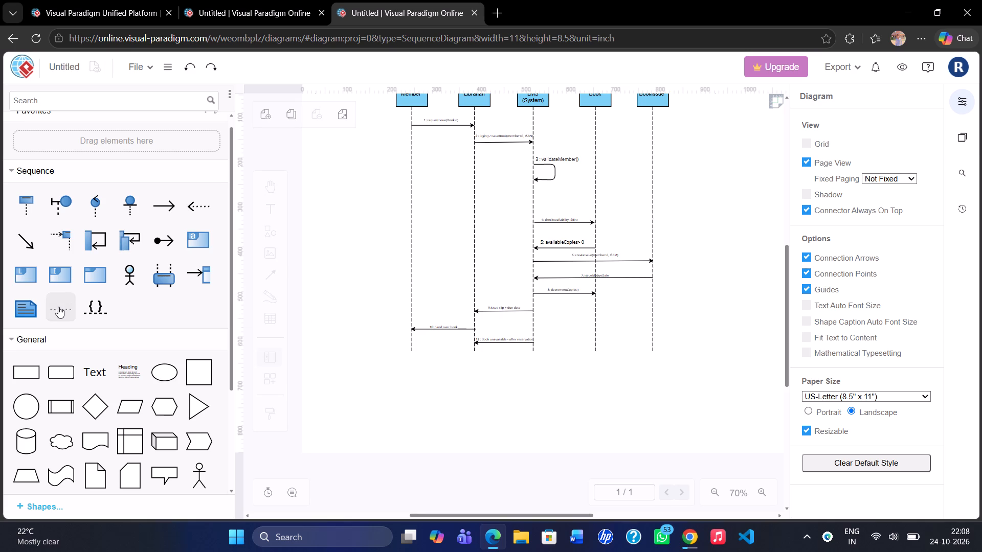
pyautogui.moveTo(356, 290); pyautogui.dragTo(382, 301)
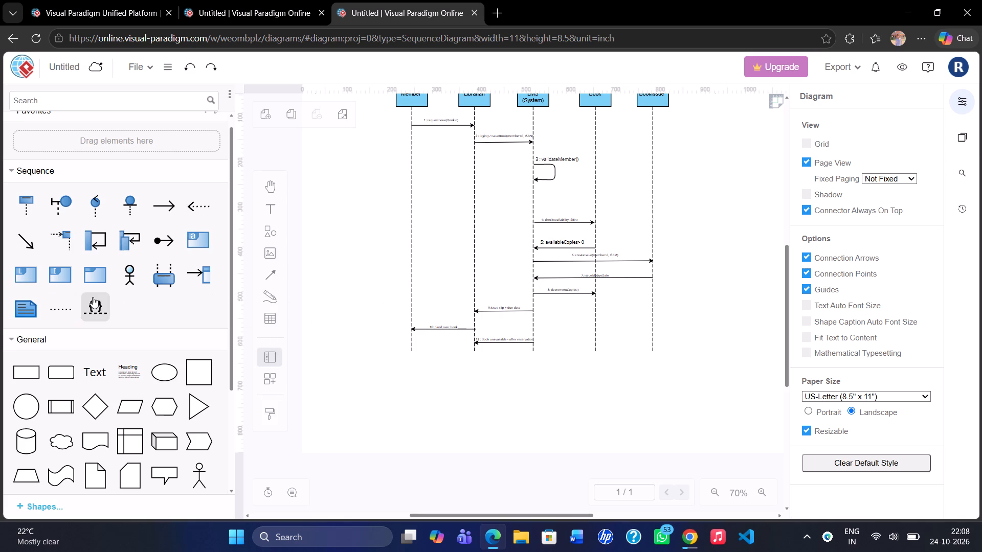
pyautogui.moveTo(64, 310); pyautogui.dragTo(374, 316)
# Add a dotted line from the General shapes and place it just left of the Member lifeline, around message 5's height.
pyautogui.scroll(-3, 39, 347)
pyautogui.hscroll(1, 39, 347)
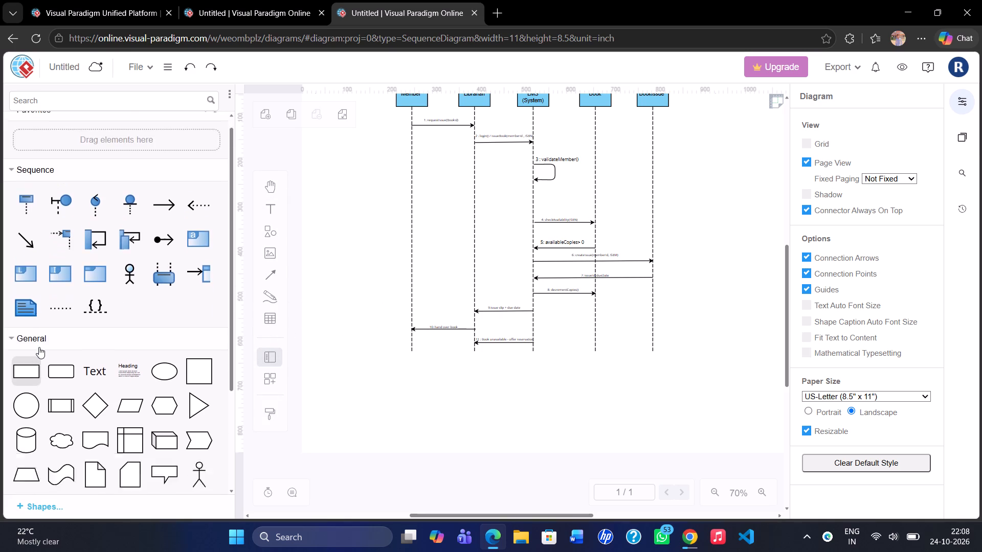
pyautogui.hscroll(1, 39, 347)
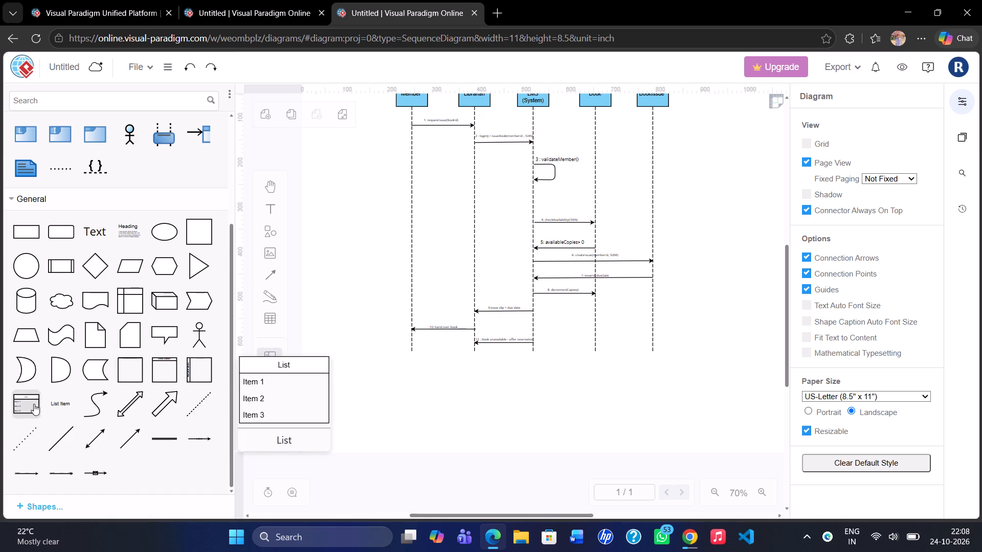
pyautogui.moveTo(190, 408); pyautogui.dragTo(361, 387)
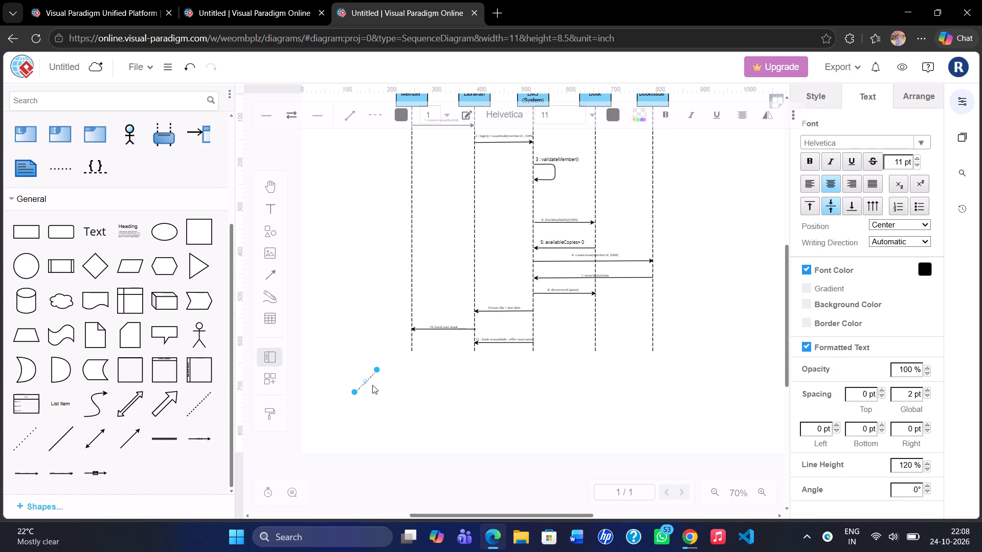
pyautogui.click(368, 374)
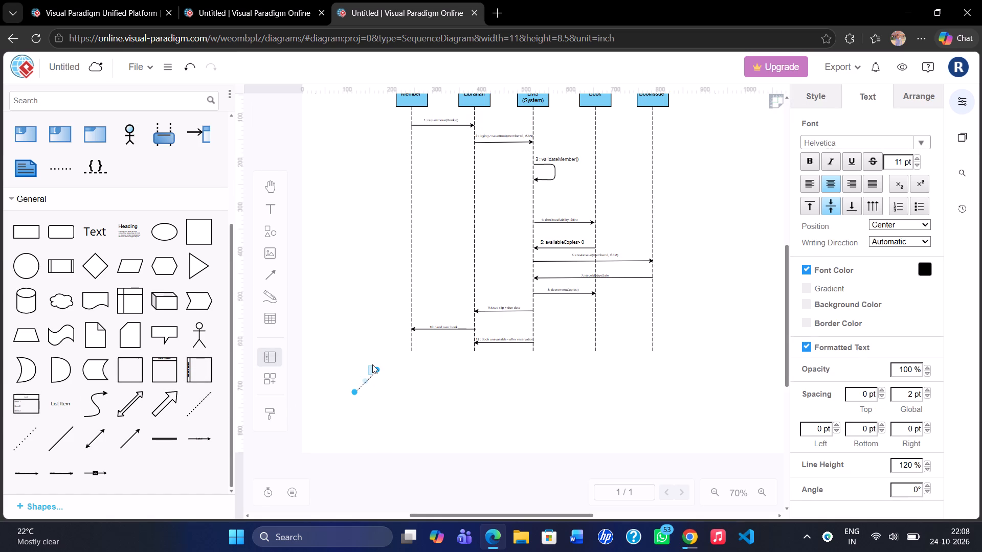
pyautogui.moveTo(371, 377); pyautogui.dragTo(406, 313)
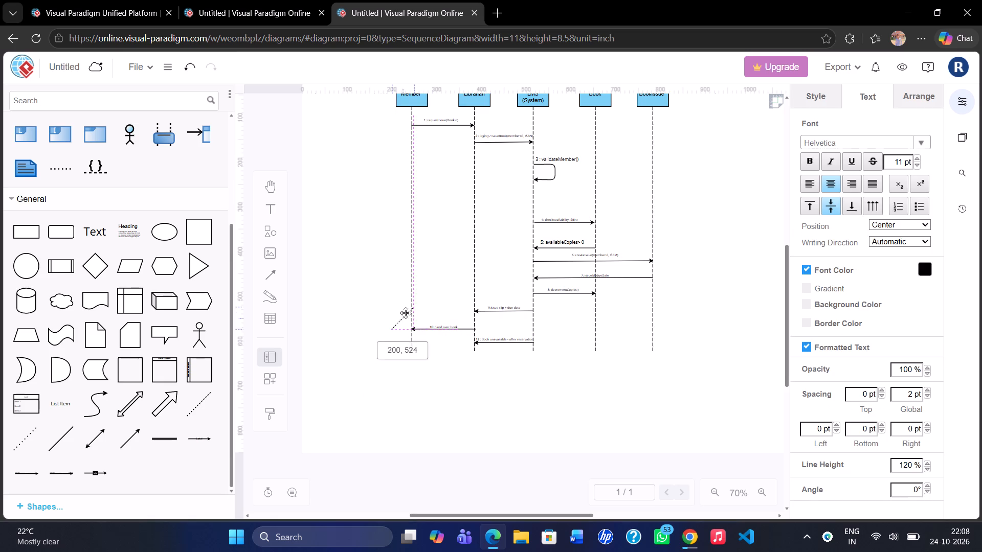
pyautogui.moveTo(406, 313); pyautogui.dragTo(422, 255)
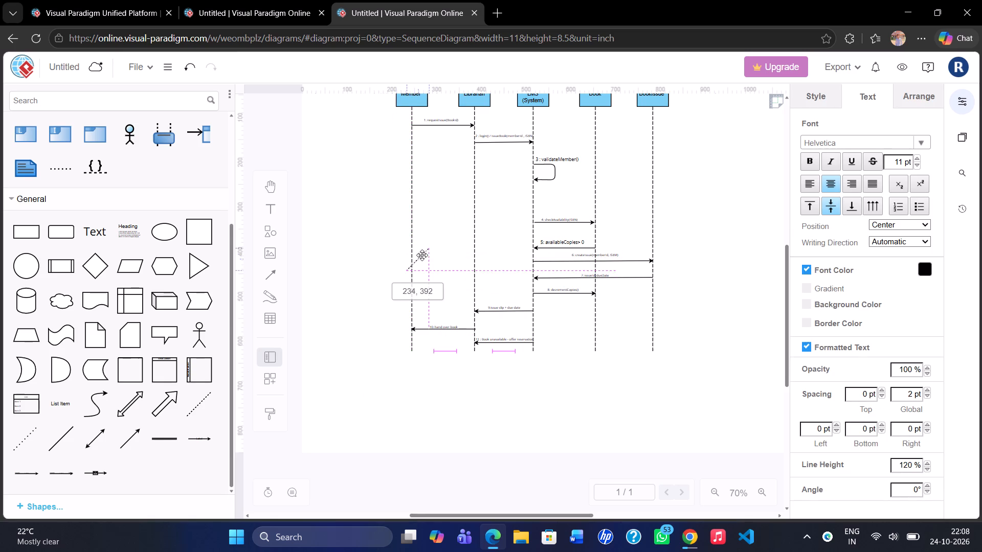
pyautogui.moveTo(422, 255); pyautogui.dragTo(419, 254)
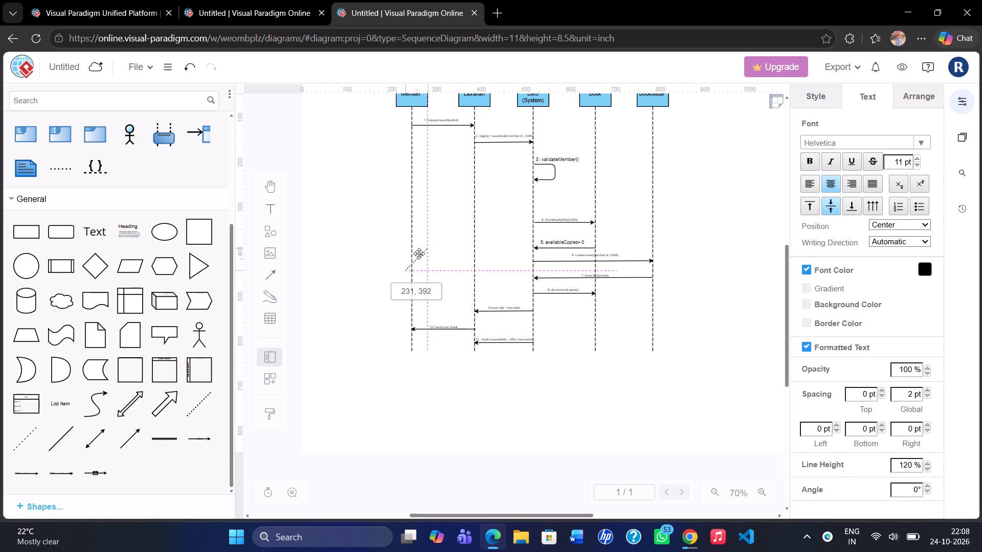
pyautogui.moveTo(419, 254); pyautogui.dragTo(399, 251)
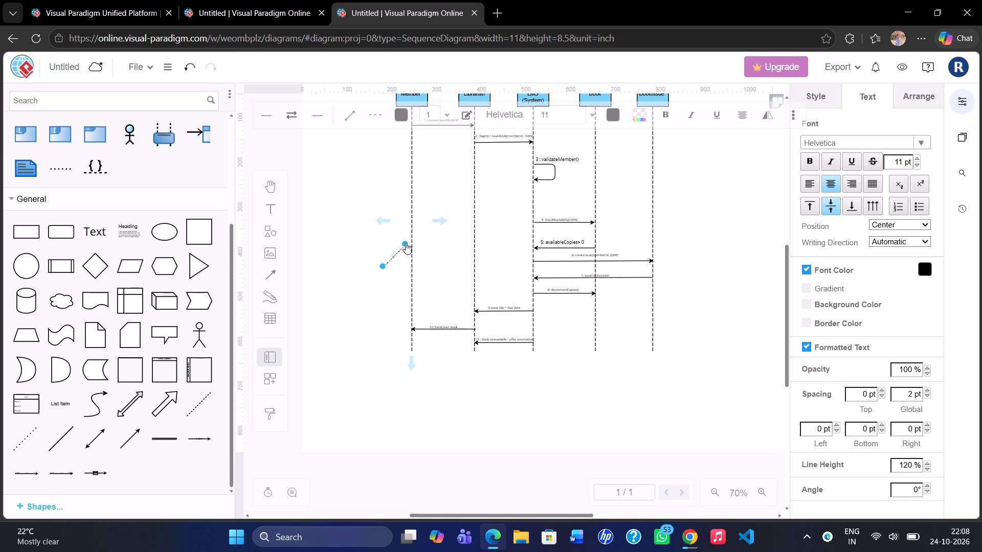
# Stretch both ends of the dotted line so it spans all five lifelines near message 5, its right end at about 900, 384.
pyautogui.moveTo(406, 243); pyautogui.dragTo(602, 248)
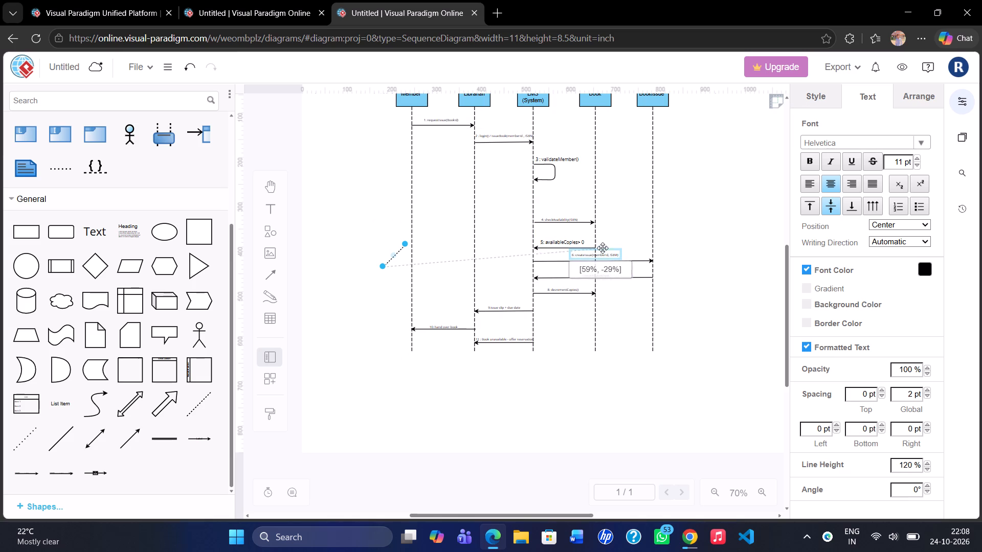
pyautogui.moveTo(602, 248); pyautogui.dragTo(706, 246)
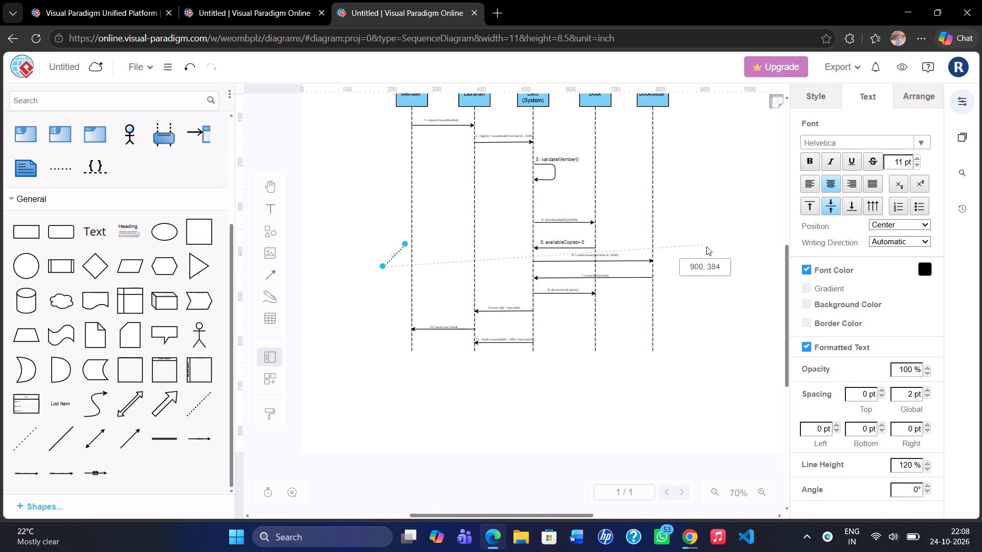
pyautogui.moveTo(706, 246); pyautogui.dragTo(707, 246)
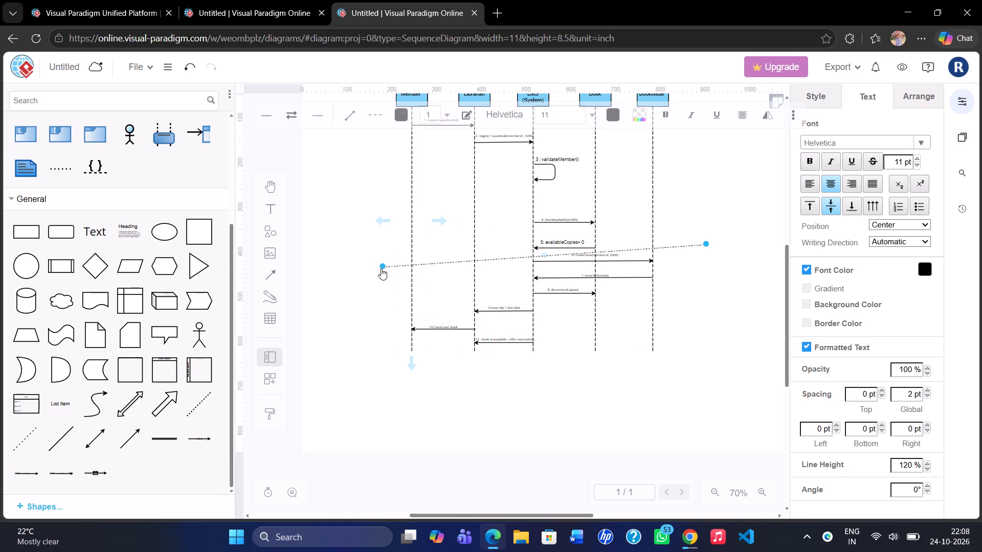
pyautogui.moveTo(383, 267); pyautogui.dragTo(378, 255)
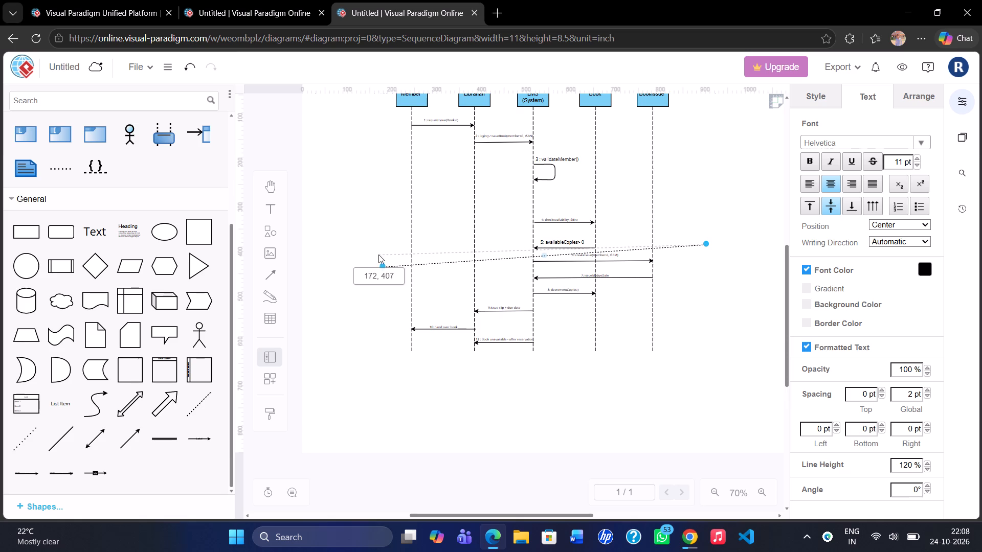
pyautogui.moveTo(378, 255); pyautogui.dragTo(376, 256)
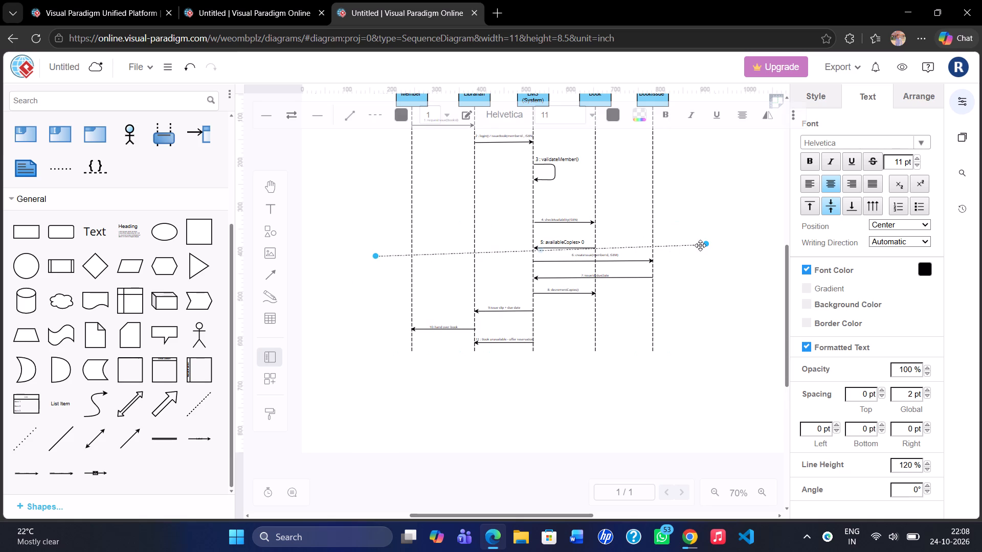
# Level the dotted line near message 5 by lowering its right end slightly and raising its left end to match.
pyautogui.moveTo(706, 243); pyautogui.dragTo(708, 245)
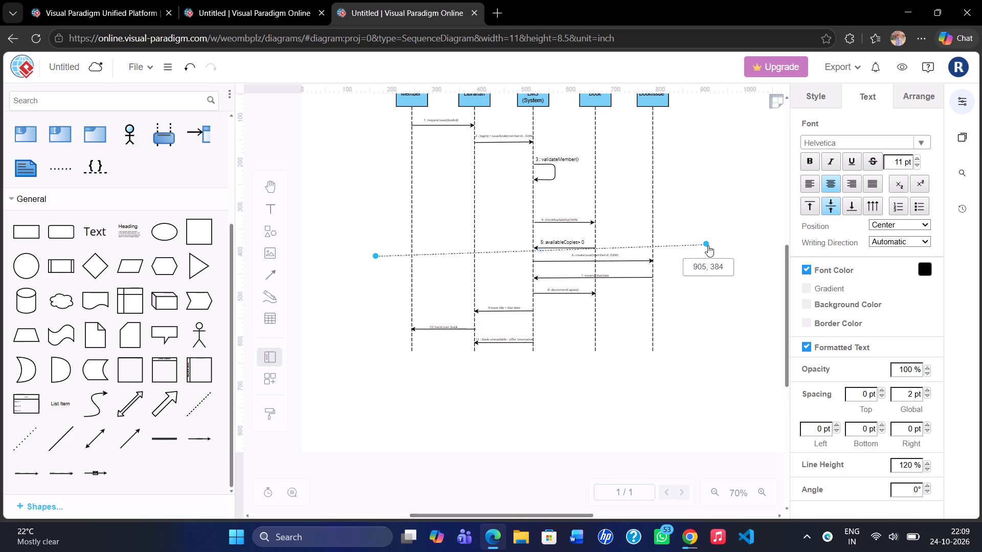
pyautogui.moveTo(708, 245); pyautogui.dragTo(709, 248)
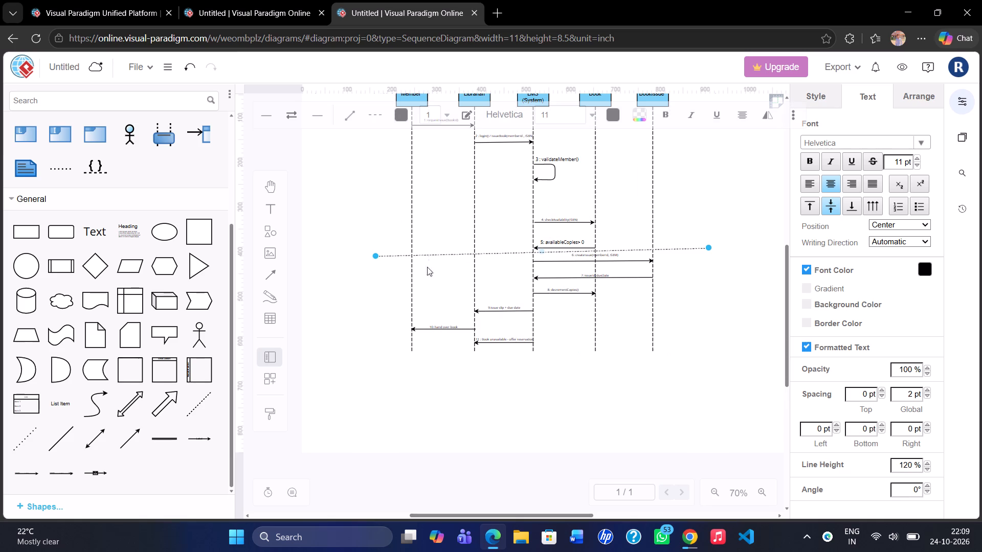
pyautogui.click(376, 255)
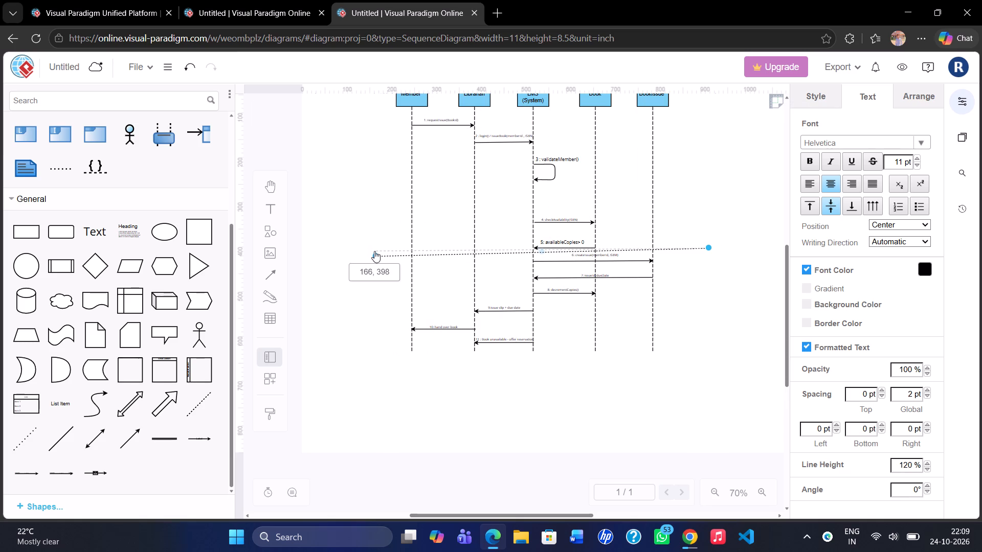
pyautogui.click(705, 268)
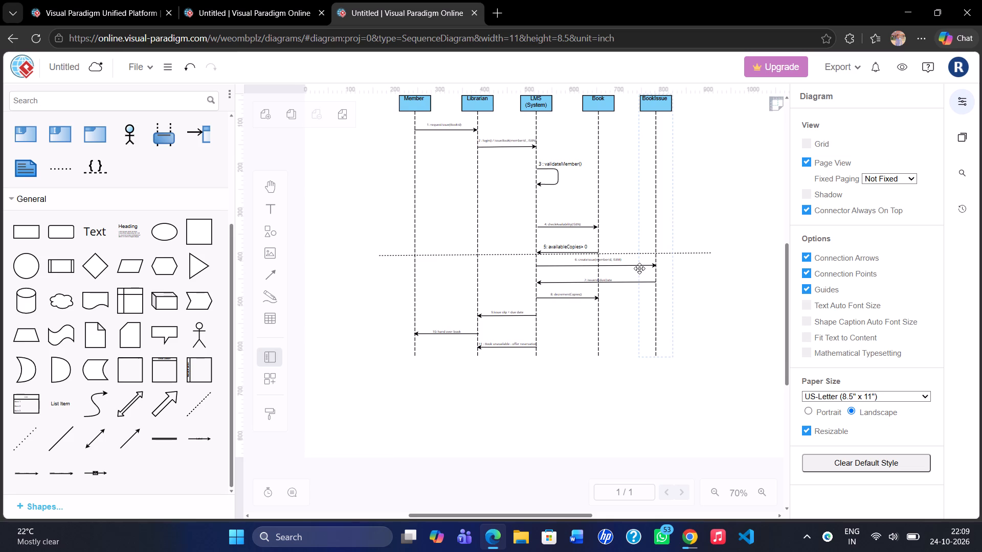
# Add a General dotted line as the box's left side, running from the upper dotted line's left end vertically down to about 168, 618.
pyautogui.moveTo(200, 408); pyautogui.dragTo(320, 354)
pyautogui.moveTo(320, 354); pyautogui.dragTo(375, 279)
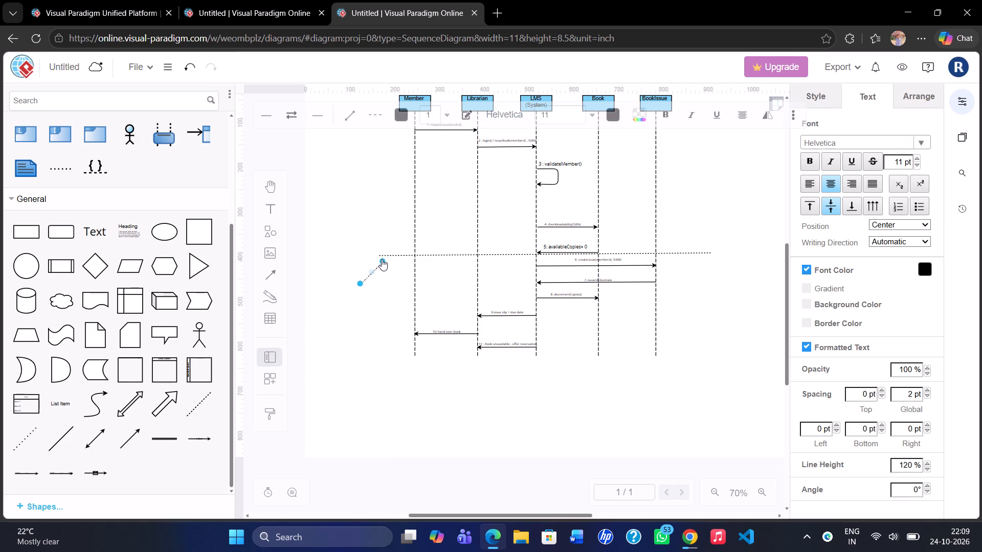
pyautogui.moveTo(382, 261); pyautogui.dragTo(381, 256)
pyautogui.moveTo(359, 284); pyautogui.dragTo(379, 336)
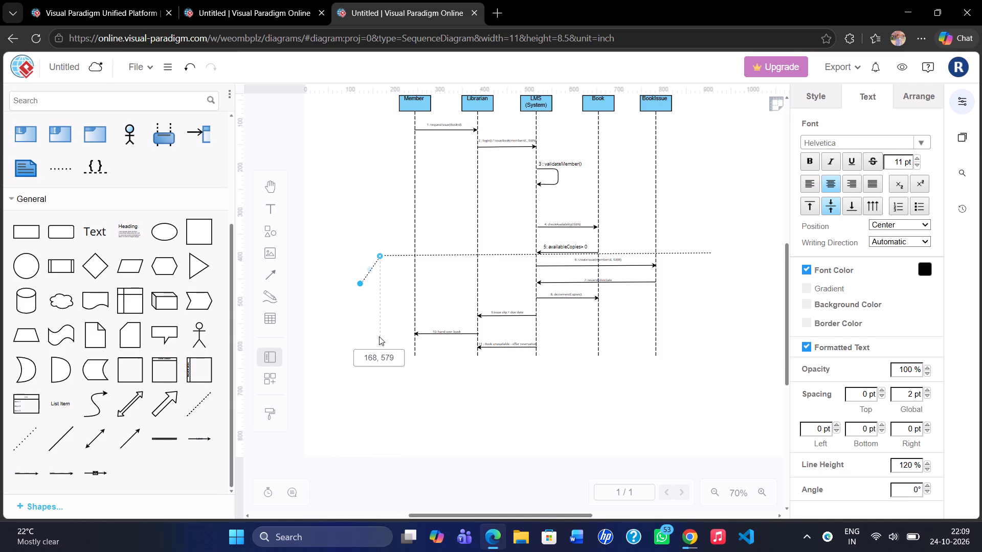
pyautogui.moveTo(379, 336); pyautogui.dragTo(380, 344)
pyautogui.moveTo(380, 344); pyautogui.dragTo(380, 354)
pyautogui.moveTo(380, 354); pyautogui.dragTo(380, 354)
pyautogui.click(414, 373)
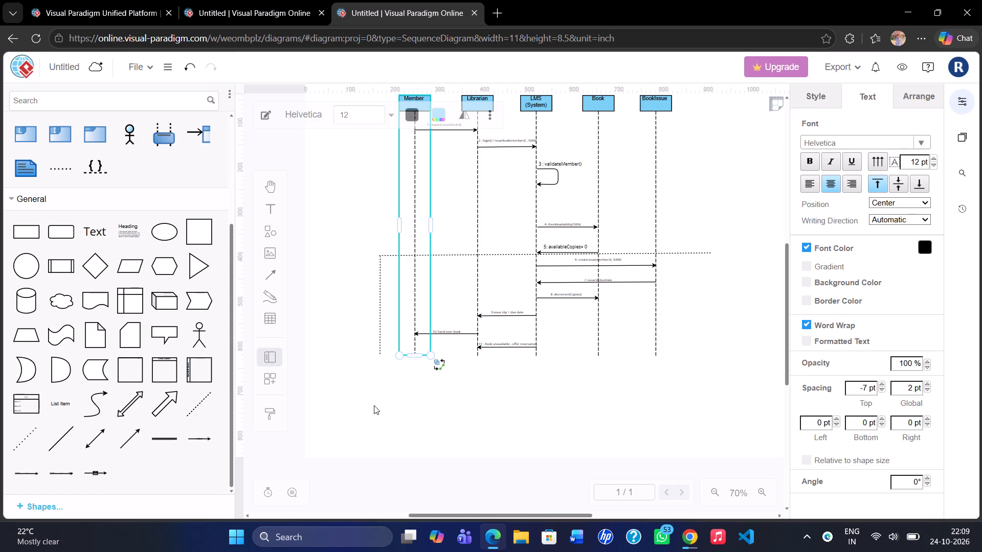
pyautogui.click(374, 405)
# Add a dotted line along the bottom, from the left side's lower end across all lifelines to below the upper line's right end.
pyautogui.moveTo(198, 402); pyautogui.dragTo(416, 340)
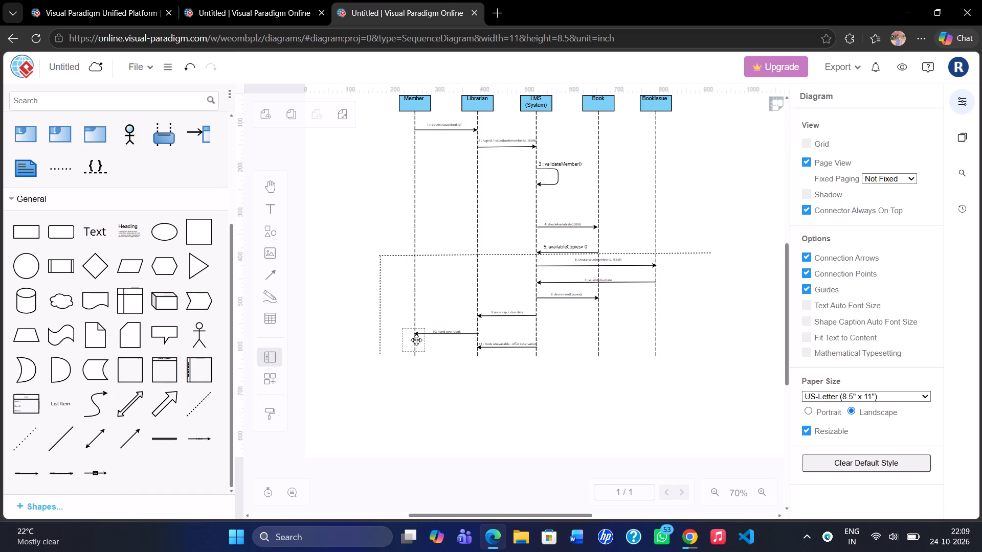
pyautogui.moveTo(416, 340); pyautogui.dragTo(398, 351)
pyautogui.moveTo(384, 359); pyautogui.dragTo(383, 358)
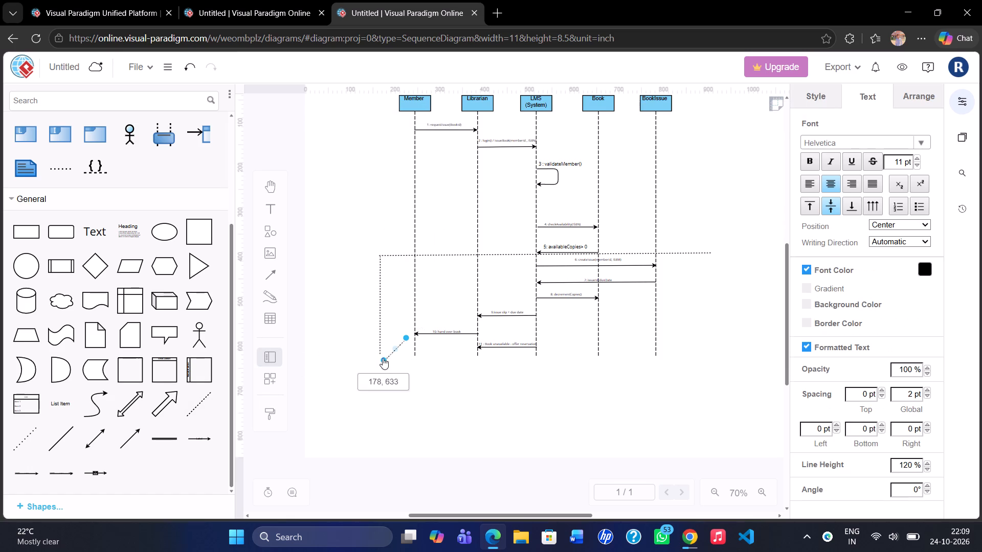
pyautogui.moveTo(383, 358); pyautogui.dragTo(381, 354)
pyautogui.moveTo(381, 354); pyautogui.dragTo(380, 354)
pyautogui.moveTo(405, 335); pyautogui.dragTo(601, 332)
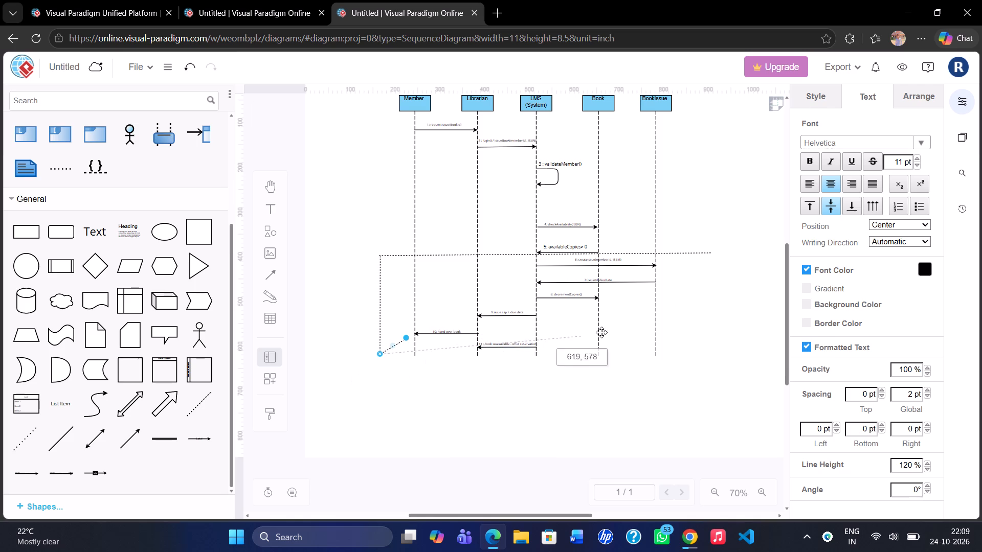
pyautogui.moveTo(601, 332); pyautogui.dragTo(690, 347)
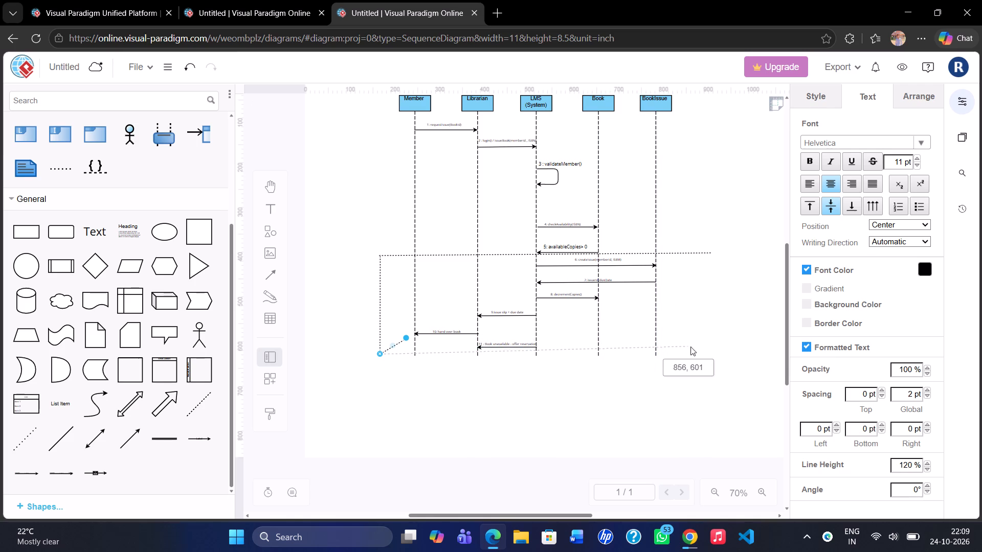
pyautogui.moveTo(690, 347); pyautogui.dragTo(705, 349)
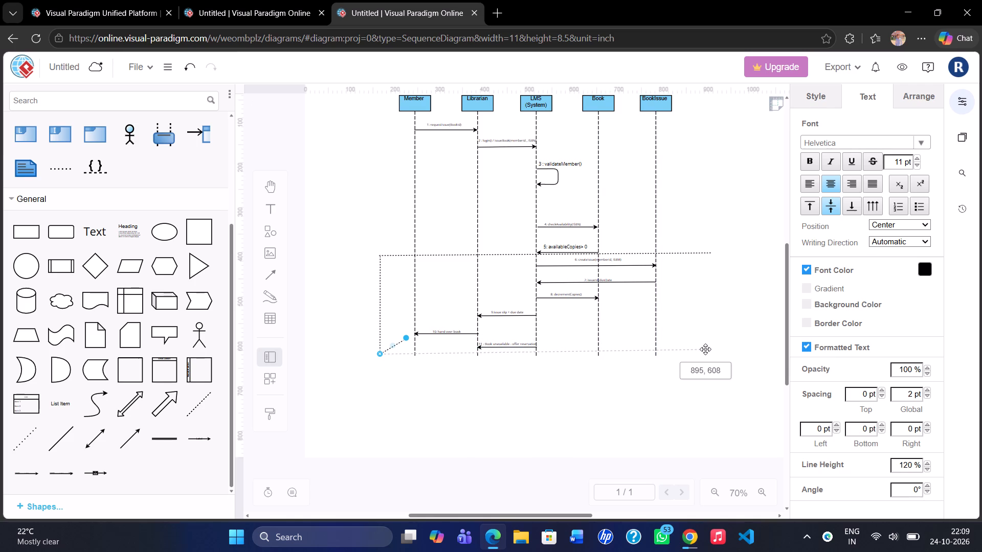
pyautogui.moveTo(705, 349); pyautogui.dragTo(710, 349)
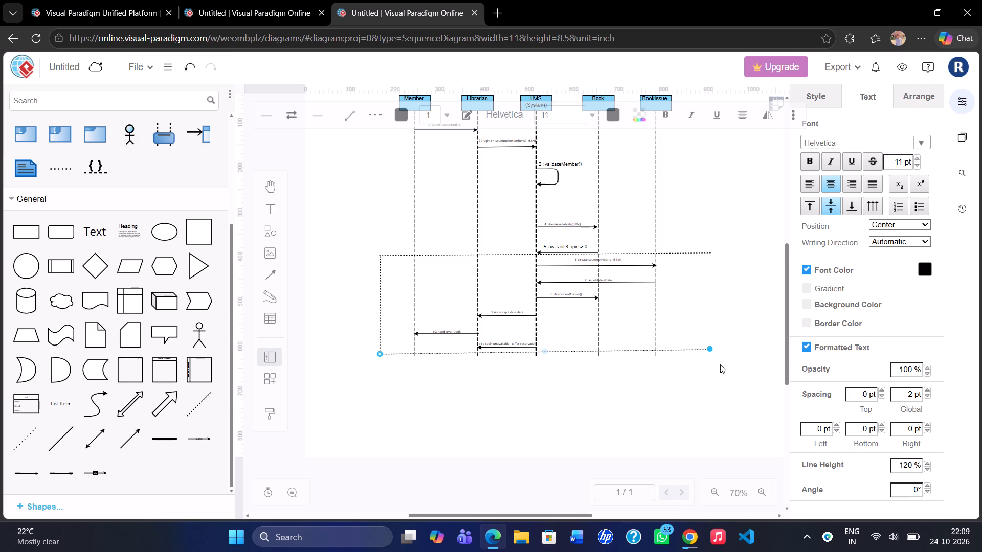
# Add a dotted line beyond the BookIssue lifeline as the box's right side, joining the right ends of the bottom and upper dotted lines.
pyautogui.moveTo(197, 395); pyautogui.dragTo(514, 352)
pyautogui.moveTo(514, 352); pyautogui.dragTo(702, 285)
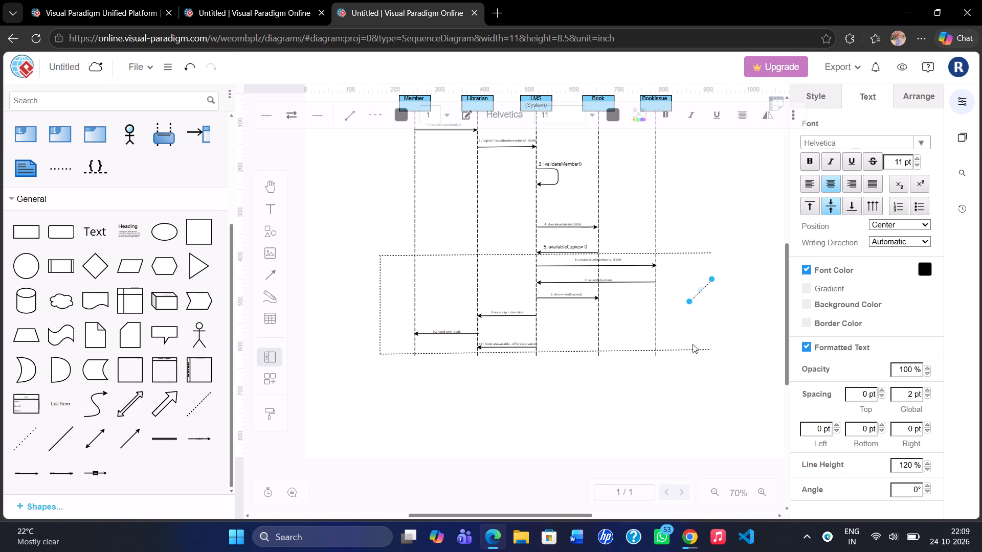
pyautogui.click(697, 348)
pyautogui.click(708, 349)
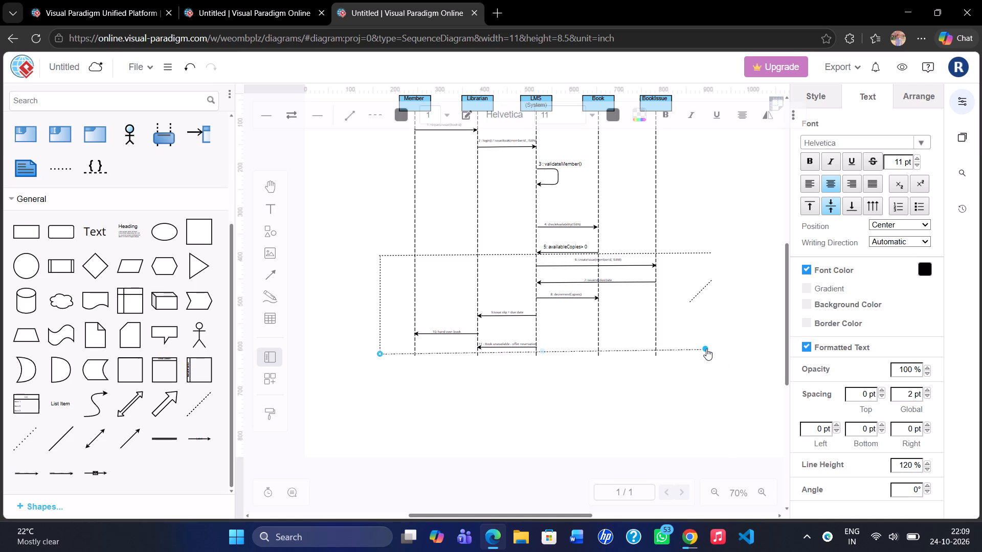
pyautogui.click(727, 328)
pyautogui.moveTo(700, 293); pyautogui.dragTo(711, 314)
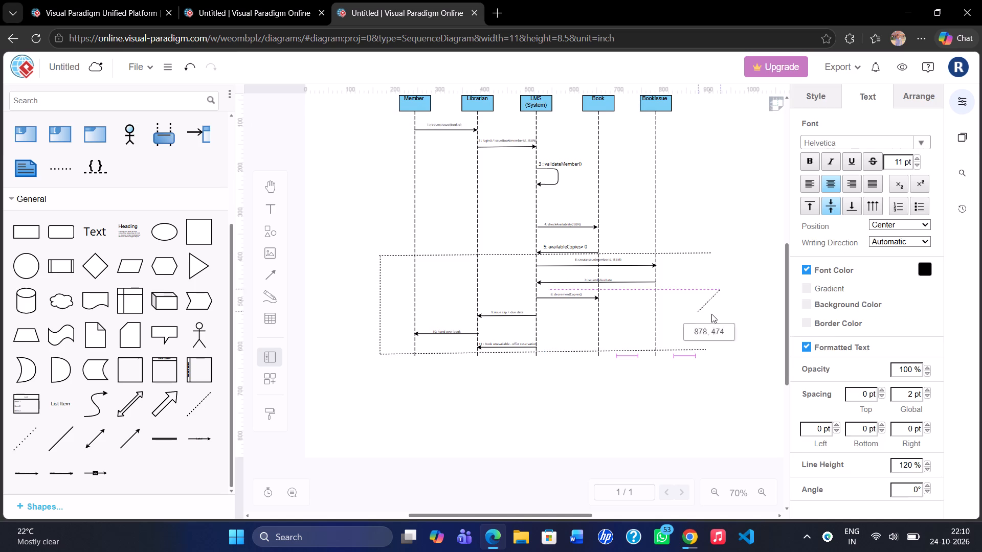
pyautogui.moveTo(711, 314); pyautogui.dragTo(718, 339)
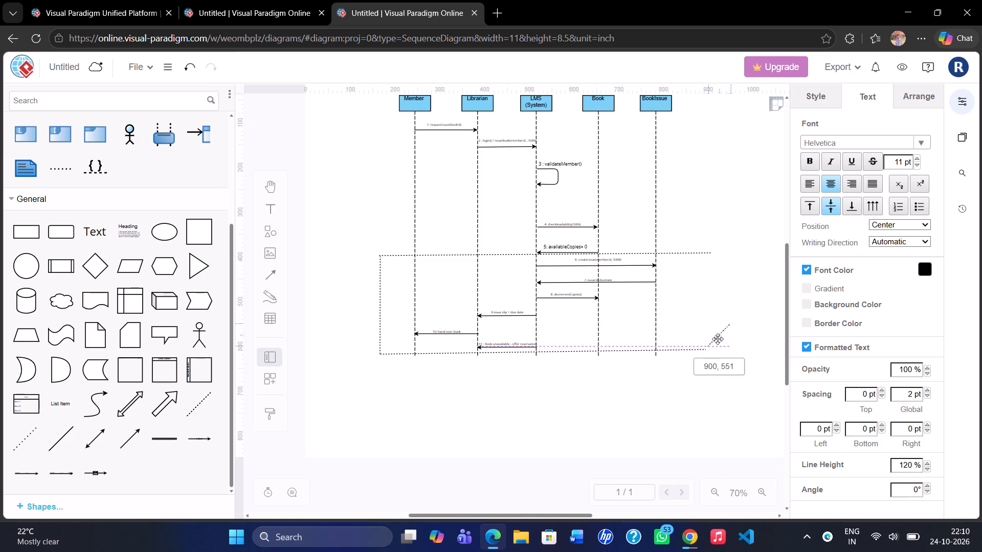
pyautogui.moveTo(718, 339); pyautogui.dragTo(717, 339)
pyautogui.moveTo(730, 323); pyautogui.dragTo(712, 297)
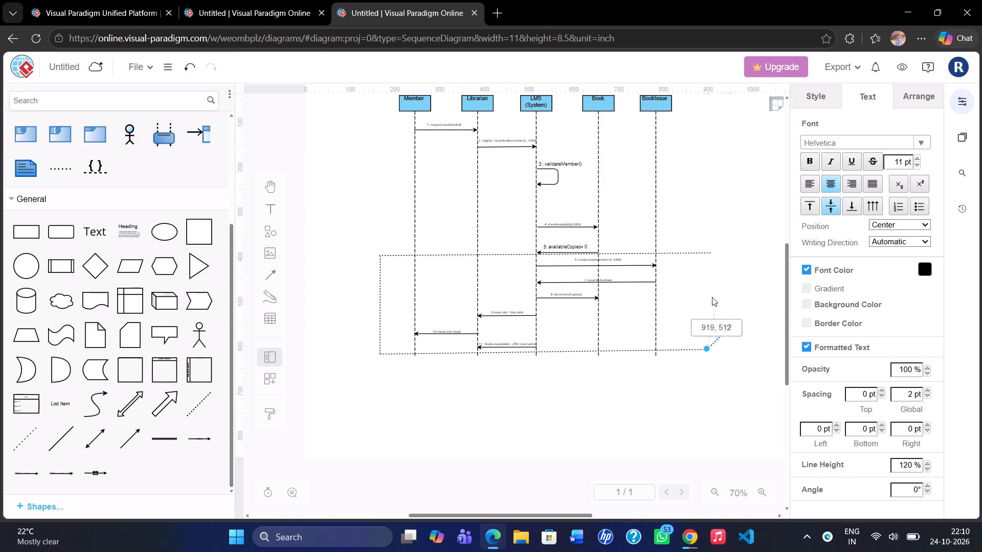
pyautogui.moveTo(712, 297); pyautogui.dragTo(709, 254)
pyautogui.click(659, 300)
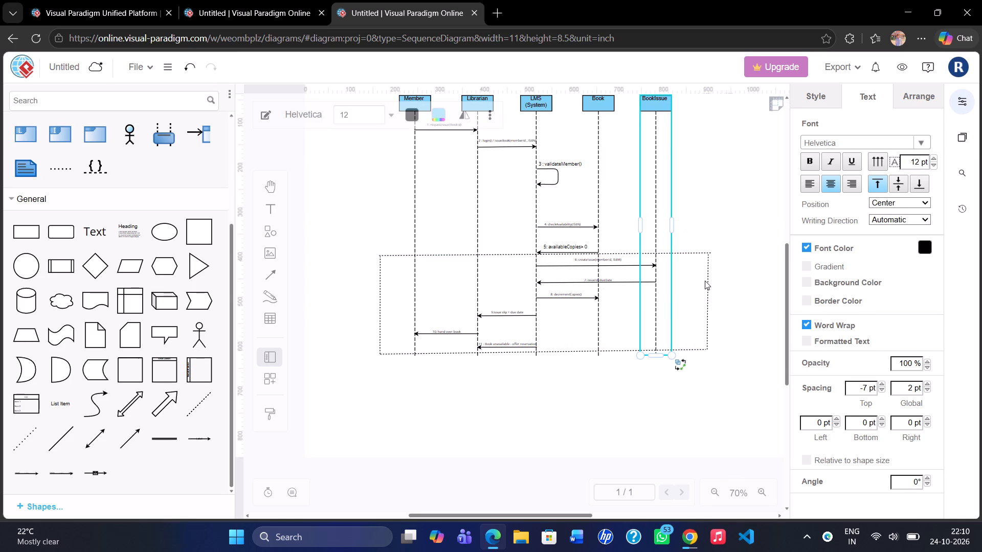
# Join the right side's upper end precisely to the right end of the upper dotted line.
pyautogui.hscroll(-1, 705, 281)
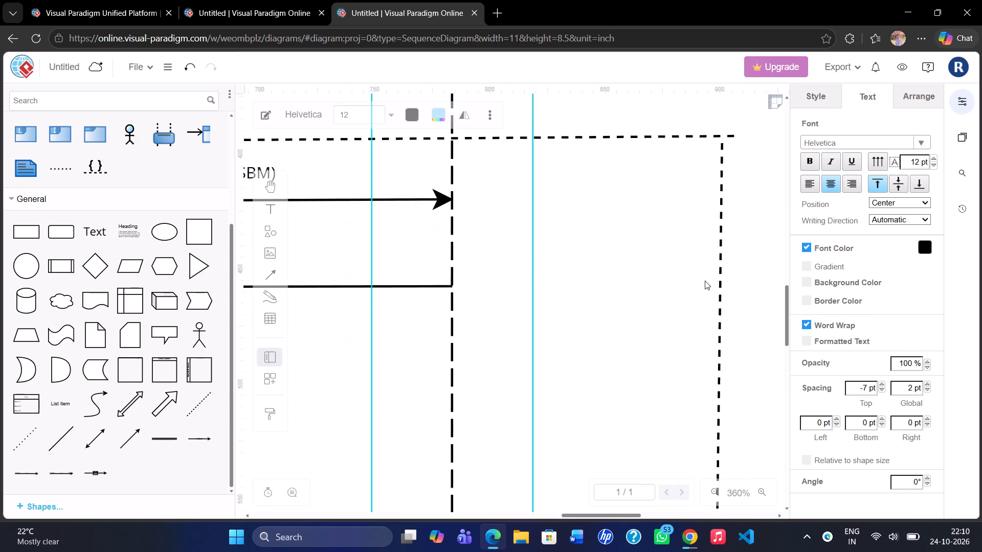
pyautogui.hscroll(-1, 705, 281)
pyautogui.click(660, 204)
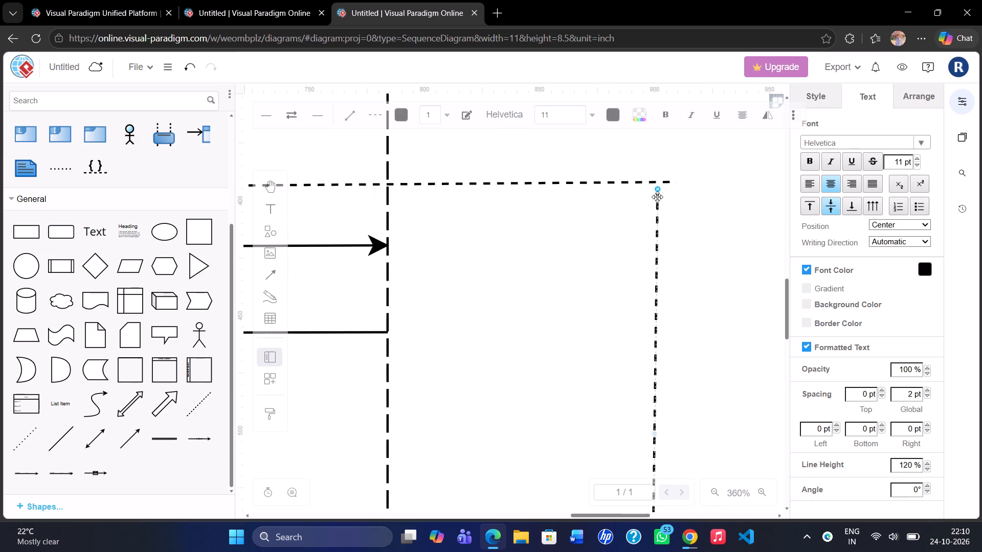
pyautogui.moveTo(657, 188); pyautogui.dragTo(668, 184)
# Straighten the right dotted side and close the lower right corner by extending the bottom line and joining the side's lower end to it.
pyautogui.scroll(-4, 672, 222)
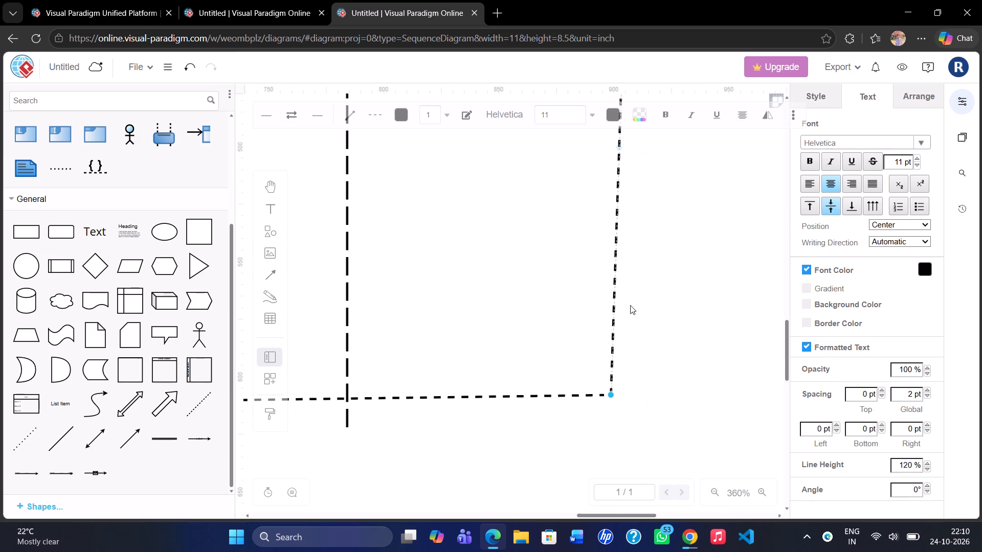
pyautogui.moveTo(612, 394); pyautogui.dragTo(619, 392)
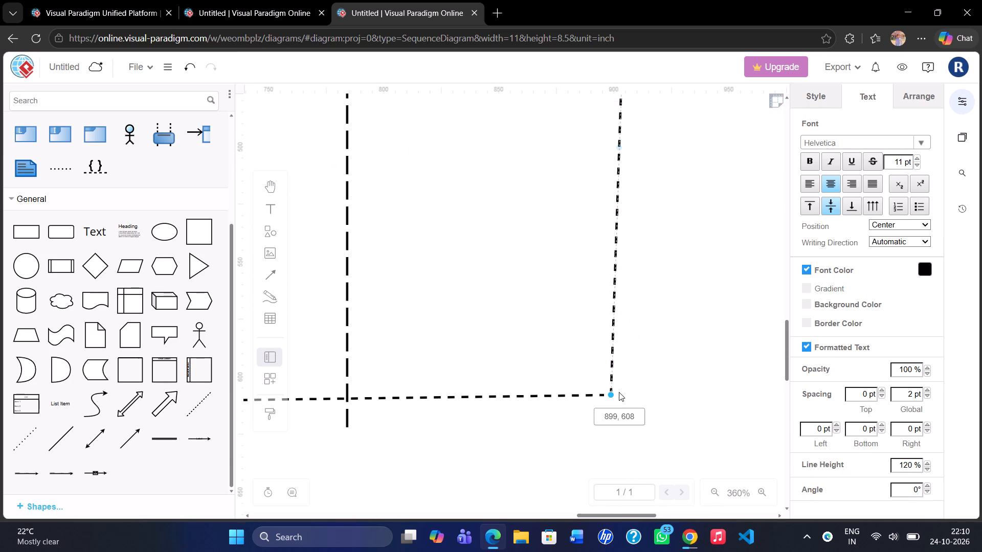
pyautogui.moveTo(619, 392); pyautogui.dragTo(620, 393)
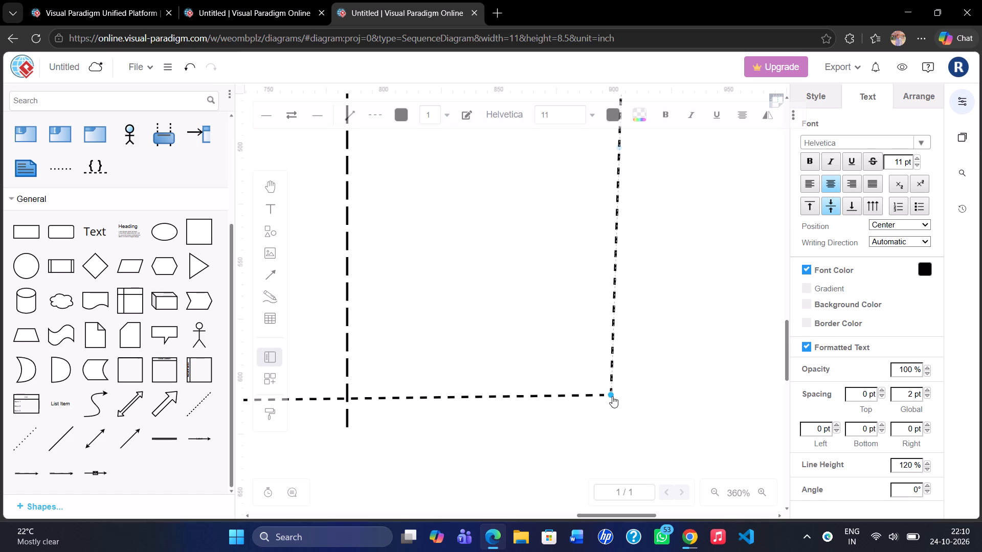
pyautogui.moveTo(611, 395); pyautogui.dragTo(623, 359)
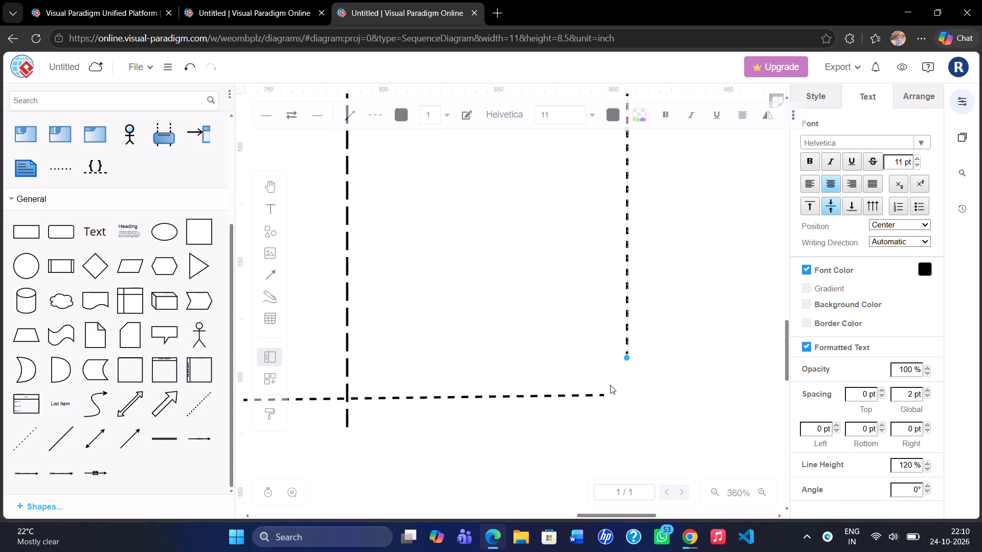
pyautogui.click(605, 397)
pyautogui.click(601, 396)
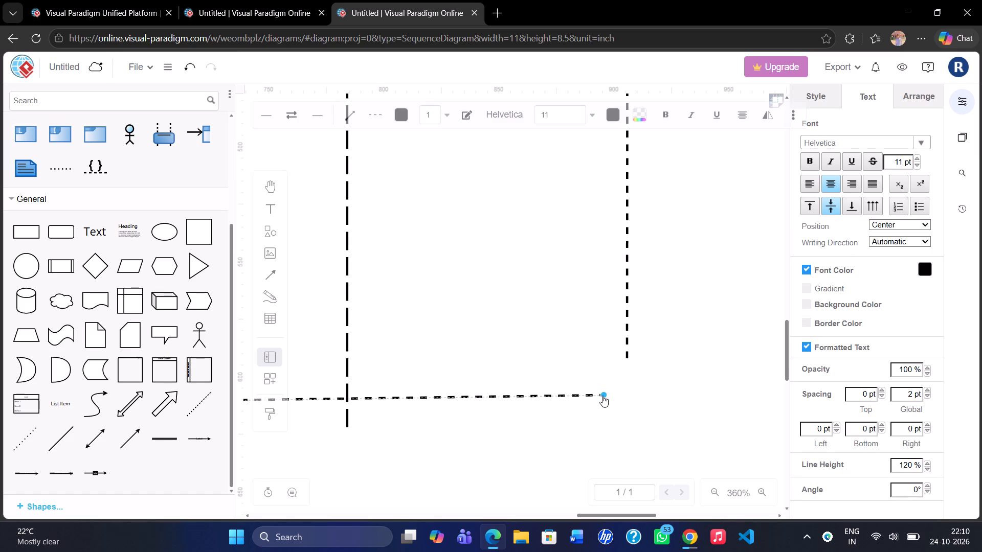
pyautogui.moveTo(604, 394); pyautogui.dragTo(625, 389)
pyautogui.click(628, 358)
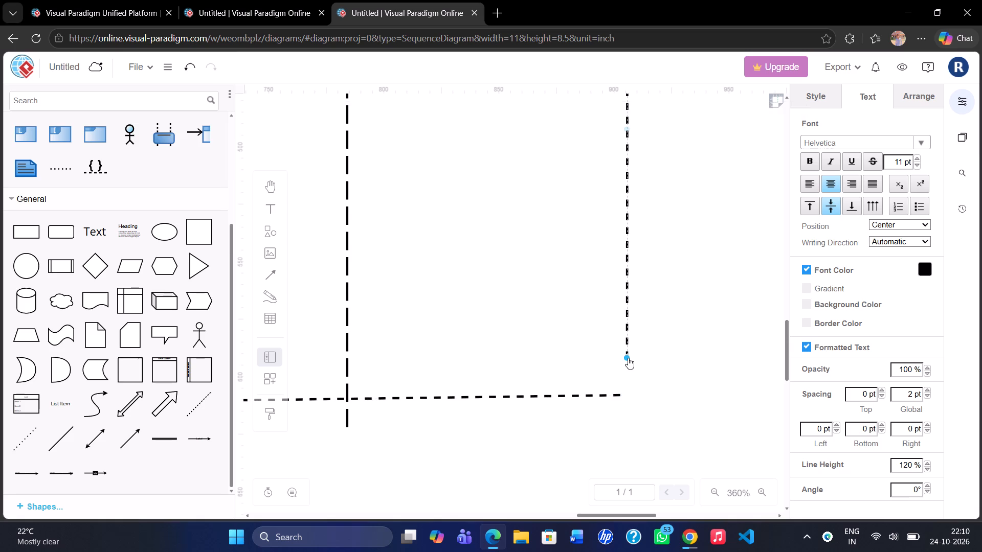
pyautogui.moveTo(628, 358); pyautogui.dragTo(624, 396)
pyautogui.click(646, 387)
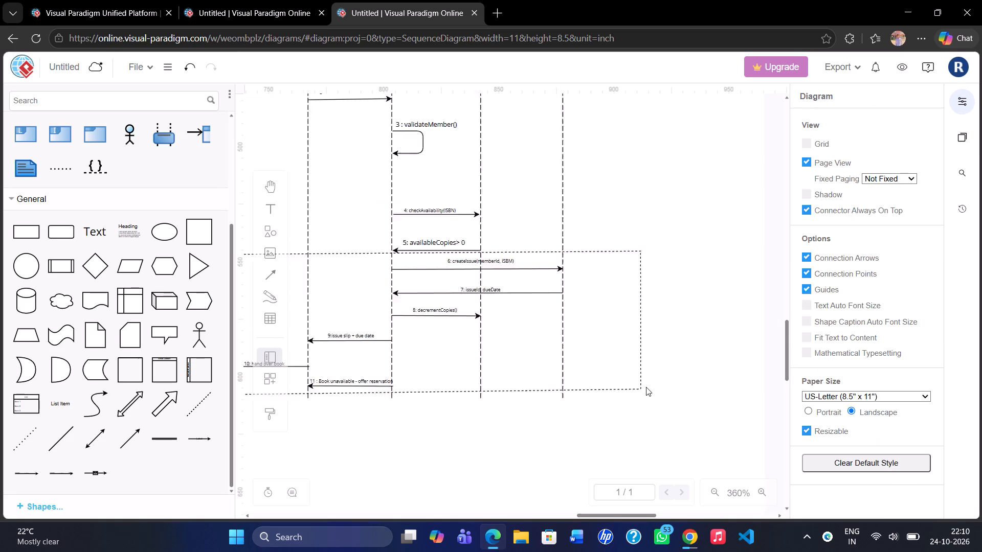
pyautogui.hscroll(1, 646, 387)
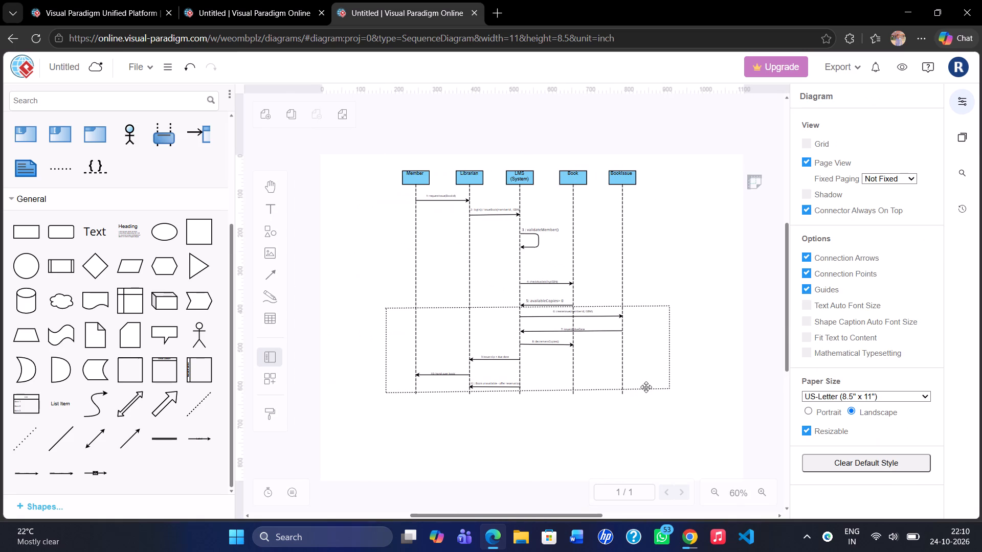
# Add a text label reading "alt [book available ]" in the empty area below the dotted box's lower left corner.
pyautogui.doubleClick(388, 450)
pyautogui.press('BackSpace')
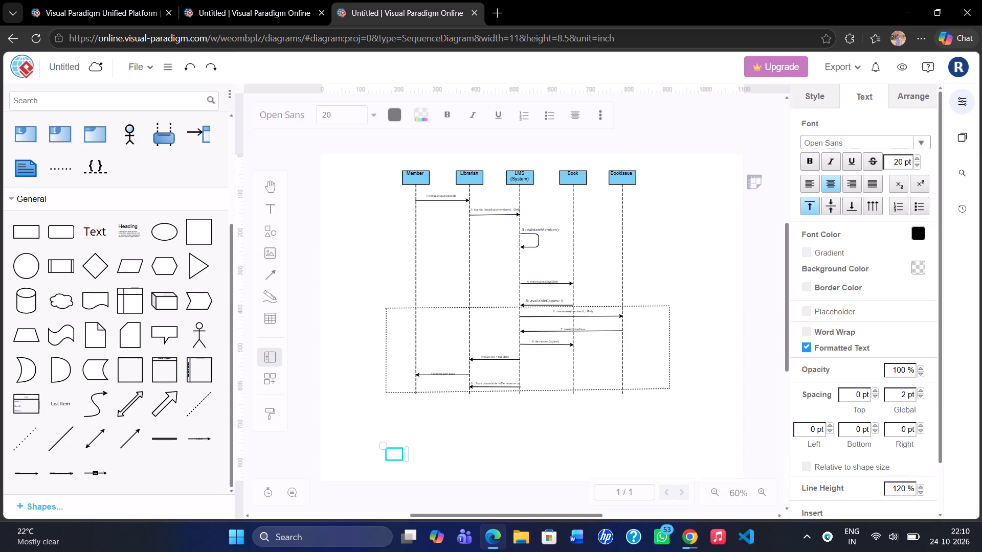
pyautogui.write('alt')
pyautogui.press('space')
pyautogui.write('[]')
pyautogui.press('Left')
pyautogui.write('book')
pyautogui.press('space')
pyautogui.write('available')
pyautogui.press('space')
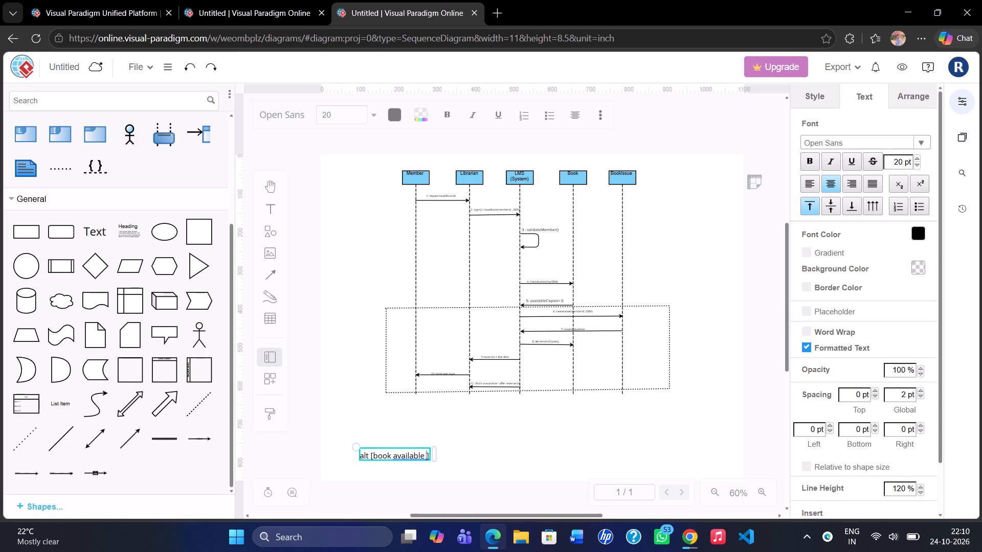
# Set the font size of the "alt [book available ]" label to 7.
pyautogui.hotkey('ctrl', 'a')
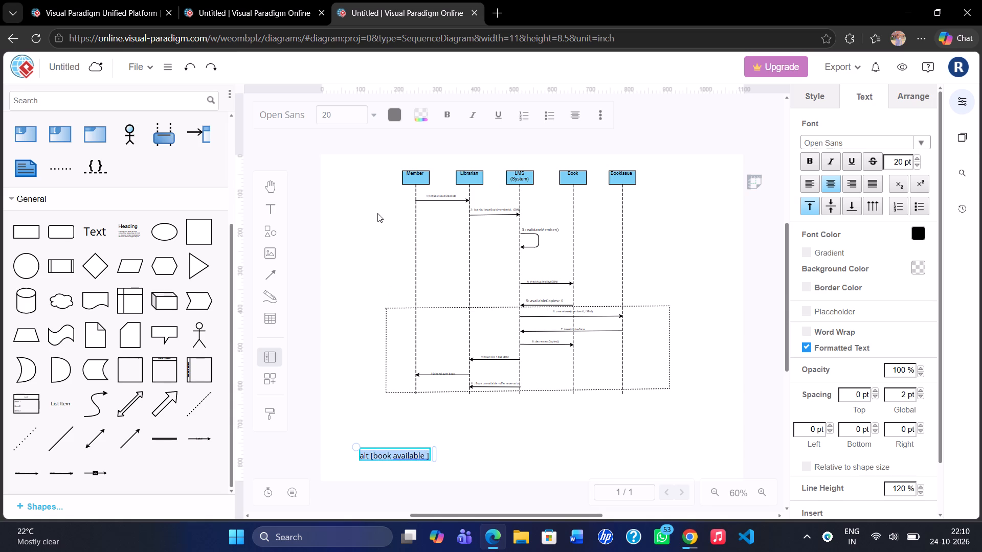
pyautogui.click(350, 119)
pyautogui.press('BackSpace')
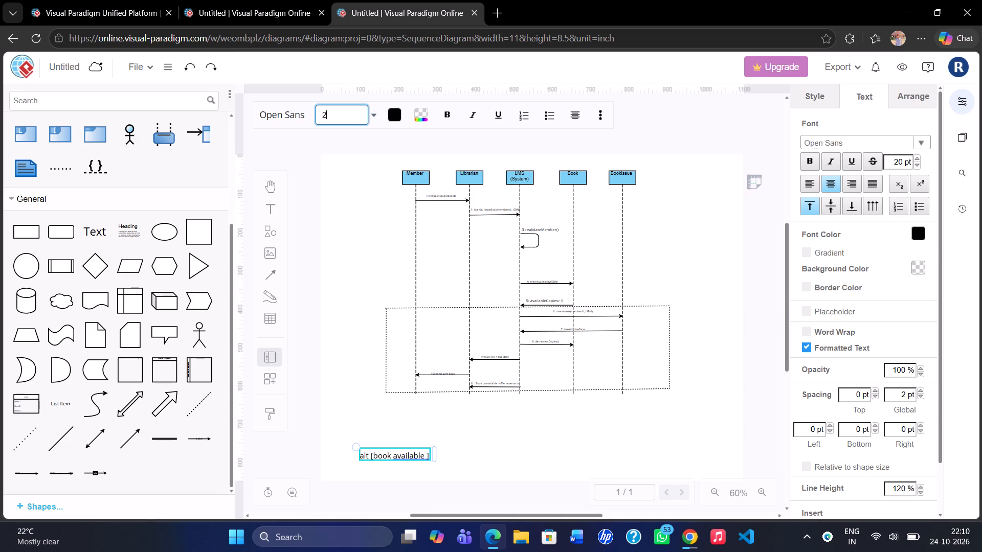
pyautogui.press('7')
pyautogui.press('Left')
pyautogui.press('BackSpace')
pyautogui.press('Return')
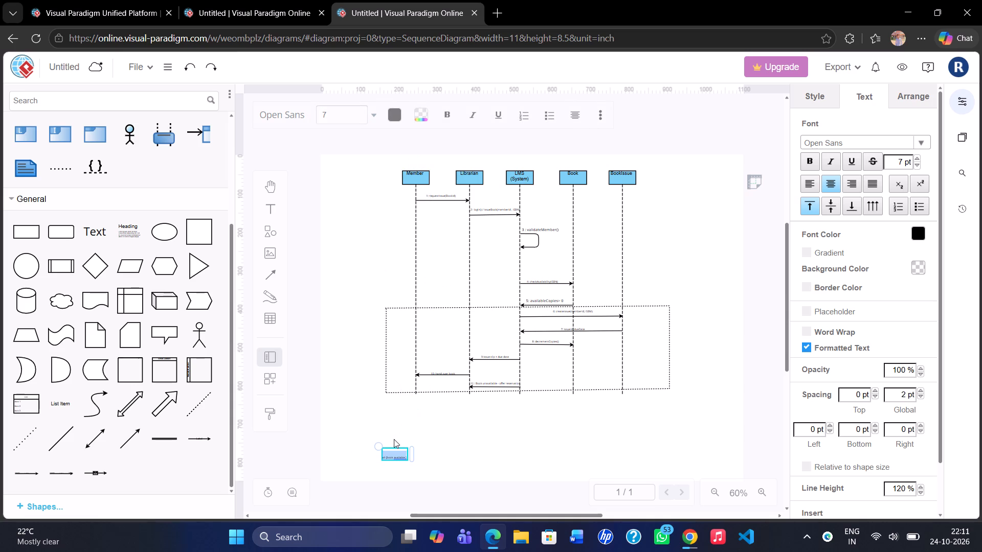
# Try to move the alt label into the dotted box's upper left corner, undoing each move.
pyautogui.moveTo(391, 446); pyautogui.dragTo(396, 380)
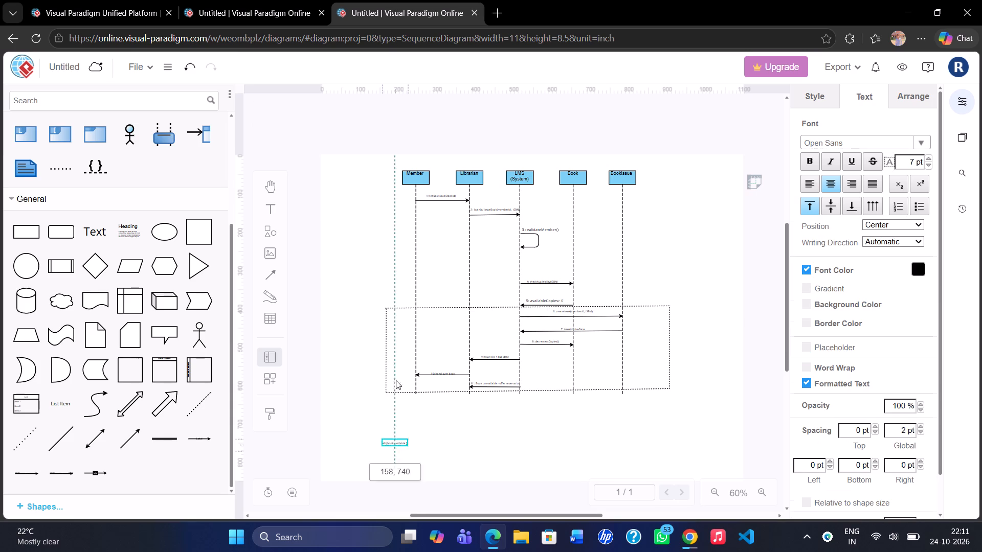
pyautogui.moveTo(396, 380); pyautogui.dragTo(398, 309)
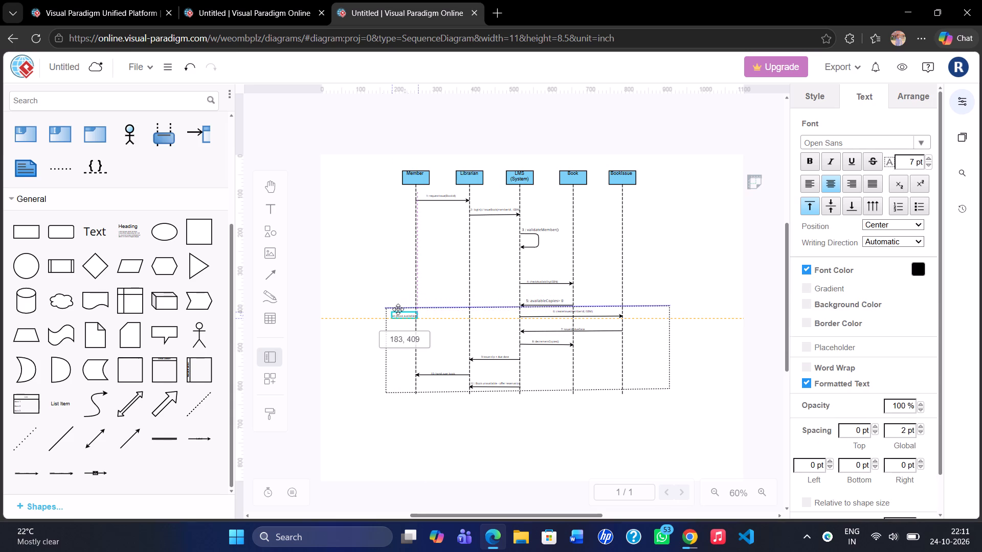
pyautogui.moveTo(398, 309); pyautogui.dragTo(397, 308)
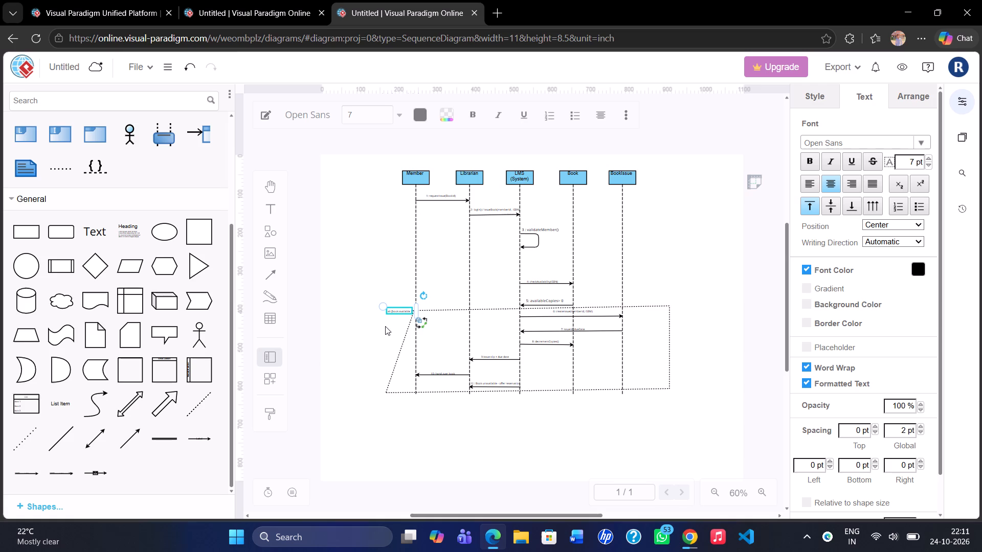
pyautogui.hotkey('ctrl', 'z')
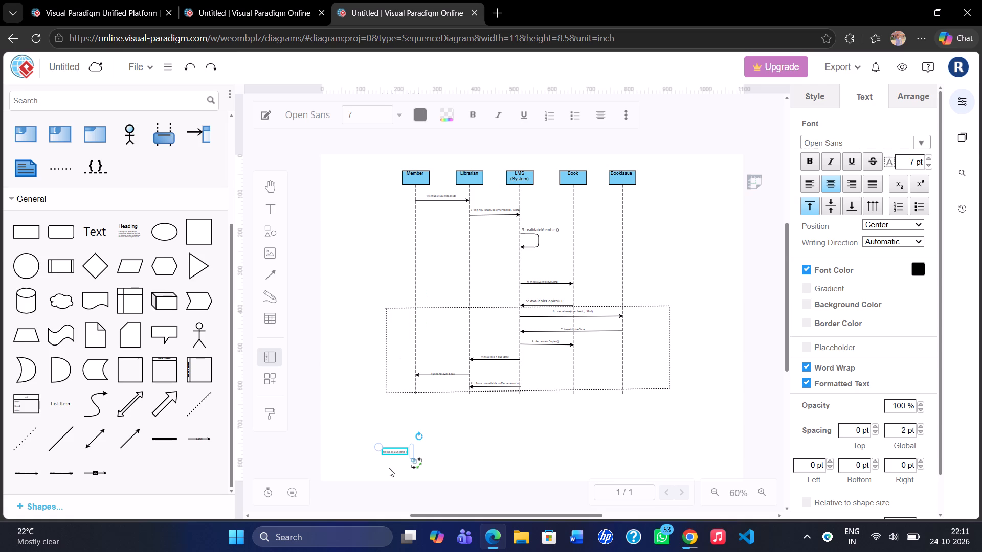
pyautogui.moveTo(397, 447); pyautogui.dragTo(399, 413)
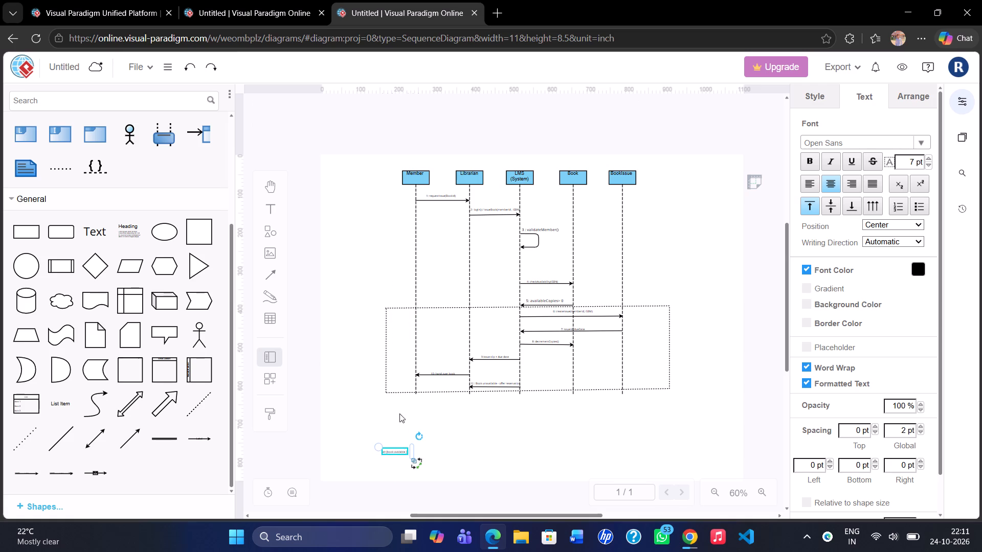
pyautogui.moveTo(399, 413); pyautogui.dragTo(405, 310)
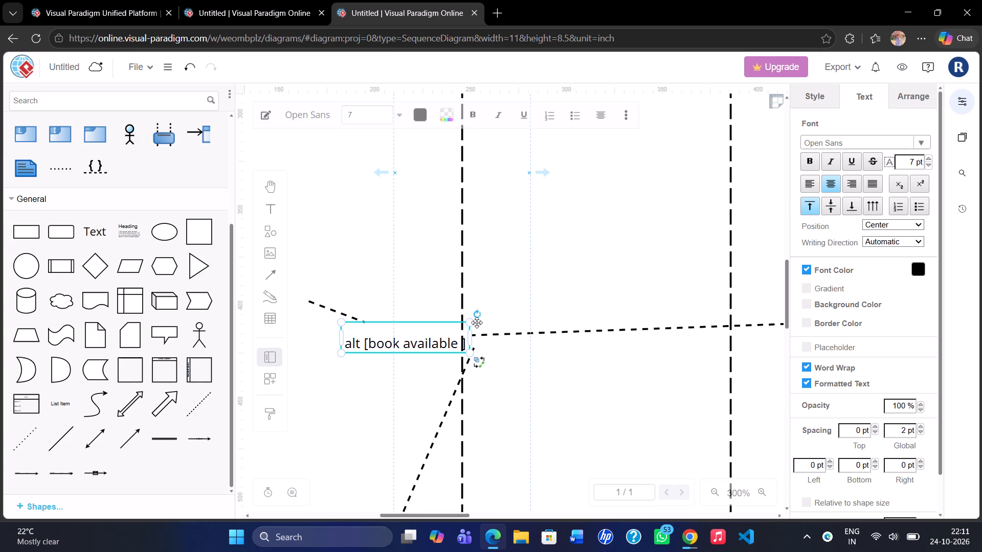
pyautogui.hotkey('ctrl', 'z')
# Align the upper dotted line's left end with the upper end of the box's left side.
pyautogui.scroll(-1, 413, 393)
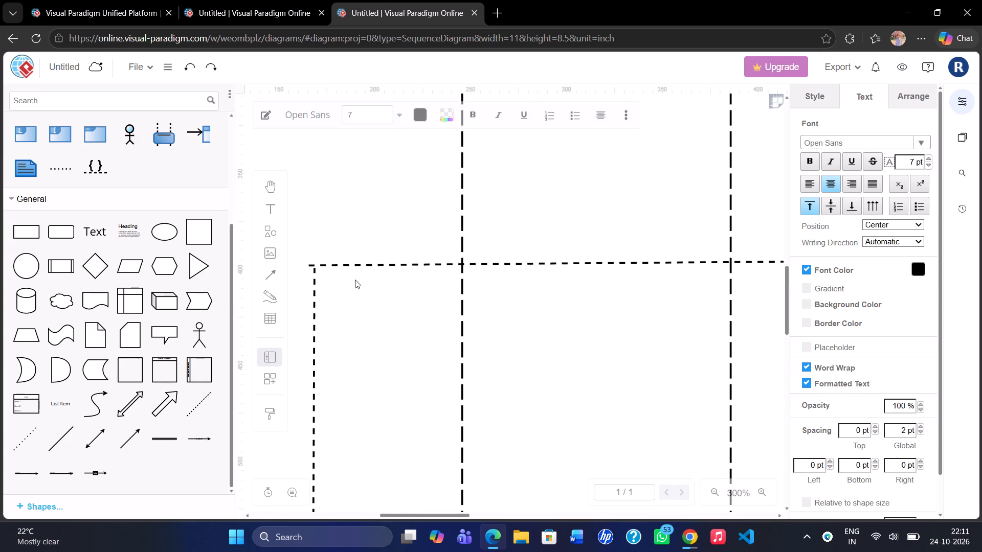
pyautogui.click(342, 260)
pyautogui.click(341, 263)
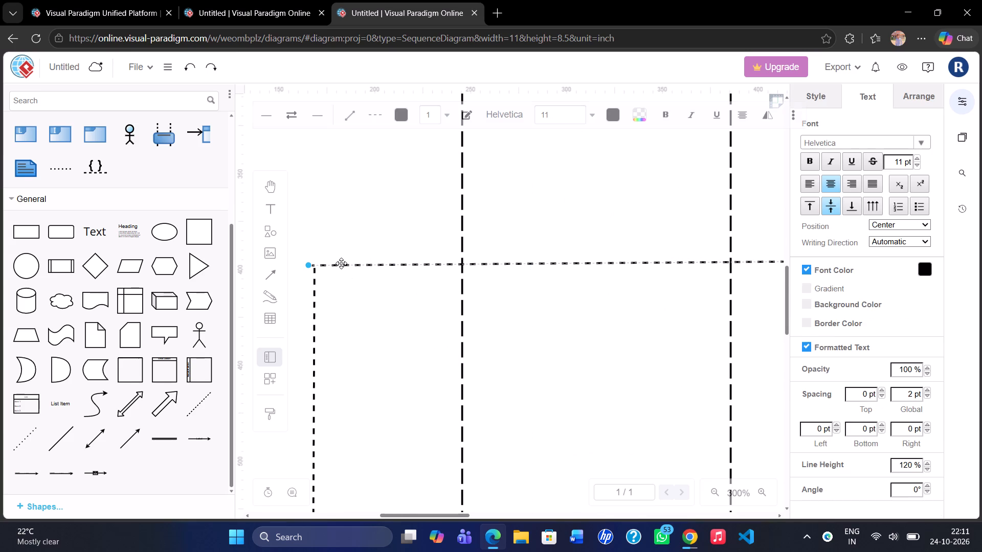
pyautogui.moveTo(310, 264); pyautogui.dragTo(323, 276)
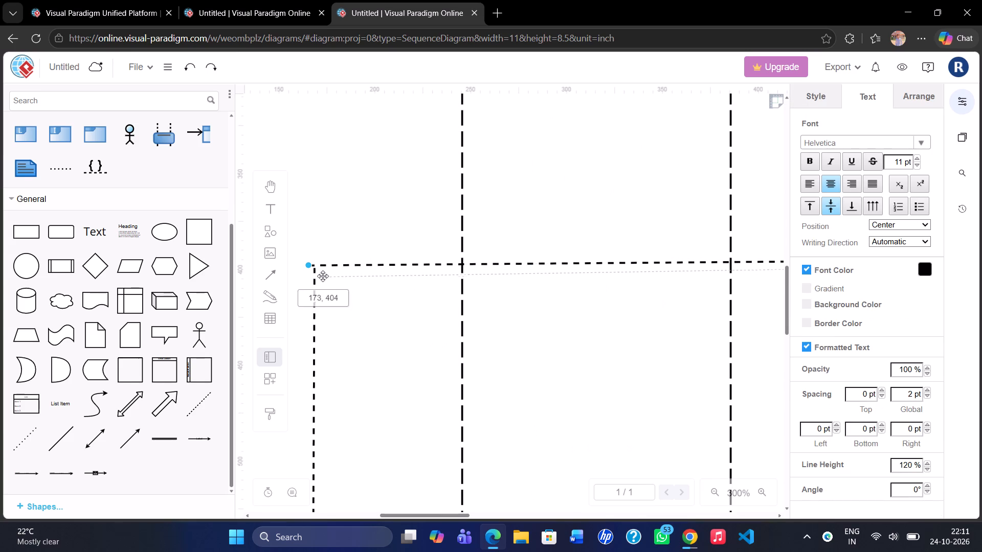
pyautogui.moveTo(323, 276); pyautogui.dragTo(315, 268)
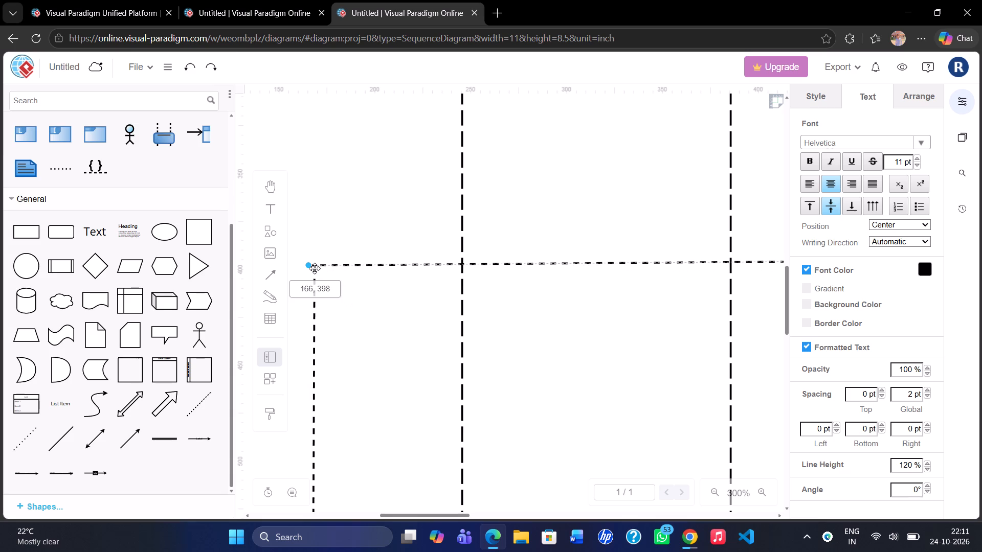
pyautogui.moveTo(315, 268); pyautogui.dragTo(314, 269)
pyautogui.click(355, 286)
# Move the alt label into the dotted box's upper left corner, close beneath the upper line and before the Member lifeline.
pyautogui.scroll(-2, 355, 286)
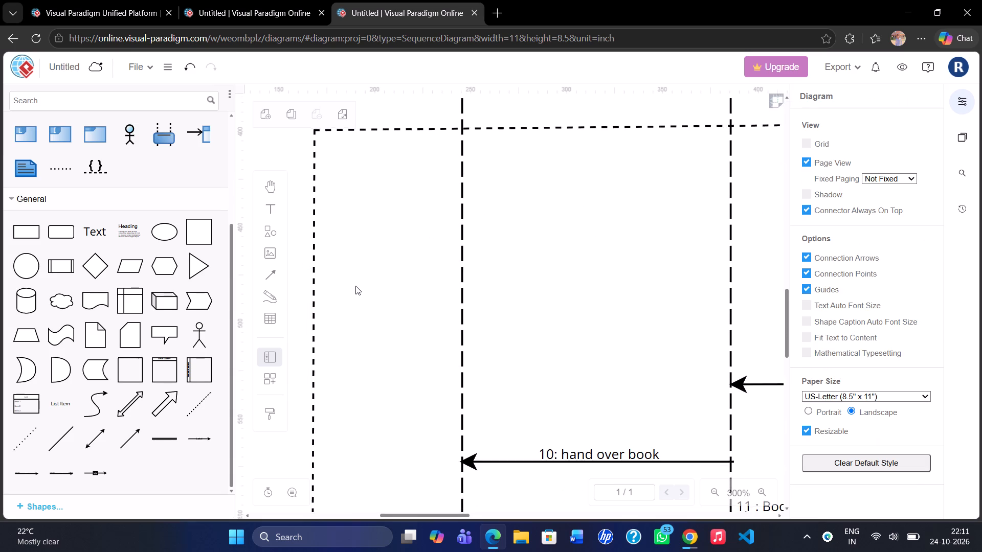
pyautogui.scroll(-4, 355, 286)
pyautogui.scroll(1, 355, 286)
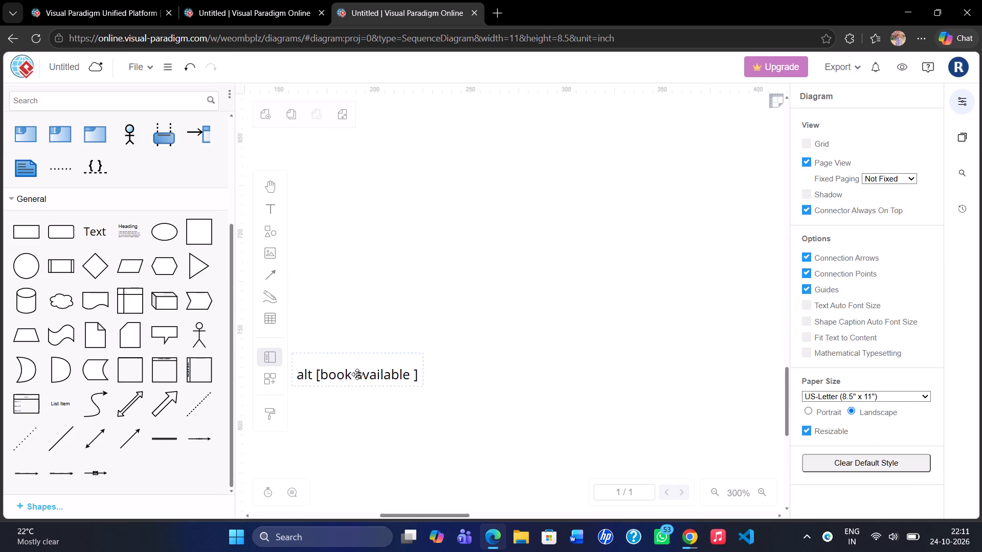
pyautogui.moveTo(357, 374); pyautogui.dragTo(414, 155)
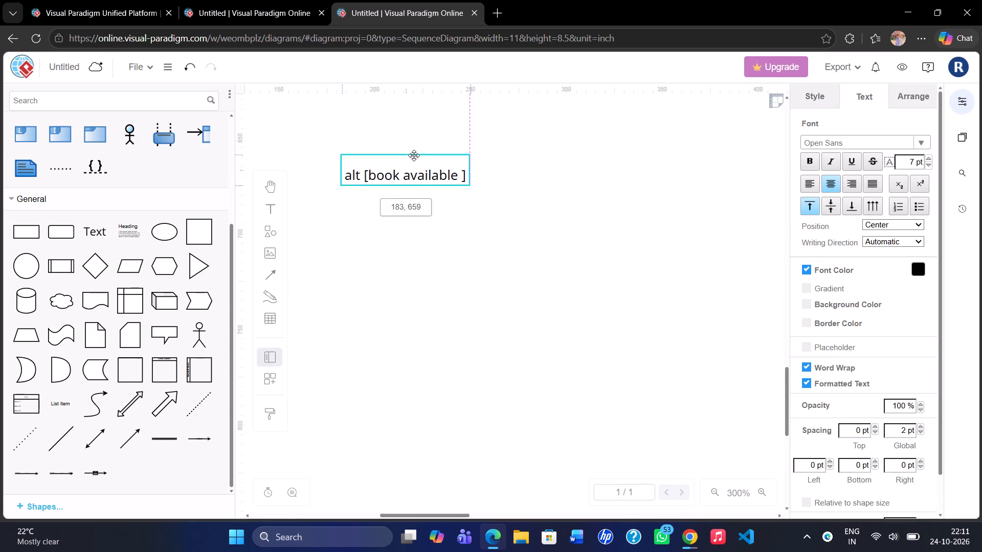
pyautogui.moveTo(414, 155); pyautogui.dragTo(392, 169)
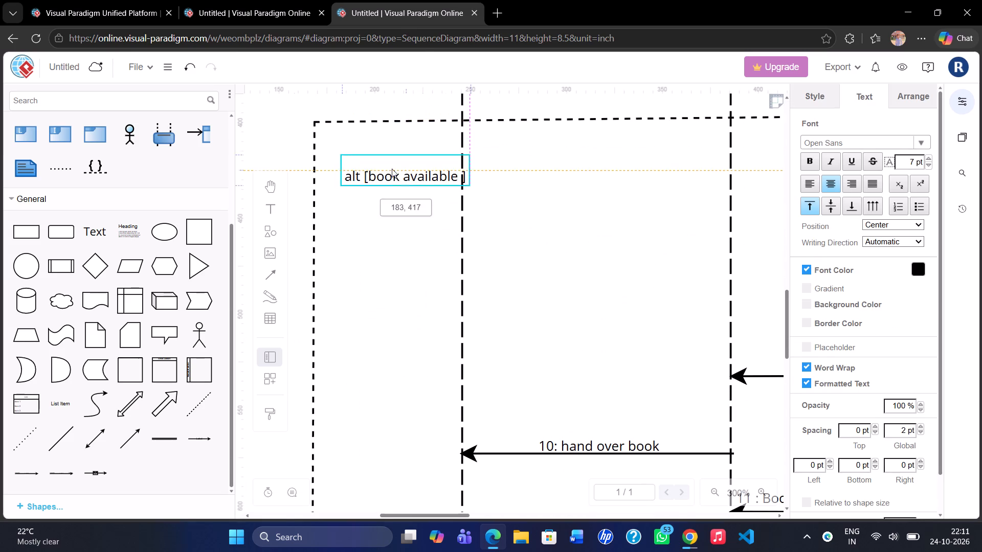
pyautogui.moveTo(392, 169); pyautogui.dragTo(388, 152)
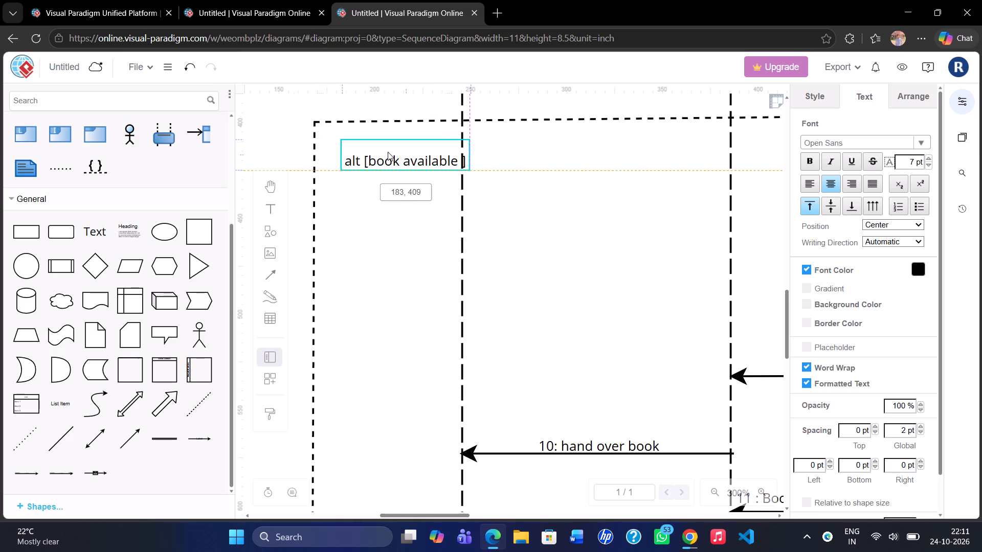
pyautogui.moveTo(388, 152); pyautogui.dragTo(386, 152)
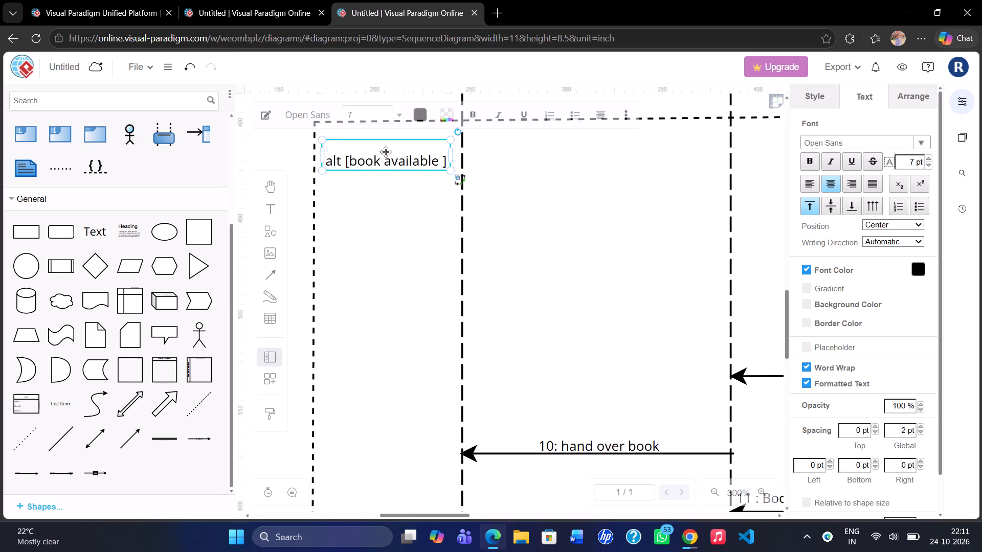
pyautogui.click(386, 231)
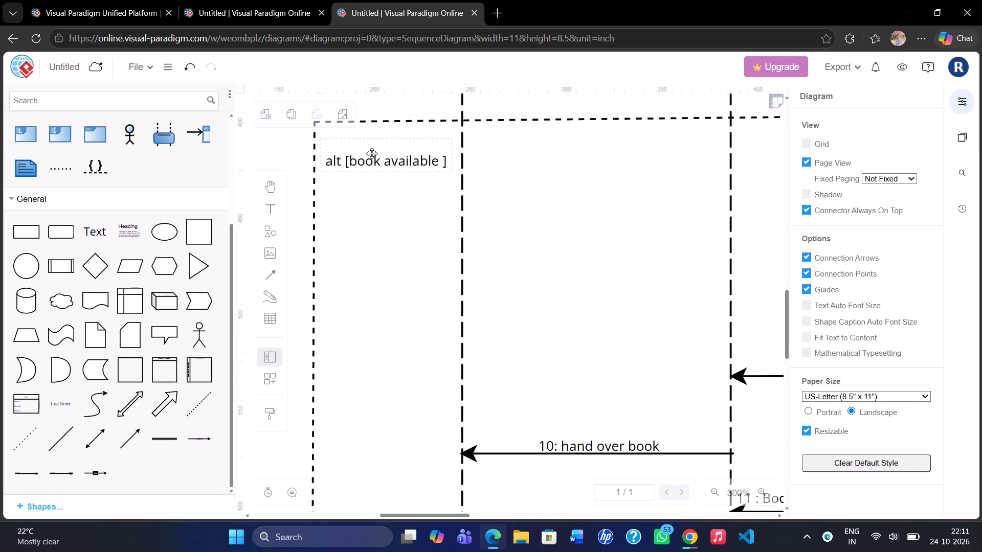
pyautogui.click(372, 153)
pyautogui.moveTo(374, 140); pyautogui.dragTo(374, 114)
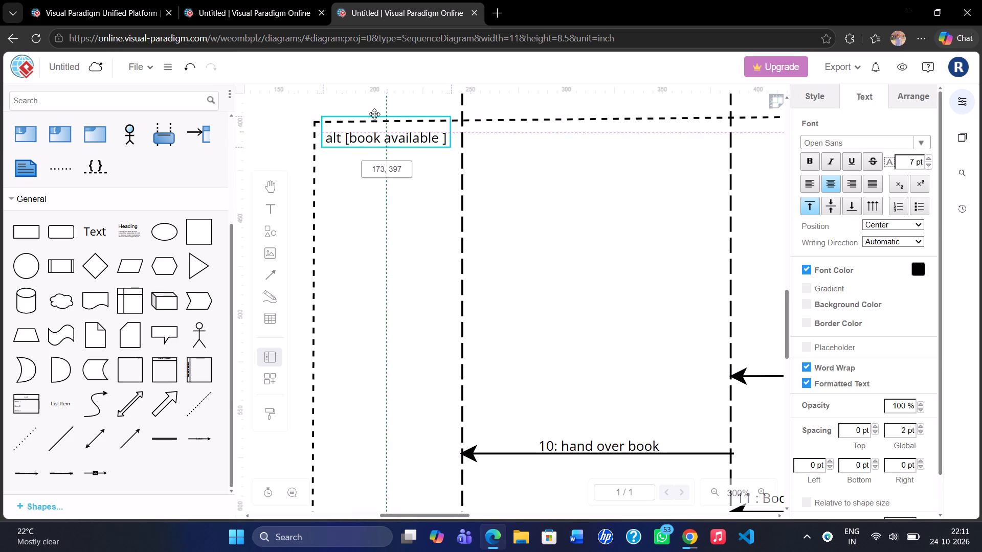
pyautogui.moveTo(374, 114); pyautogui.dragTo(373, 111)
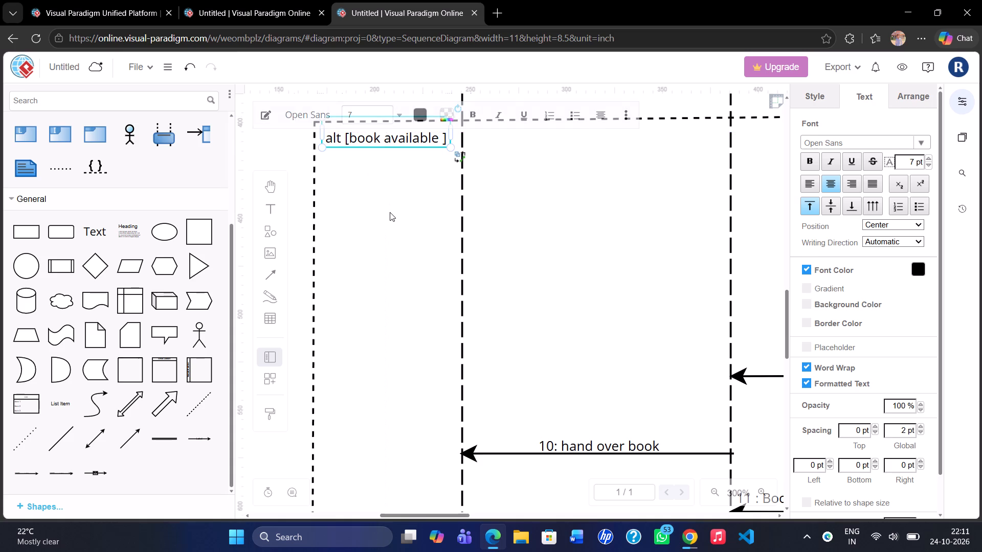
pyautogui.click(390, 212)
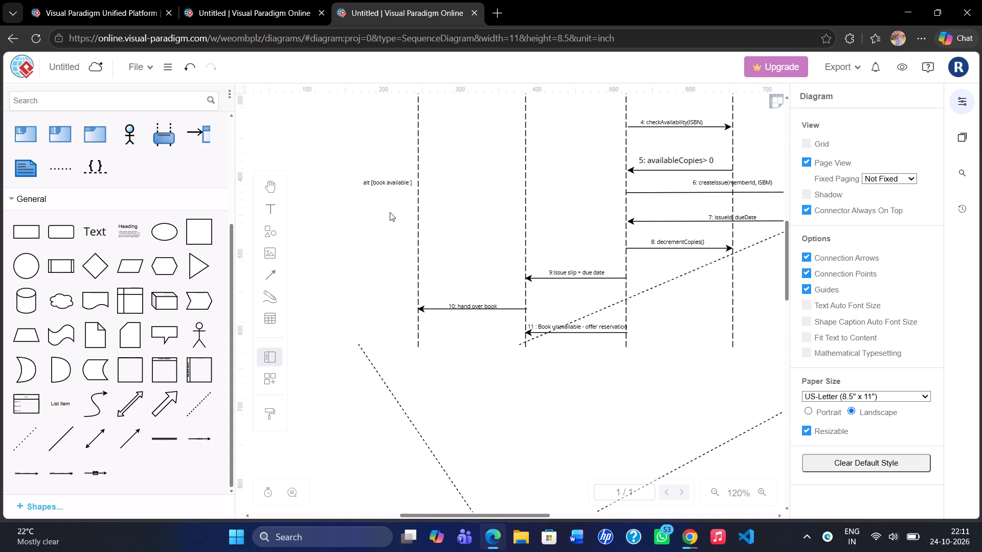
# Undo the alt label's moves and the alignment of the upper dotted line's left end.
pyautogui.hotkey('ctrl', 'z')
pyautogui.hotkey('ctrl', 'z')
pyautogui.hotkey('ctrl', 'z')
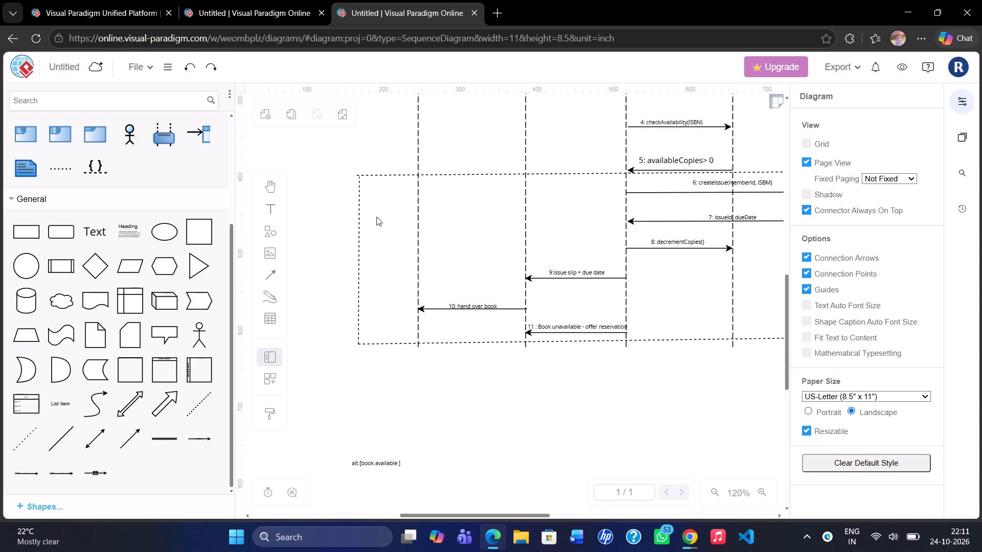
# Align both ends of the box's vertical left side with the left ends of the upper and lower dotted lines.
pyautogui.scroll(3, 376, 217)
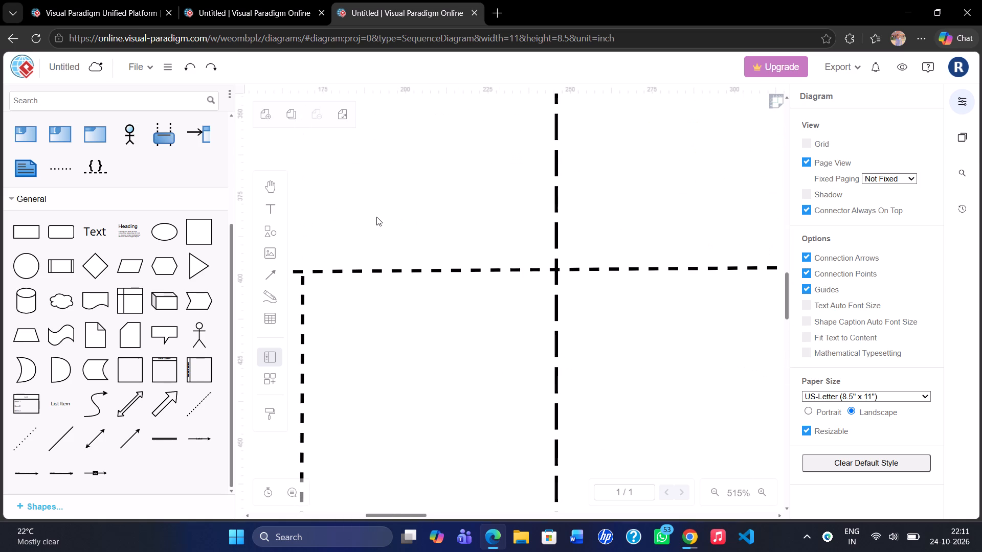
pyautogui.click(308, 295)
pyautogui.hscroll(1, 308, 295)
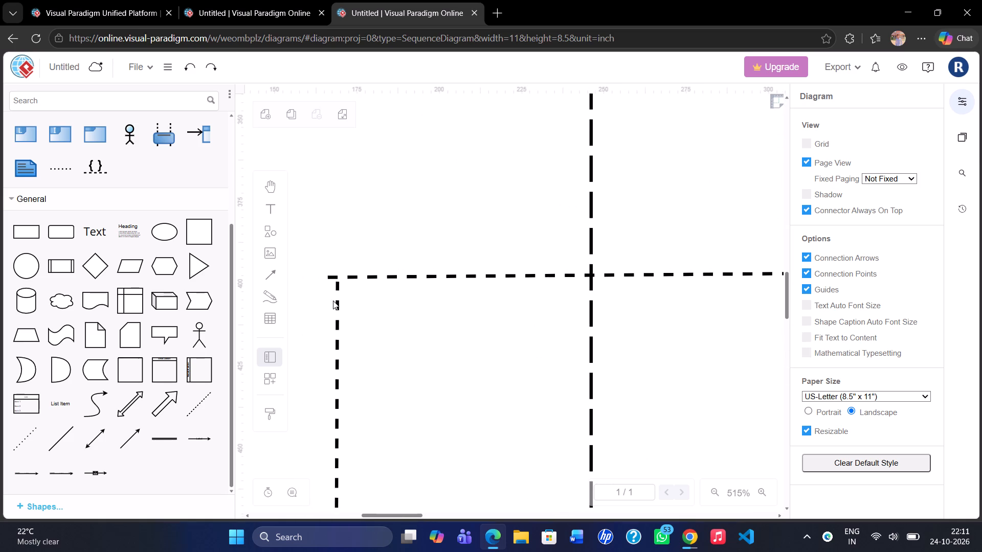
pyautogui.click(334, 301)
pyautogui.moveTo(340, 280); pyautogui.dragTo(327, 280)
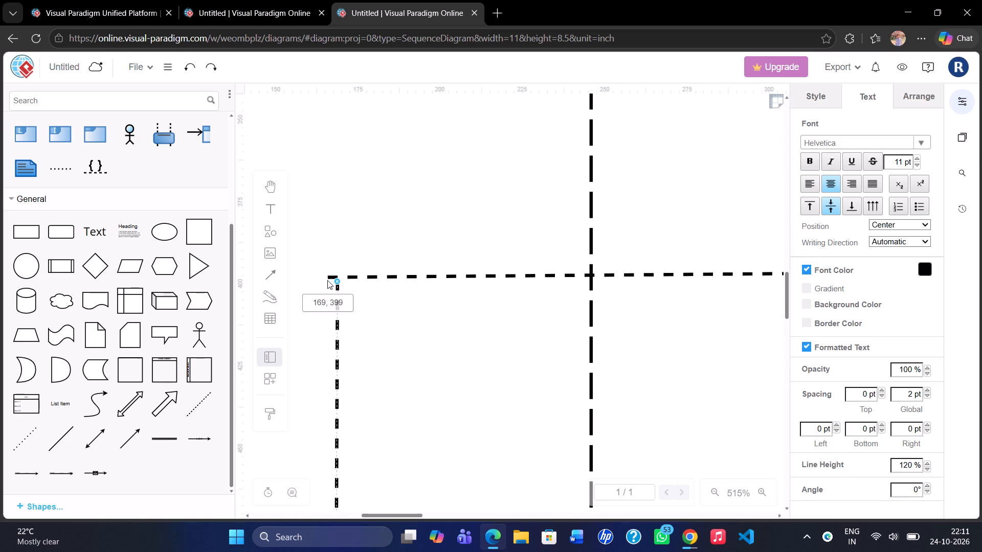
pyautogui.moveTo(327, 280); pyautogui.dragTo(329, 278)
pyautogui.scroll(-5, 363, 314)
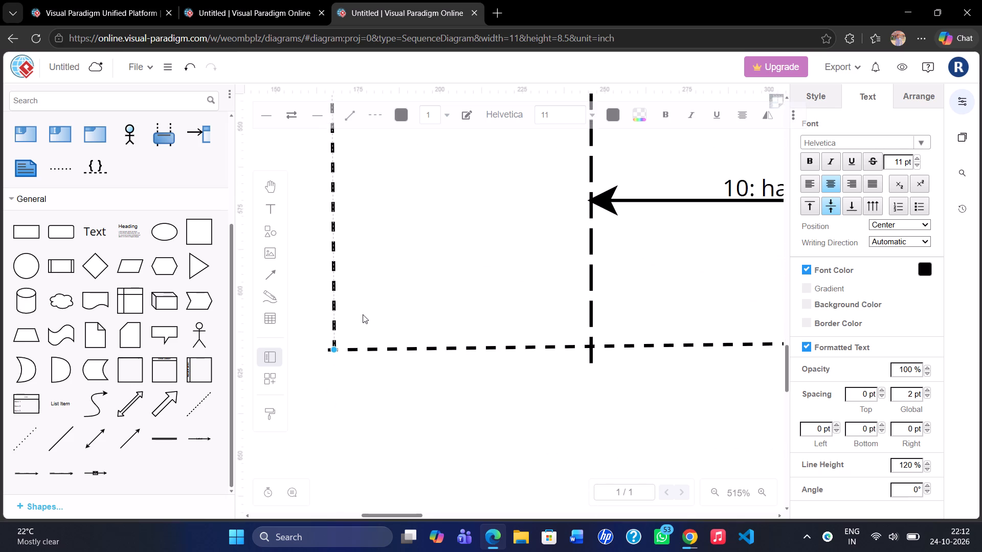
pyautogui.moveTo(336, 341); pyautogui.dragTo(328, 340)
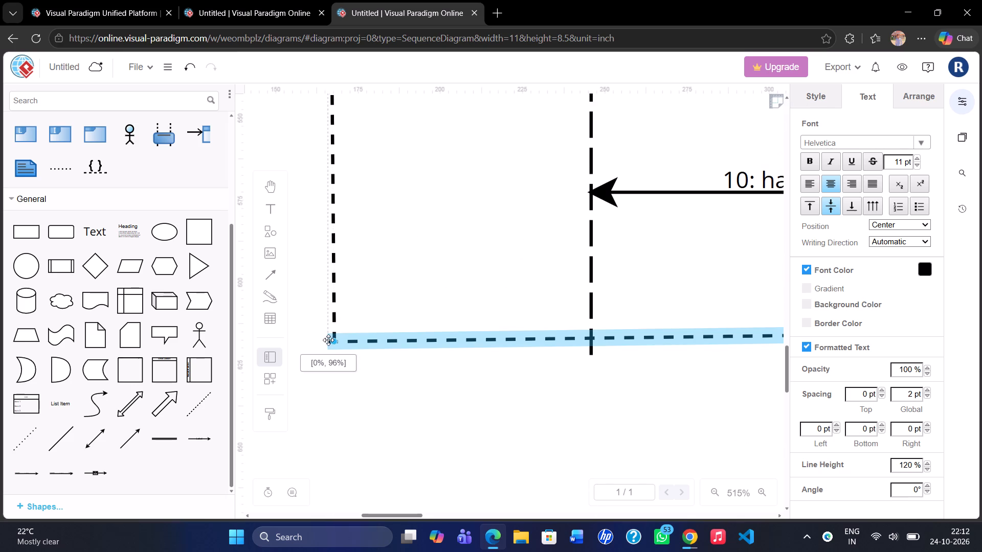
pyautogui.moveTo(328, 340); pyautogui.dragTo(328, 341)
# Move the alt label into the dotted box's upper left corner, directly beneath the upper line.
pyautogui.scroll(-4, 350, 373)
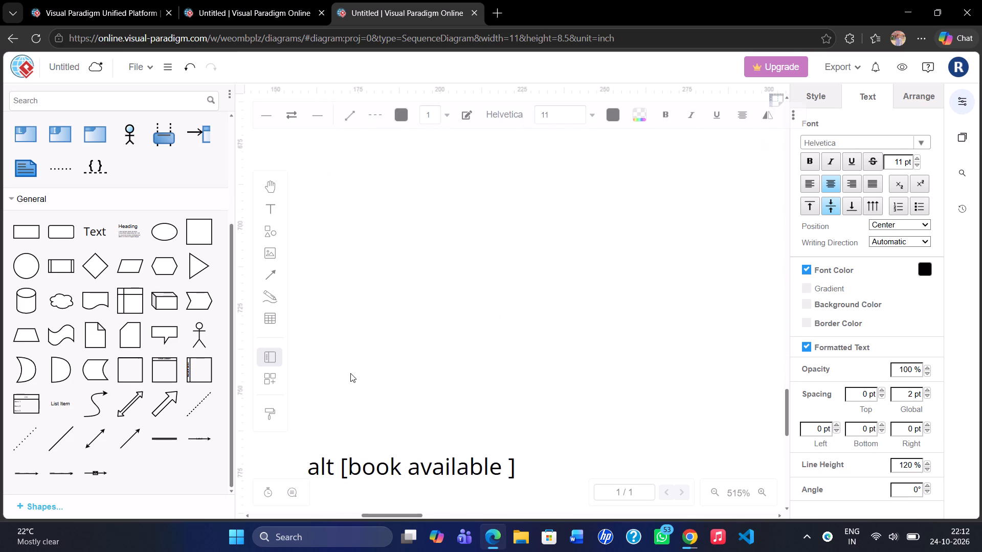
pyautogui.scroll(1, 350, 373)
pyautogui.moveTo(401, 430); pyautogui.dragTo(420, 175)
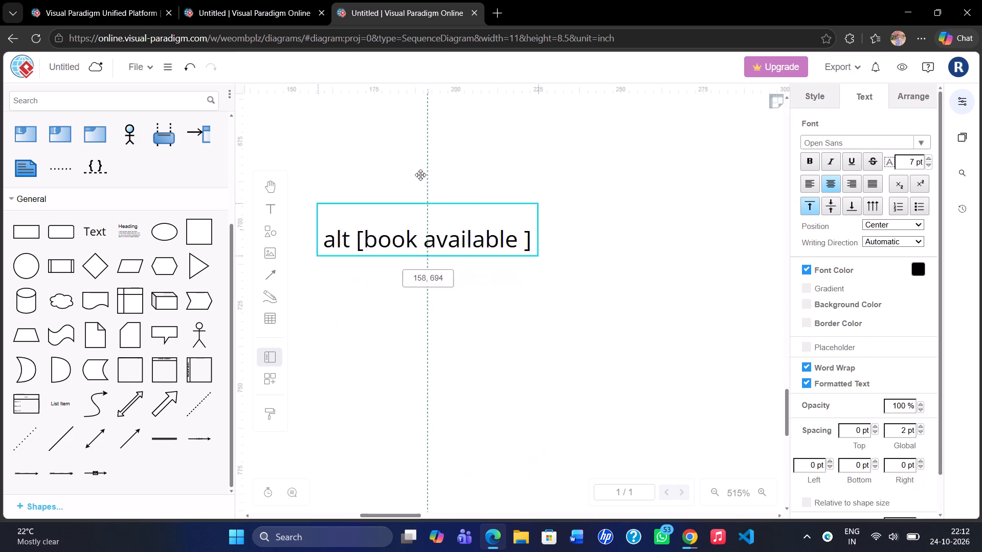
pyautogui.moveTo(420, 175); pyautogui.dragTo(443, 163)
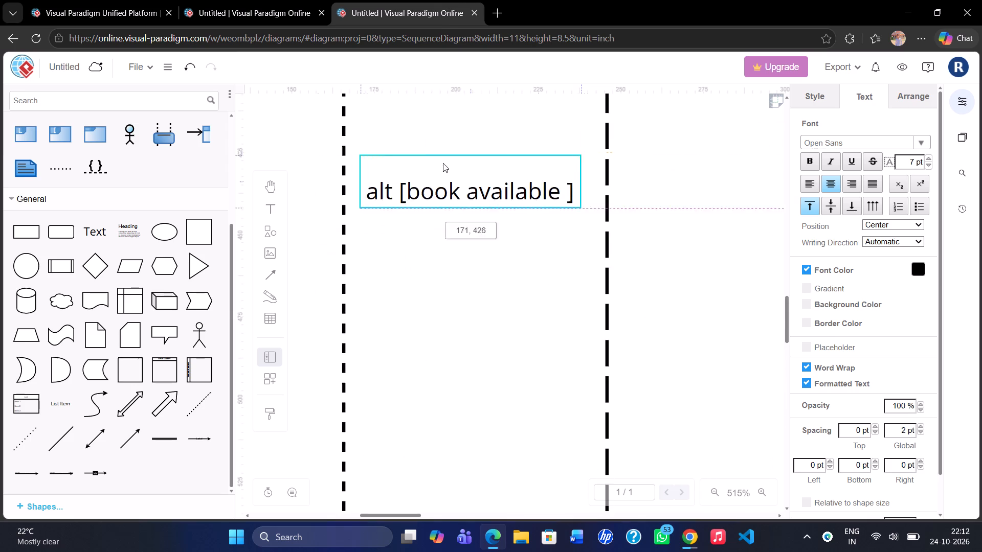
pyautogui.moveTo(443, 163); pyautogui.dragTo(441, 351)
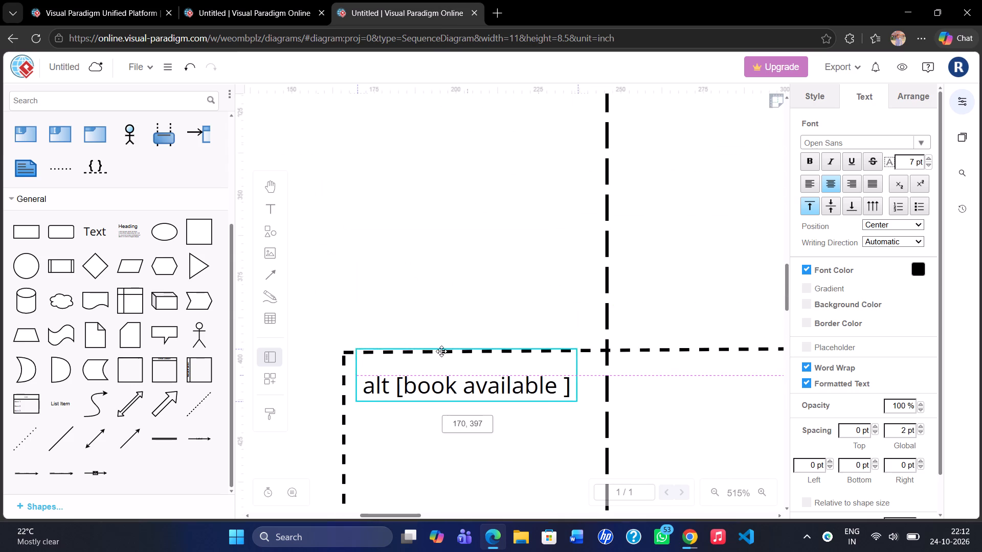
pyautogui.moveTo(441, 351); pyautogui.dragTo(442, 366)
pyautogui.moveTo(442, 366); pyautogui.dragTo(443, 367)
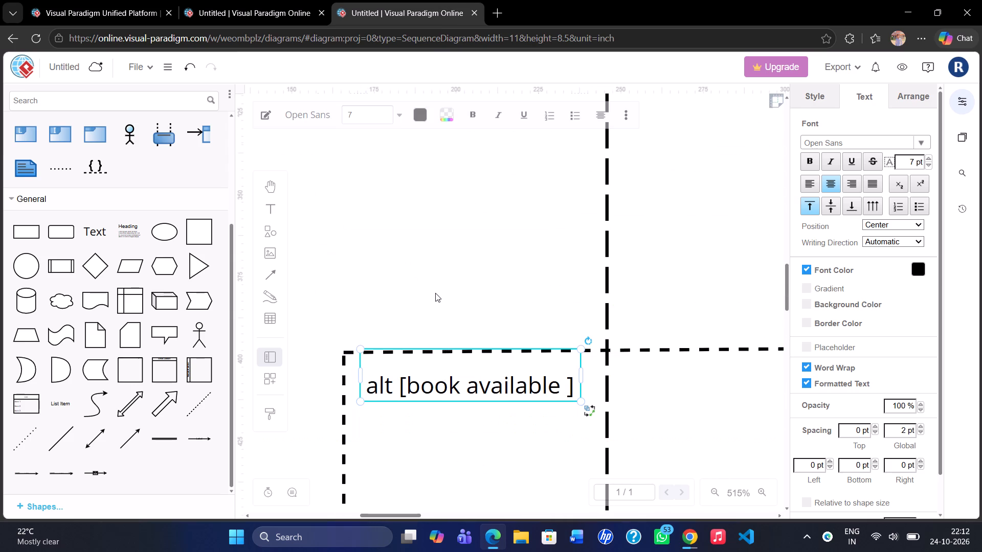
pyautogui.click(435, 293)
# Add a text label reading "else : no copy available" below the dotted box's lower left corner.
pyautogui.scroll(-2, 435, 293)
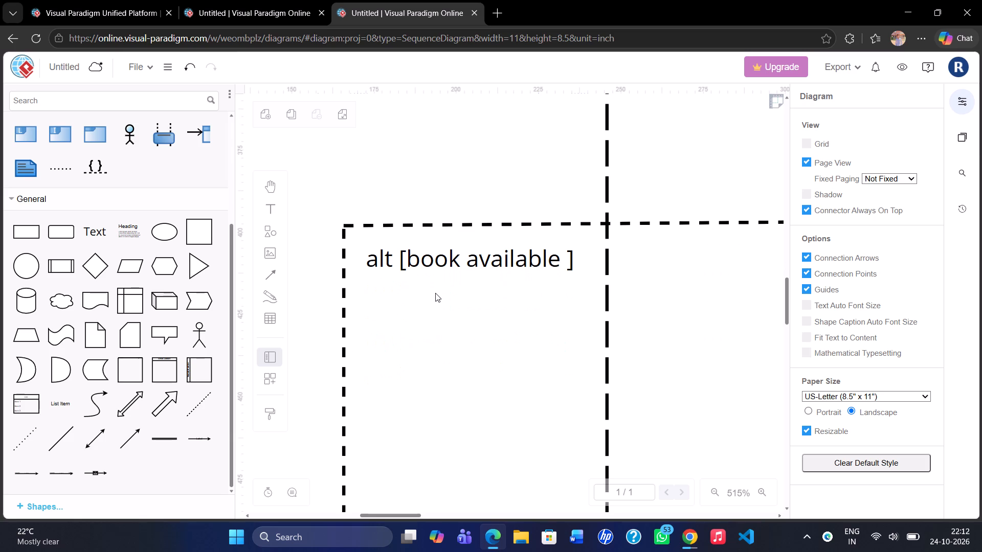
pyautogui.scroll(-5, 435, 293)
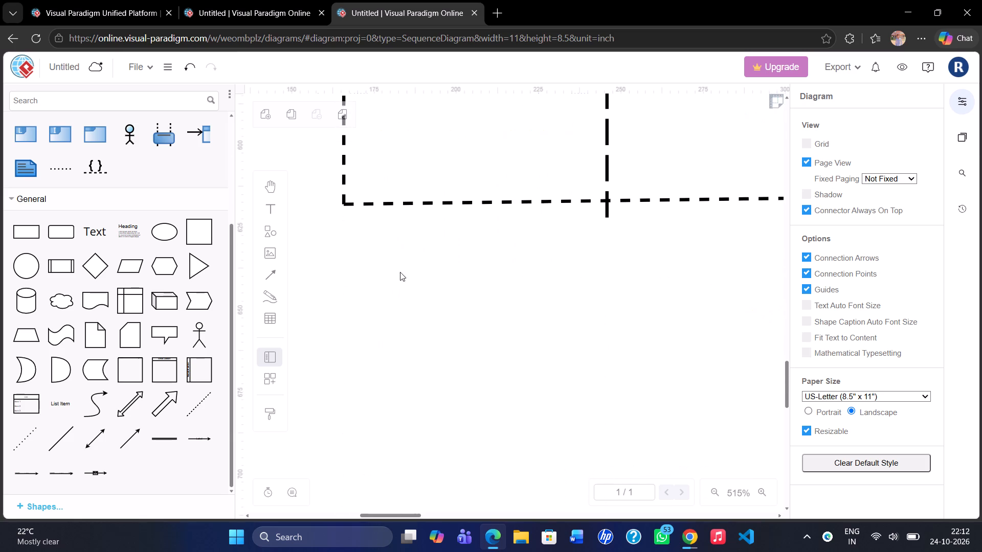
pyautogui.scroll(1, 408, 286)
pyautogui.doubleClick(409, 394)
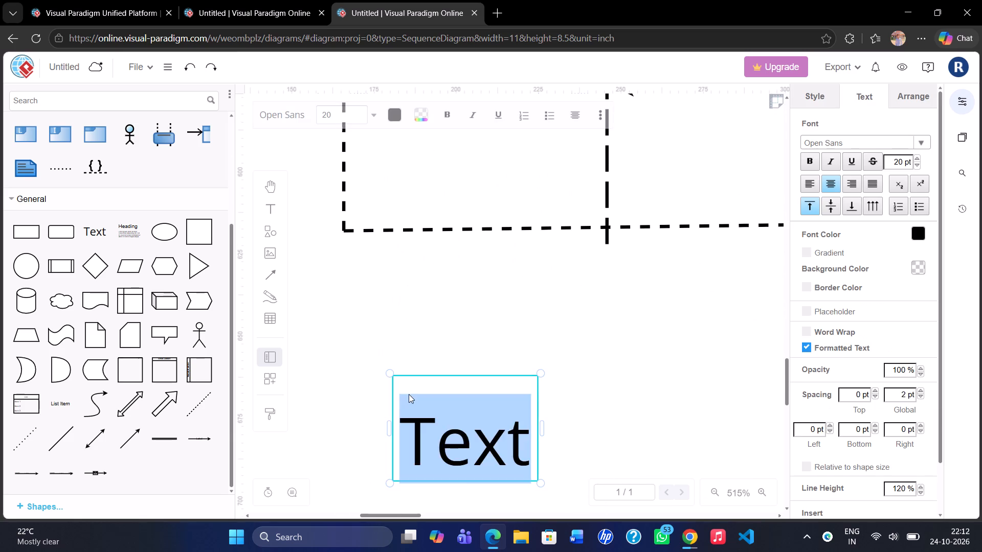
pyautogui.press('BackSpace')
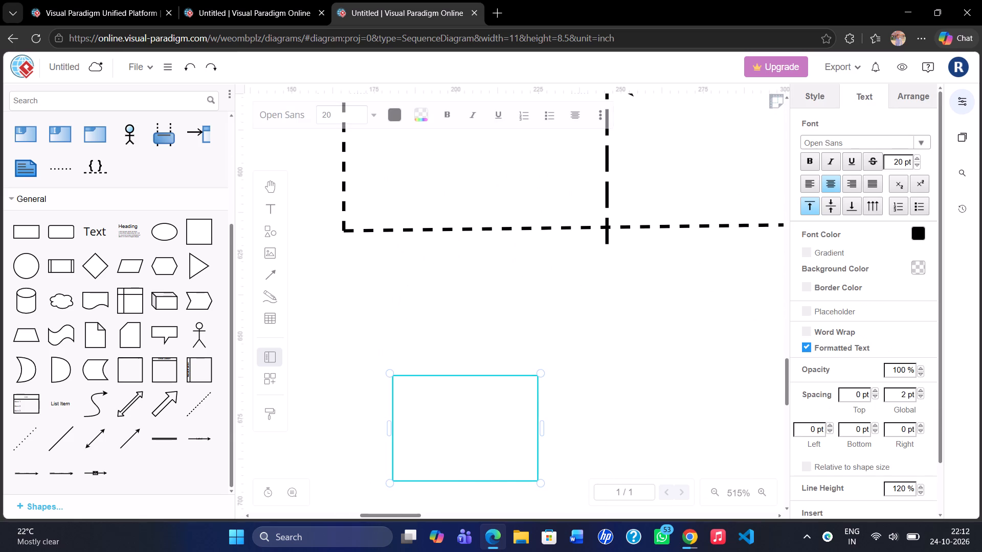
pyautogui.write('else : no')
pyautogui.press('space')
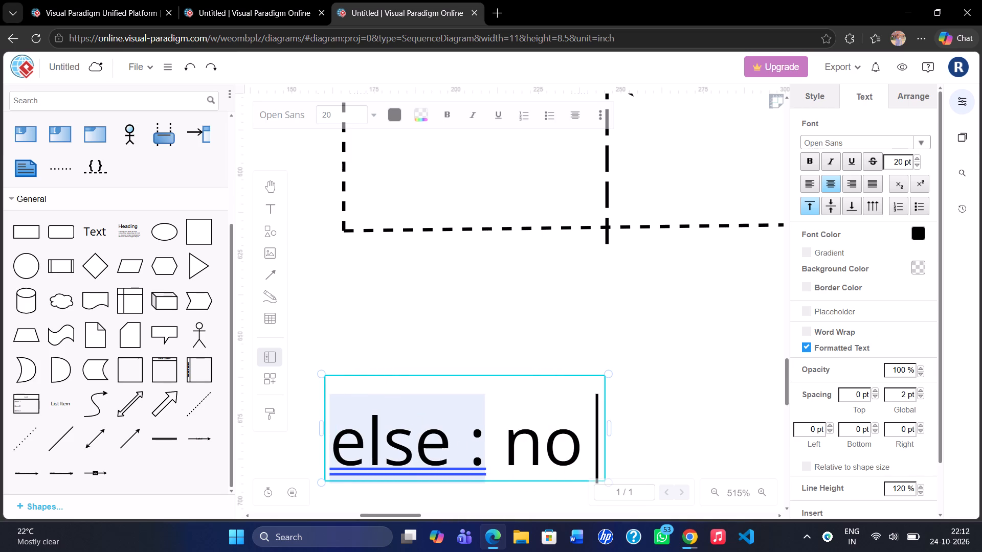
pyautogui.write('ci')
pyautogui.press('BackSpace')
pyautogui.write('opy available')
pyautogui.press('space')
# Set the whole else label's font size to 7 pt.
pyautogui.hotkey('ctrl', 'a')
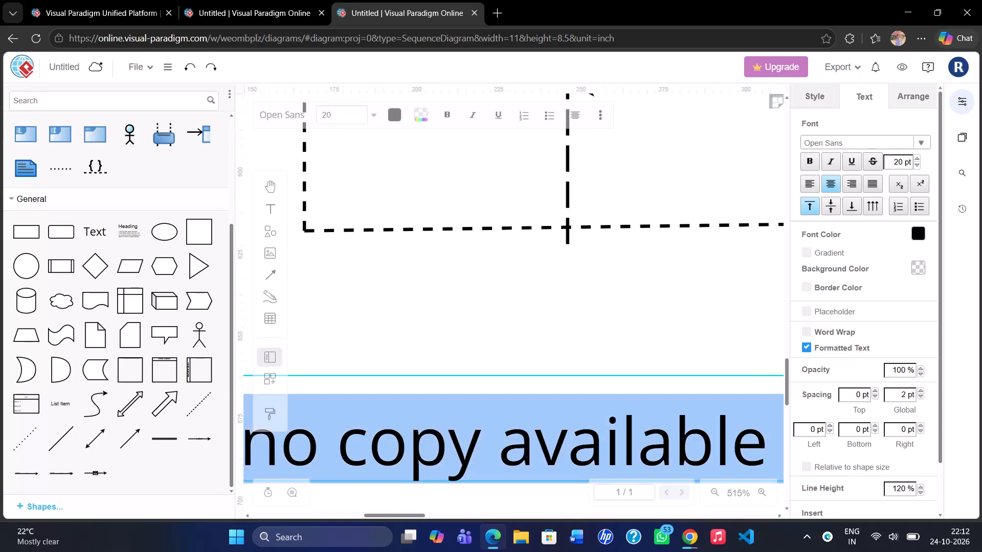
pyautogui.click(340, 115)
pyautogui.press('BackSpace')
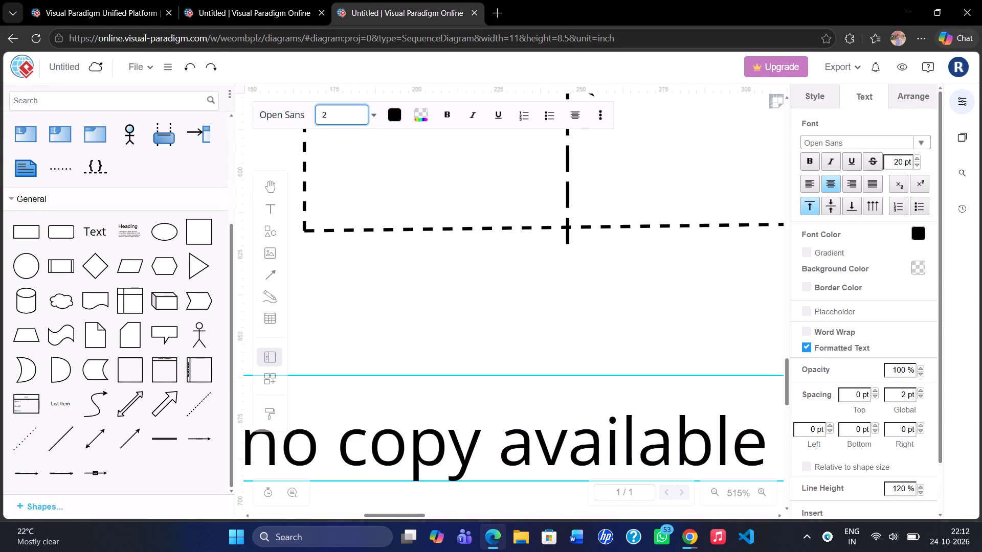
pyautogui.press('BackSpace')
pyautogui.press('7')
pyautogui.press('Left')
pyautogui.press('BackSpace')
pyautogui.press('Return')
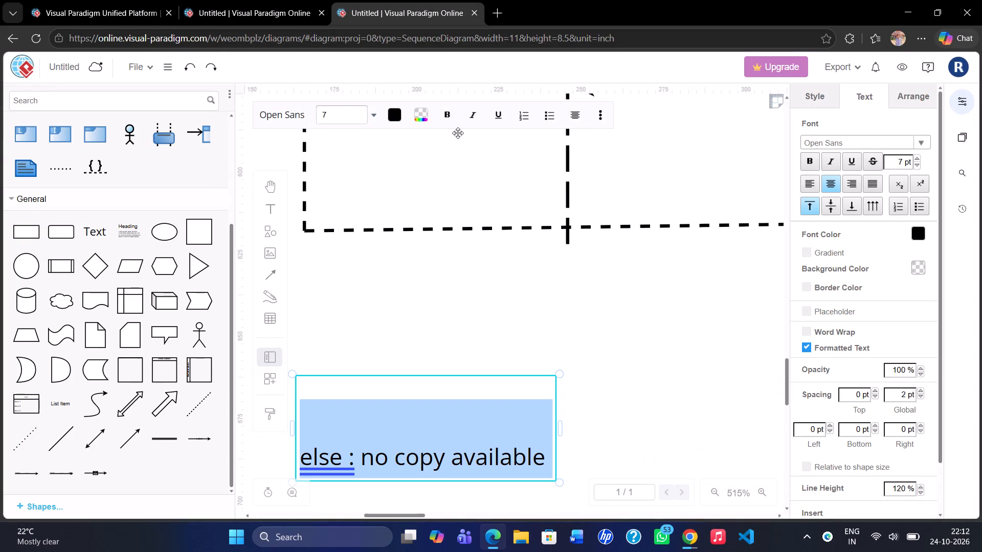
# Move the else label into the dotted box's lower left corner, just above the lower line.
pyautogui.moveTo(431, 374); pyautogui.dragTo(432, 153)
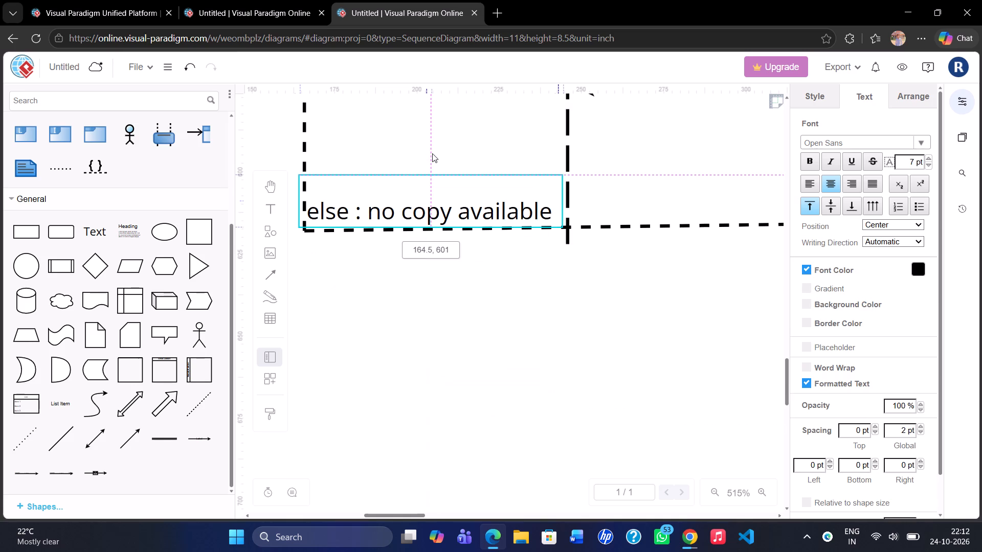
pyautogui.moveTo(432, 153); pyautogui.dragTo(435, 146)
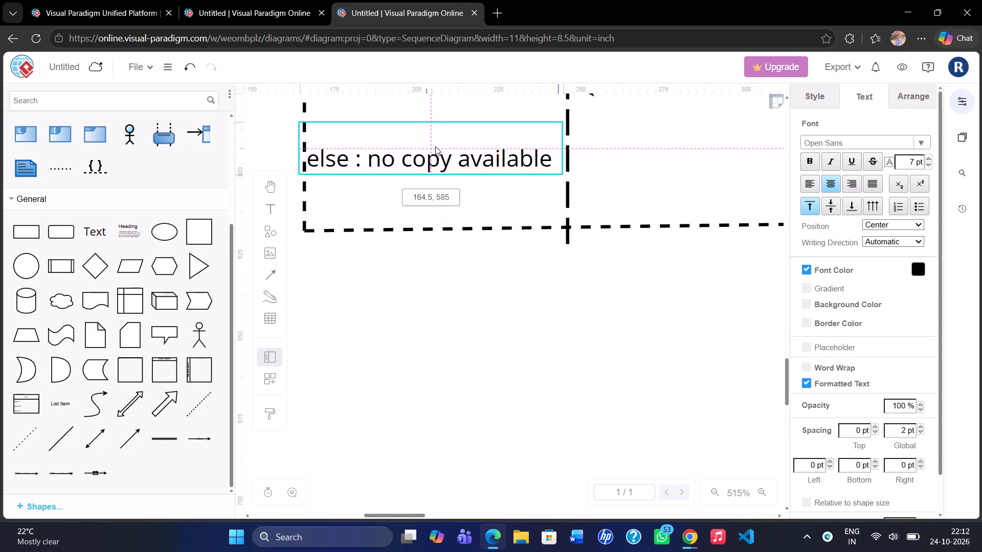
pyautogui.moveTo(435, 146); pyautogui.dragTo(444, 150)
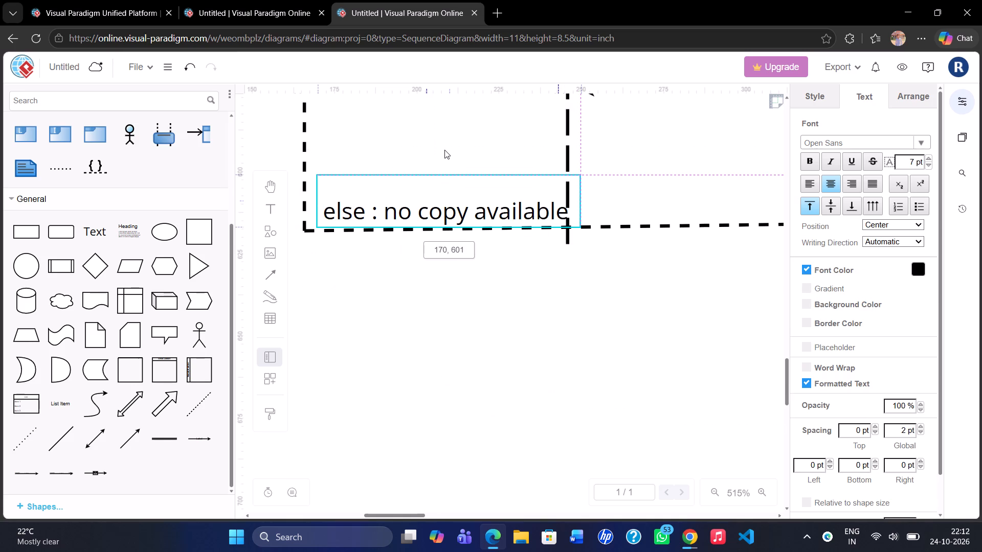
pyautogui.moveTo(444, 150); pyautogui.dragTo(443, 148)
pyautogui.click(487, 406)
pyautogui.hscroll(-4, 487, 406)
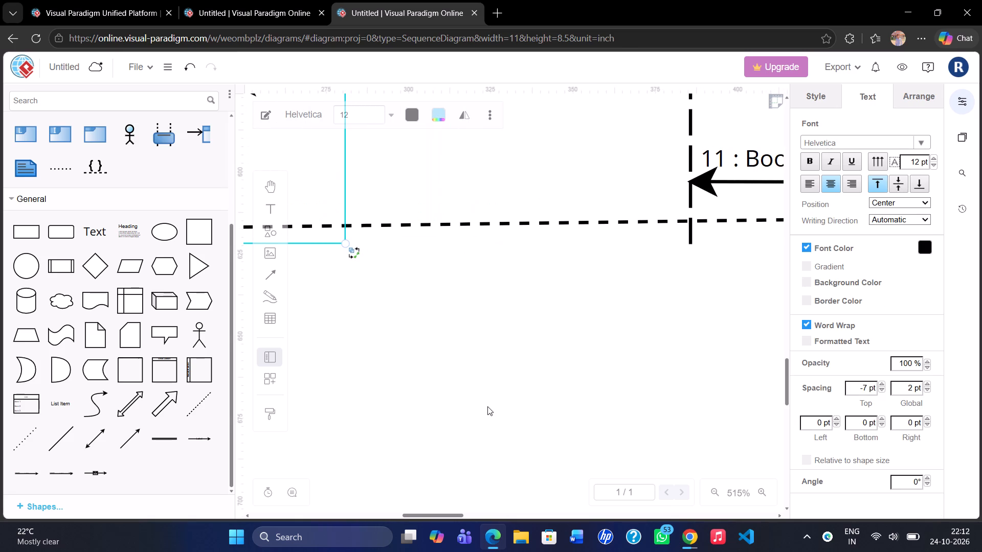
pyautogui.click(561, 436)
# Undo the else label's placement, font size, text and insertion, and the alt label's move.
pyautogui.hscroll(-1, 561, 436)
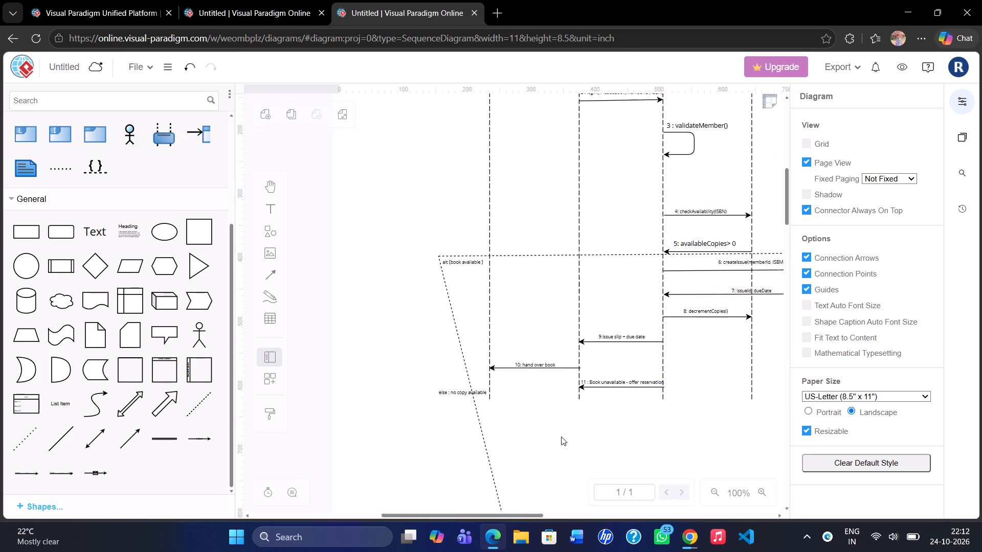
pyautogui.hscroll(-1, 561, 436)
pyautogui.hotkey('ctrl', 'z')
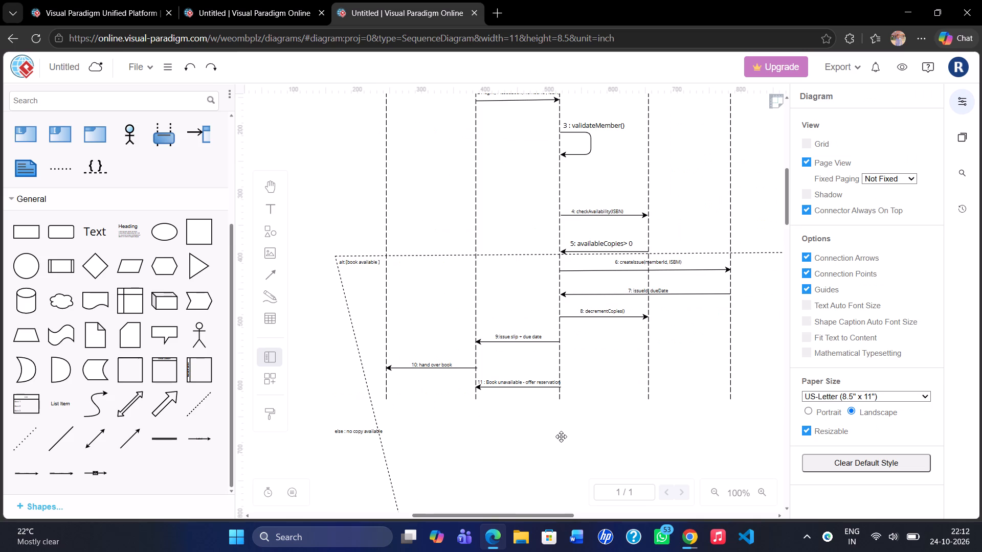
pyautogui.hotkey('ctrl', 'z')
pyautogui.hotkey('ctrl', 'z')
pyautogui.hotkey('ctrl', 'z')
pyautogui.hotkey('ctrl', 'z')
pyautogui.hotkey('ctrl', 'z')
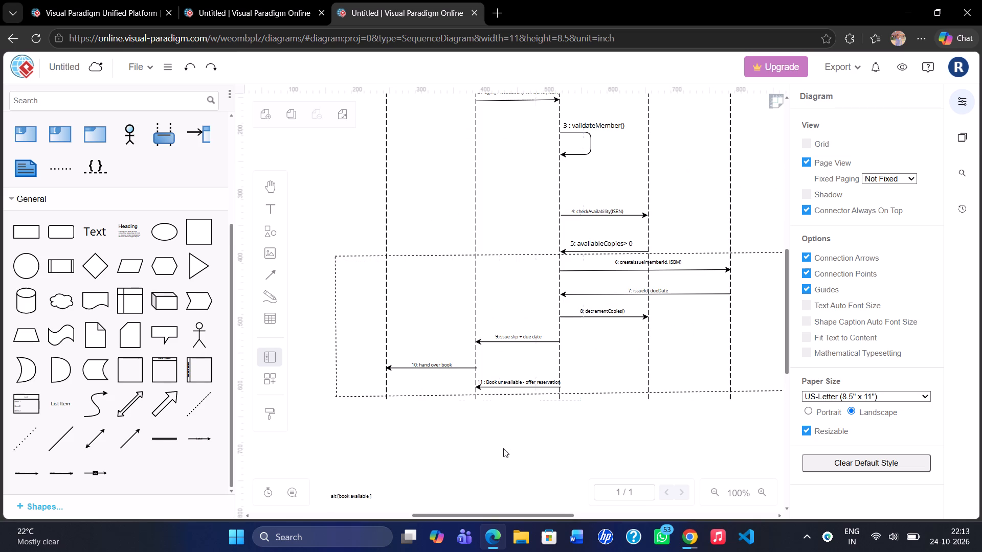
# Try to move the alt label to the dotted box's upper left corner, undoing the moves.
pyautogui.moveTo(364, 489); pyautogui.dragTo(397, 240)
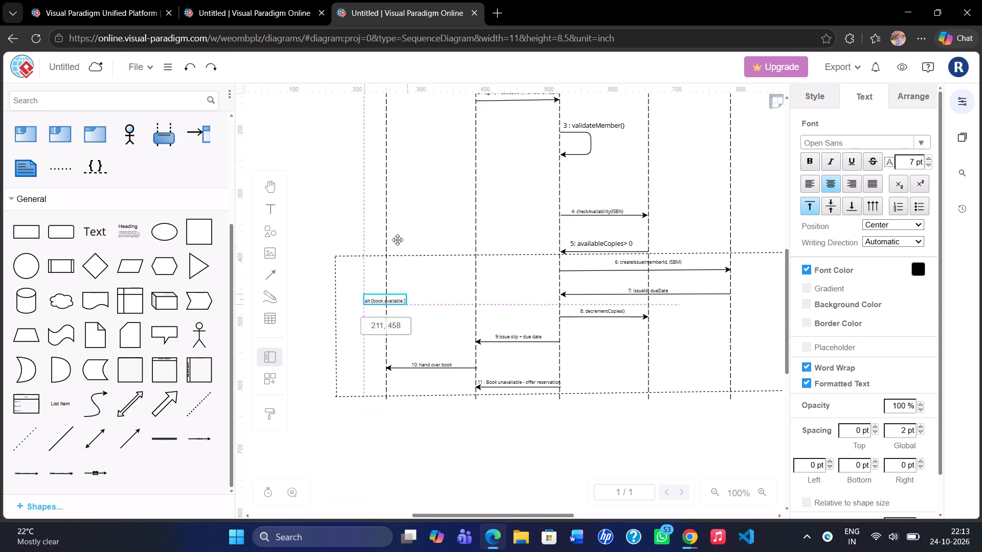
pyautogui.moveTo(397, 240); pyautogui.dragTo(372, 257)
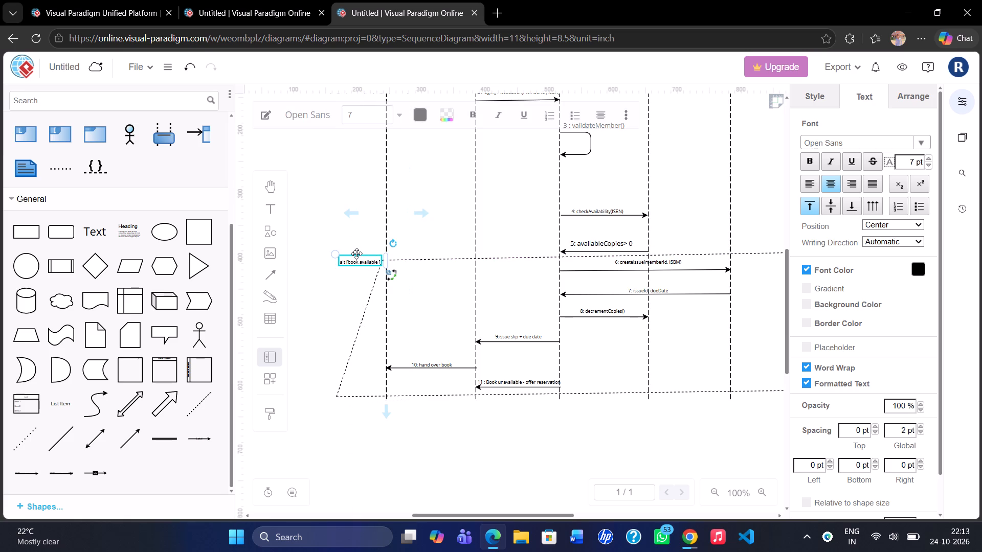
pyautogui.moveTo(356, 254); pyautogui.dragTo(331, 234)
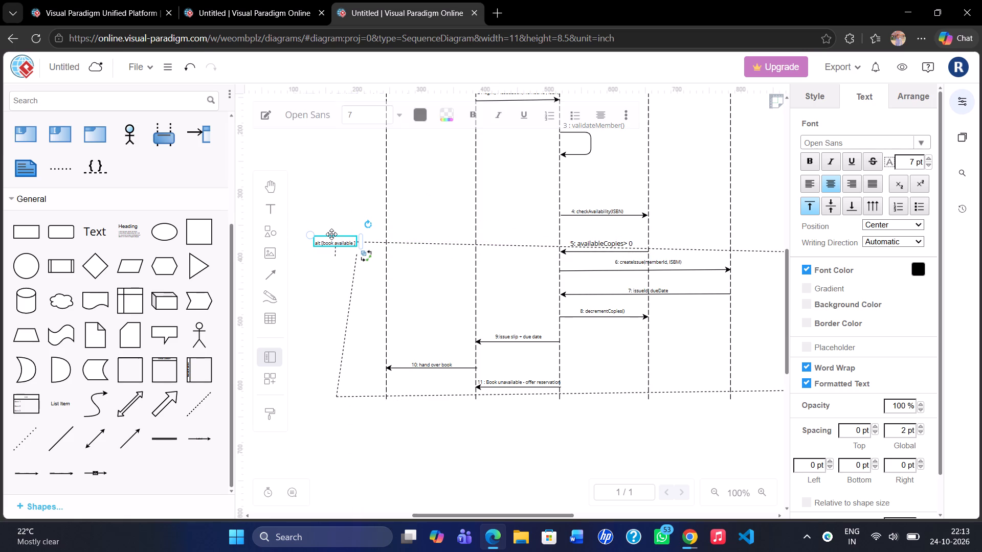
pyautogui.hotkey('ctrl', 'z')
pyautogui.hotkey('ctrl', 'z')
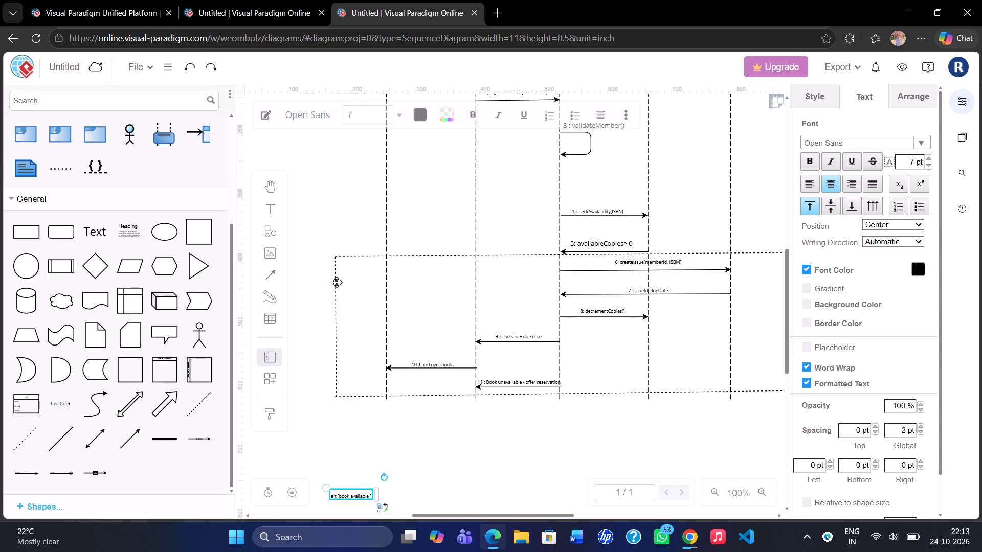
# Move the alt label inside the dotted box's upper left corner, slightly below the upper line, at about 173, 409.
pyautogui.moveTo(346, 488); pyautogui.dragTo(355, 262)
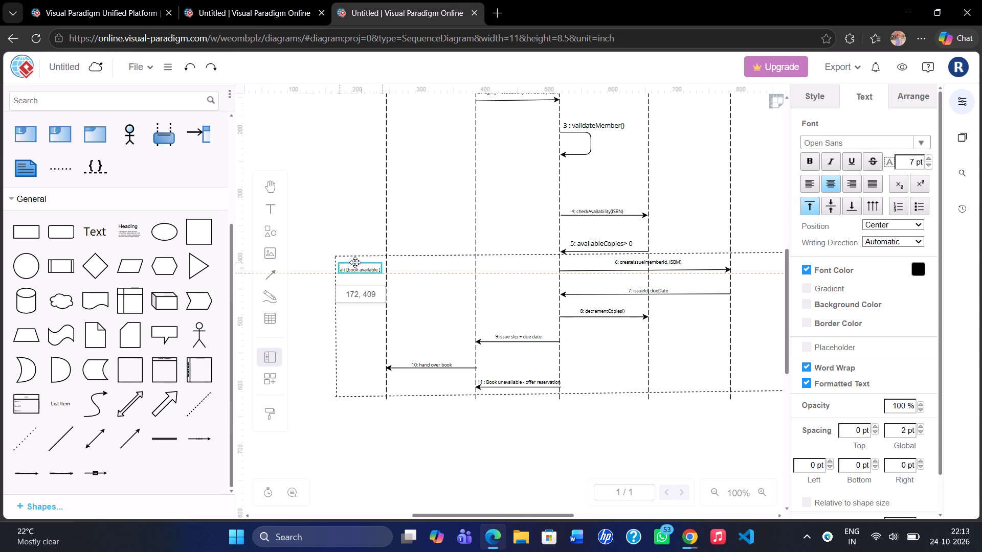
pyautogui.moveTo(355, 262); pyautogui.dragTo(356, 255)
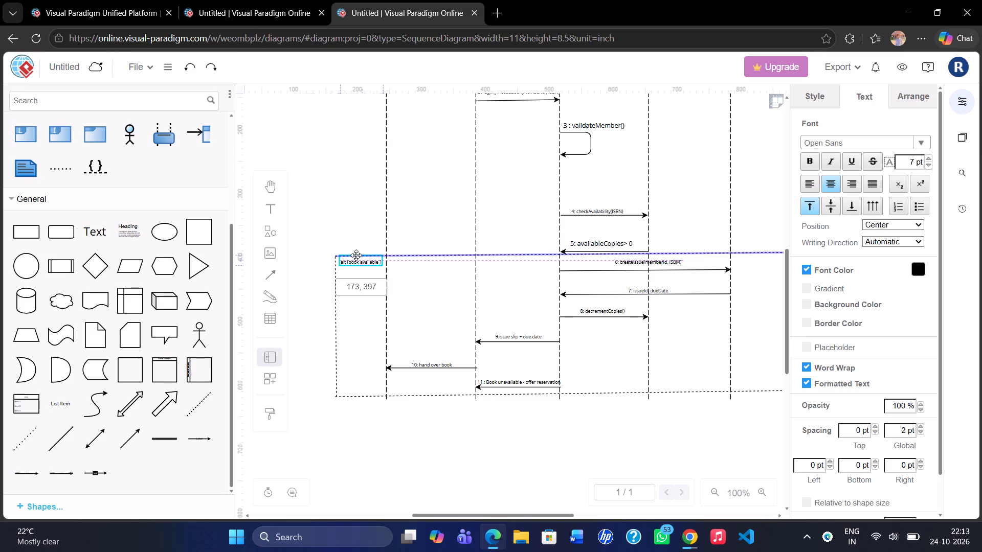
pyautogui.moveTo(356, 255); pyautogui.dragTo(355, 259)
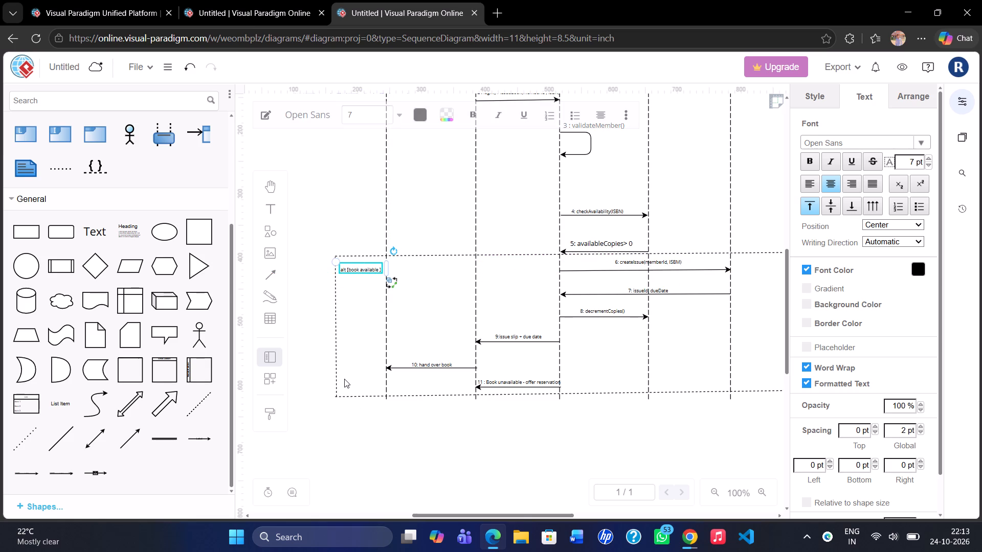
# Straighten the dotted box's left side by moving its lower end directly below the upper end.
pyautogui.click(346, 375)
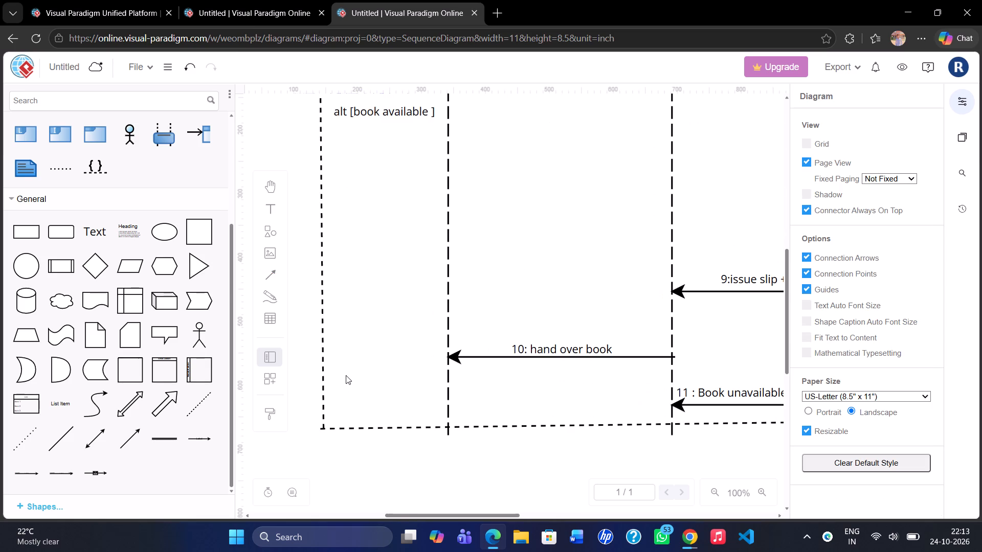
pyautogui.click(311, 450)
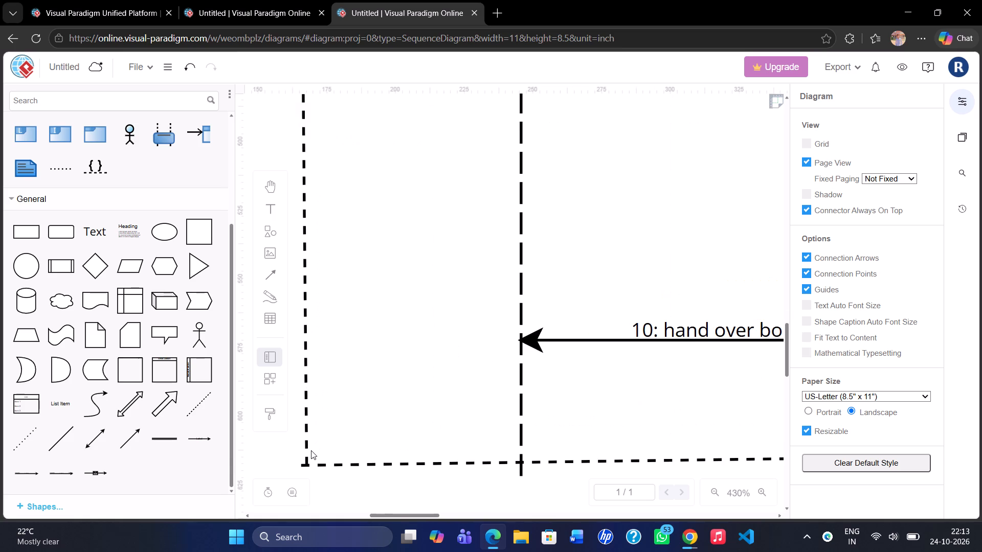
pyautogui.click(309, 454)
pyautogui.moveTo(306, 463); pyautogui.dragTo(301, 464)
pyautogui.scroll(2, 343, 411)
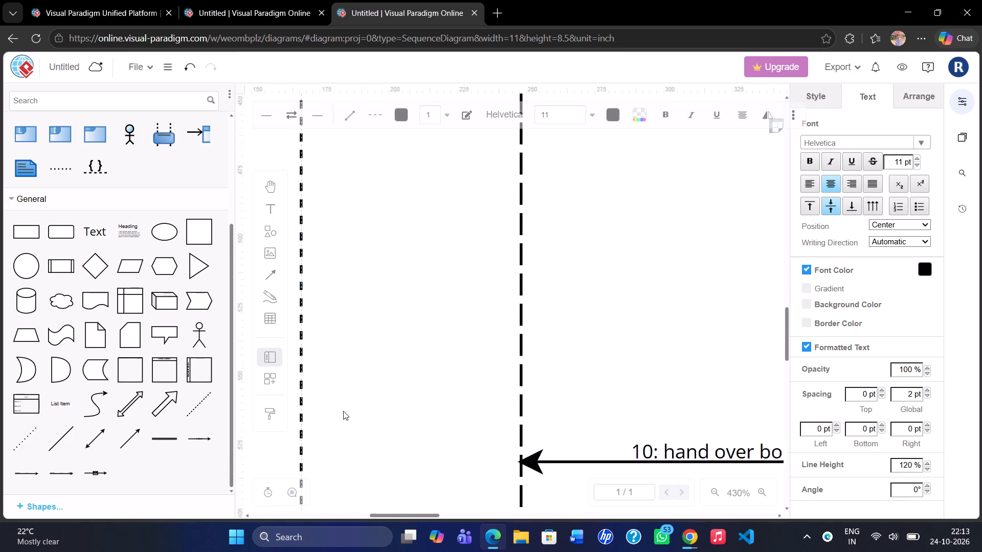
pyautogui.scroll(4, 343, 411)
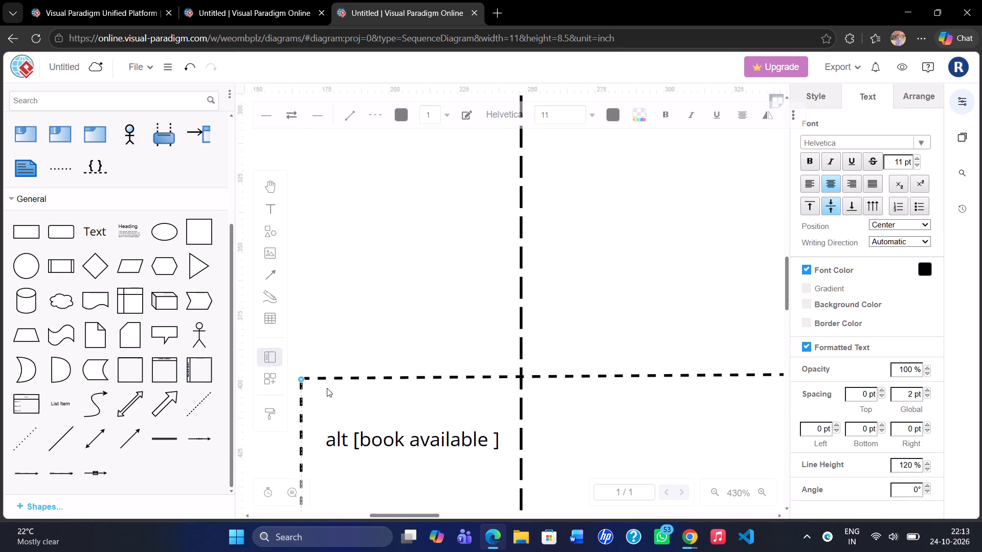
# Flatten the alt label's text box and move the label slightly closer to the dotted box's upper line.
pyautogui.click(327, 388)
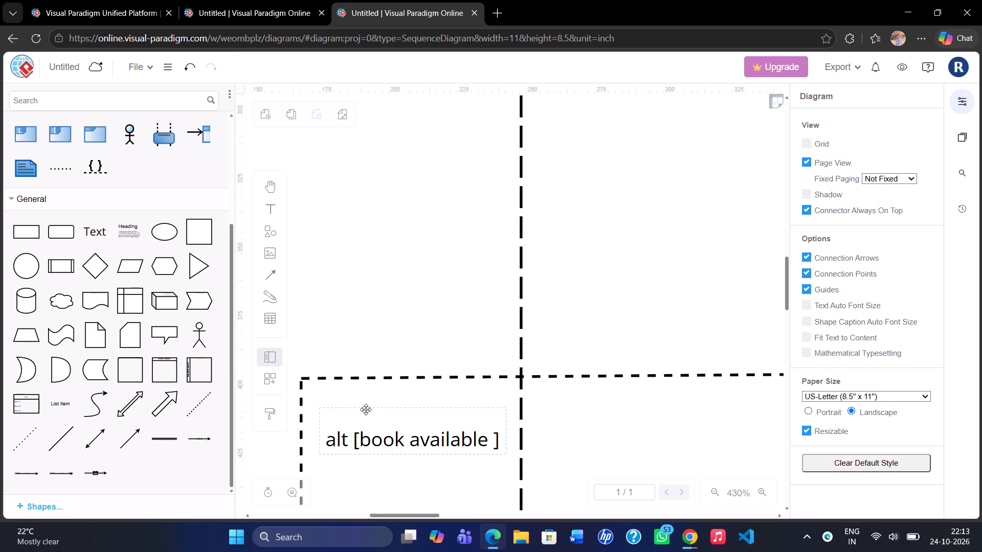
pyautogui.moveTo(366, 409); pyautogui.dragTo(361, 397)
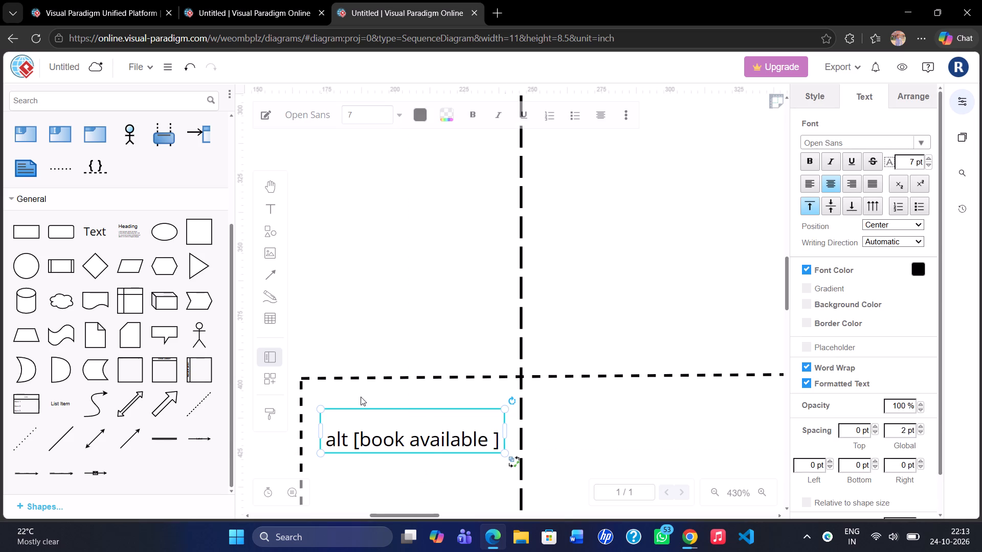
pyautogui.click(503, 409)
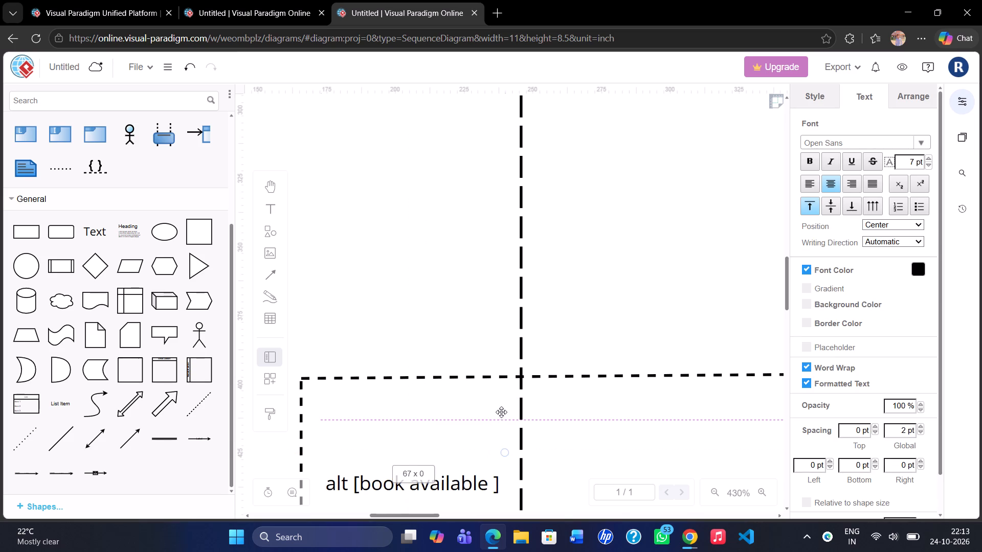
pyautogui.moveTo(417, 450); pyautogui.dragTo(412, 420)
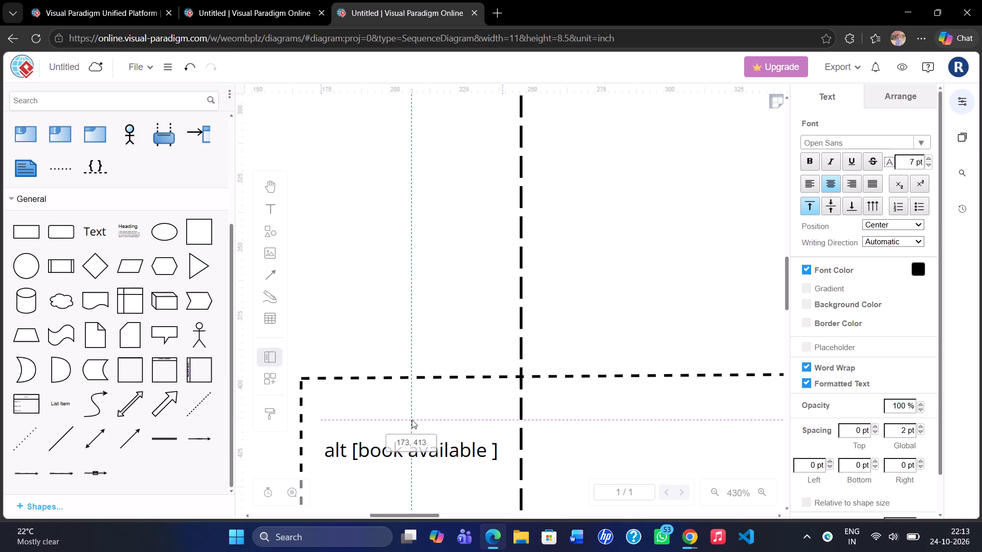
pyautogui.moveTo(412, 420); pyautogui.dragTo(406, 379)
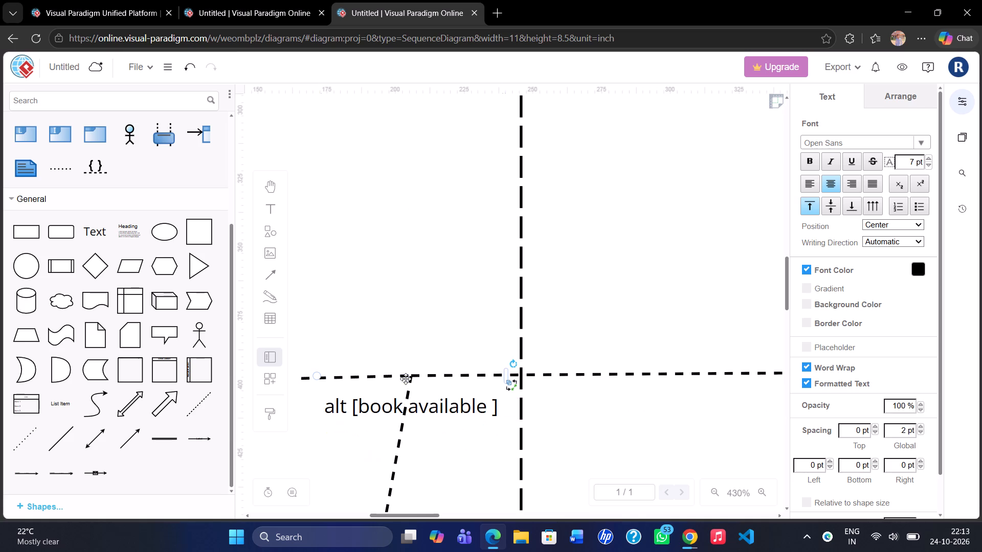
pyautogui.hotkey('ctrl', 'z')
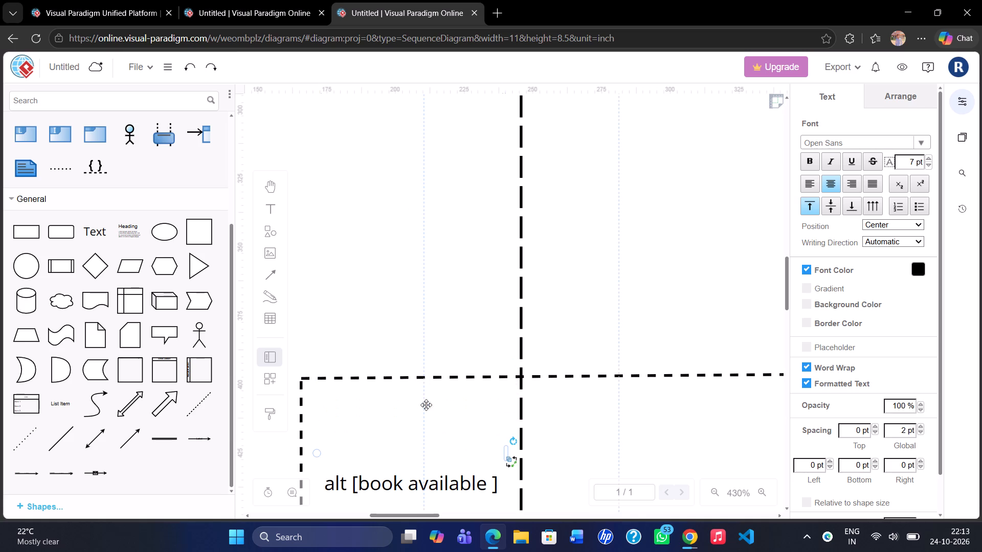
pyautogui.click(403, 461)
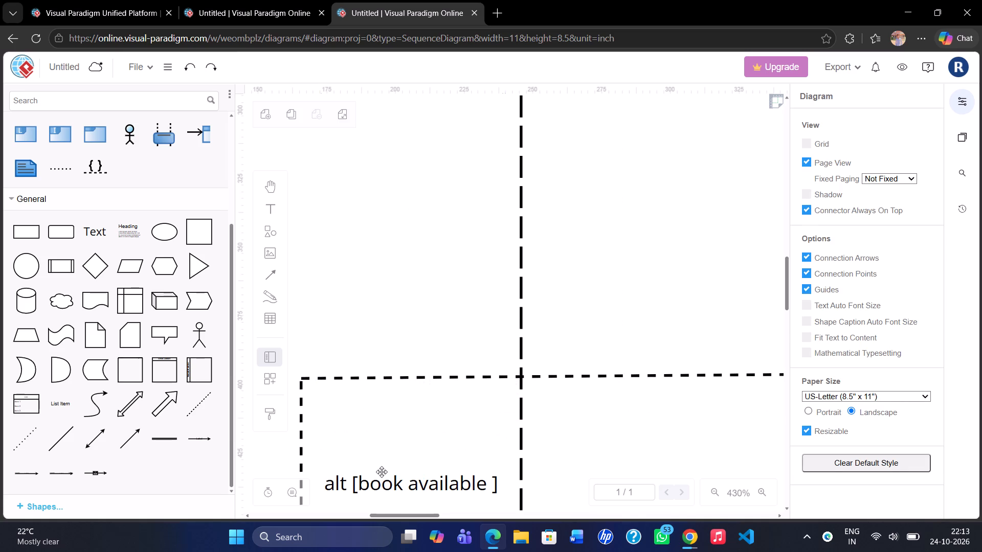
pyautogui.click(382, 472)
pyautogui.moveTo(380, 450); pyautogui.dragTo(380, 442)
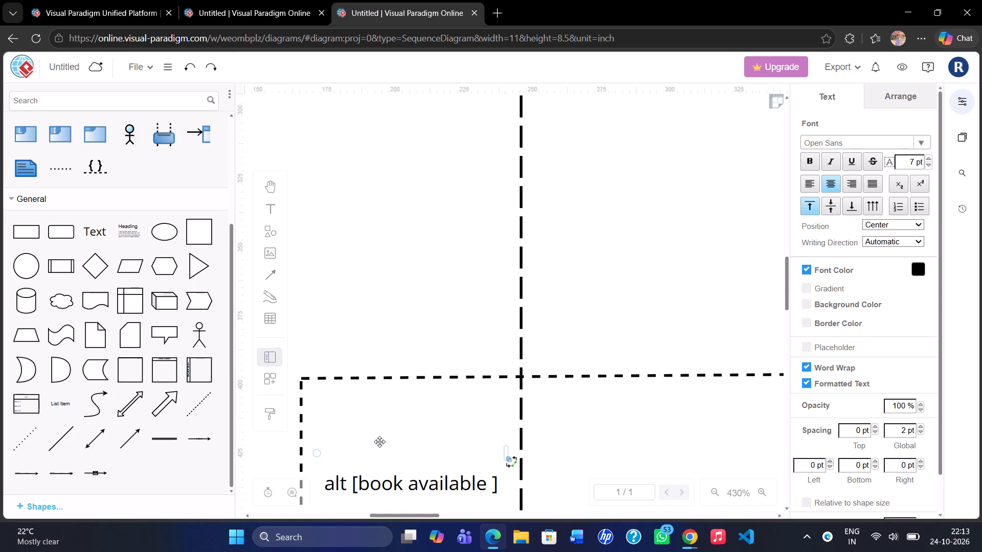
pyautogui.moveTo(380, 442); pyautogui.dragTo(375, 400)
# Add the text "else : no copy available" in the empty area below the dotted box.
pyautogui.scroll(-1, 390, 521)
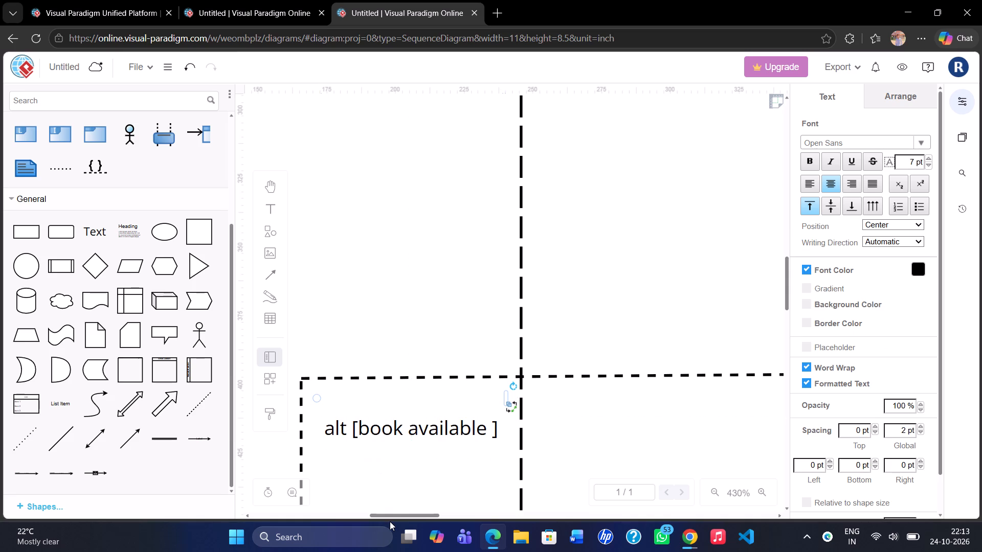
pyautogui.scroll(-1, 390, 521)
pyautogui.scroll(-6, 418, 454)
pyautogui.scroll(1, 418, 454)
pyautogui.scroll(-2, 399, 453)
pyautogui.rightClick(399, 453)
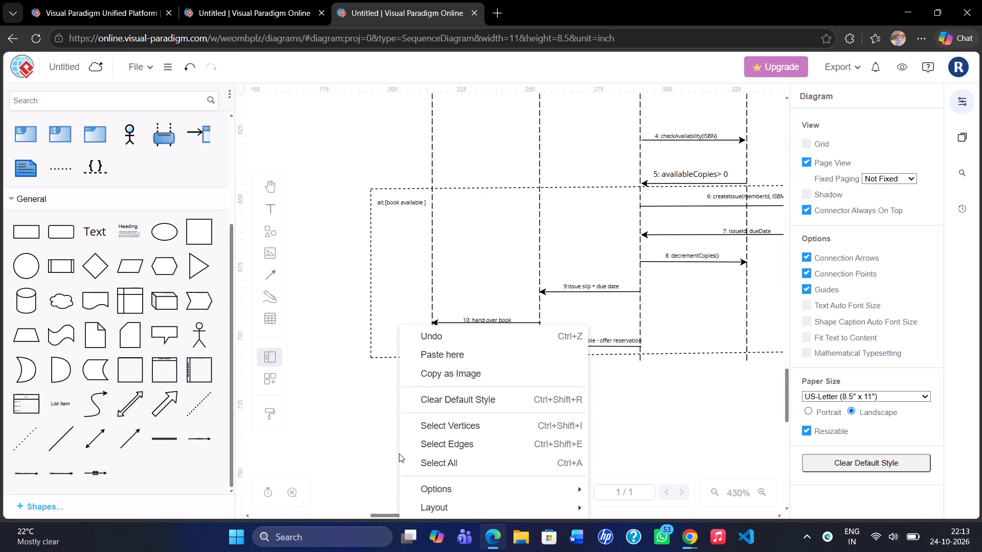
pyautogui.click(345, 441)
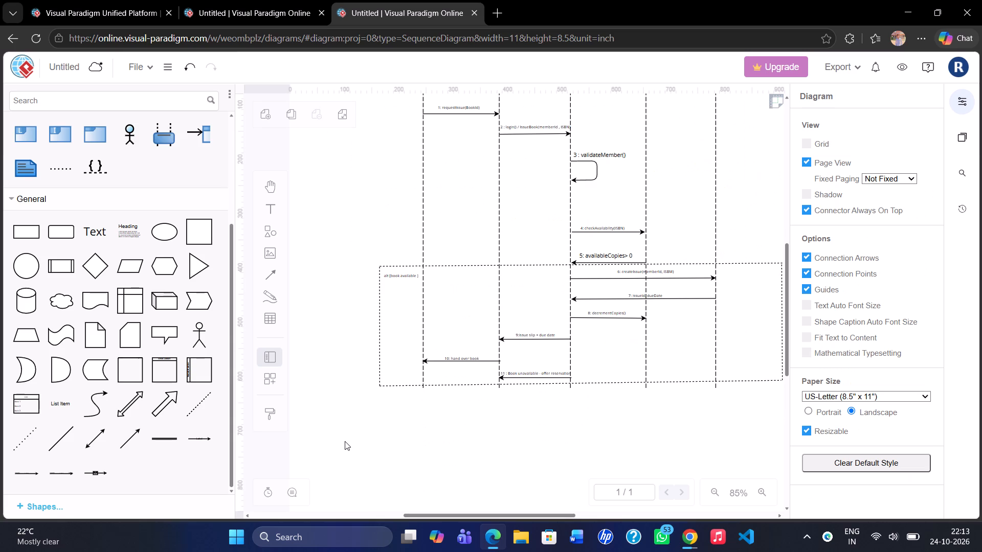
pyautogui.doubleClick(365, 434)
pyautogui.press('BackSpace')
pyautogui.write('else')
pyautogui.press('space')
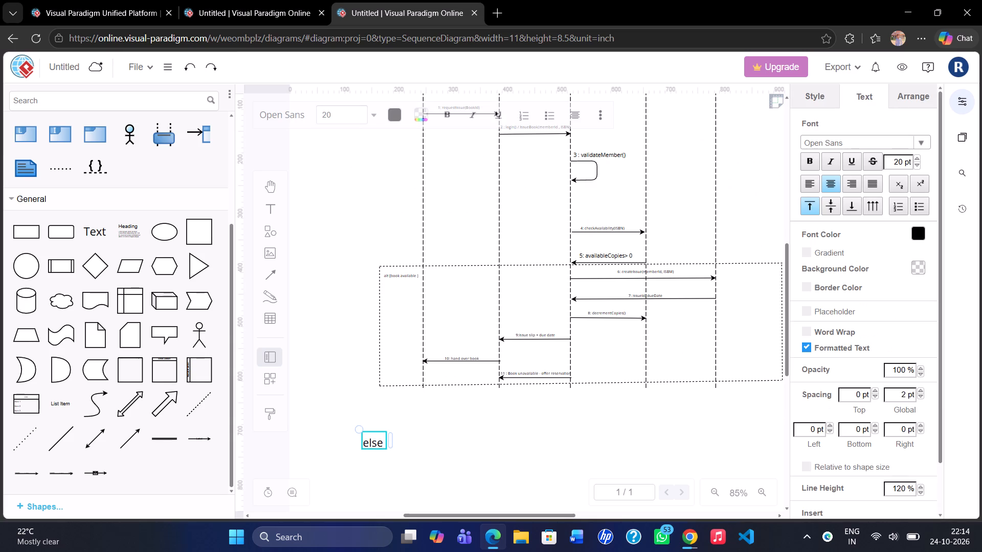
pyautogui.write(': no')
pyautogui.press('space')
pyautogui.write('copy ava')
pyautogui.write('ilable')
pyautogui.press('space')
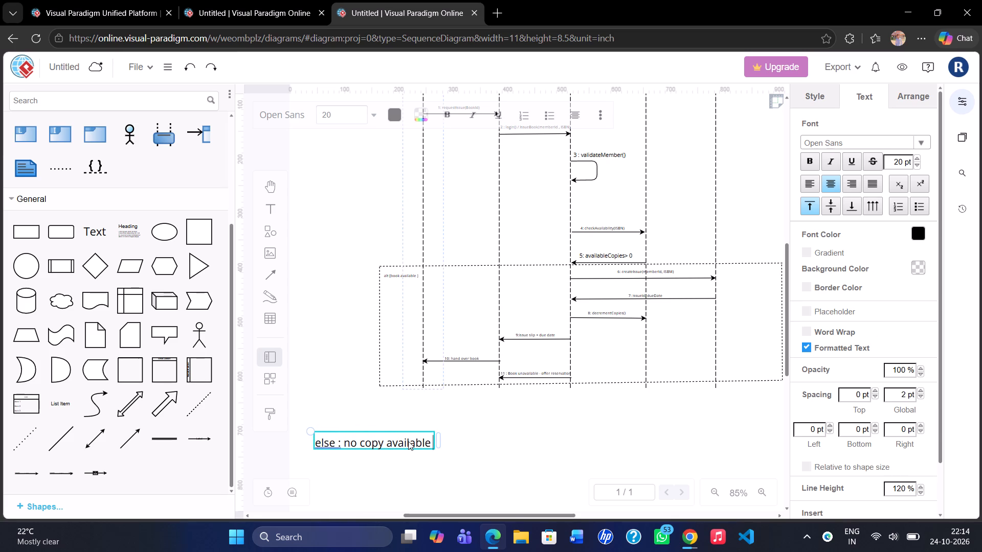
# Set the font size of the whole else label to 7.
pyautogui.click(408, 441)
pyautogui.hotkey('ctrl', 'a')
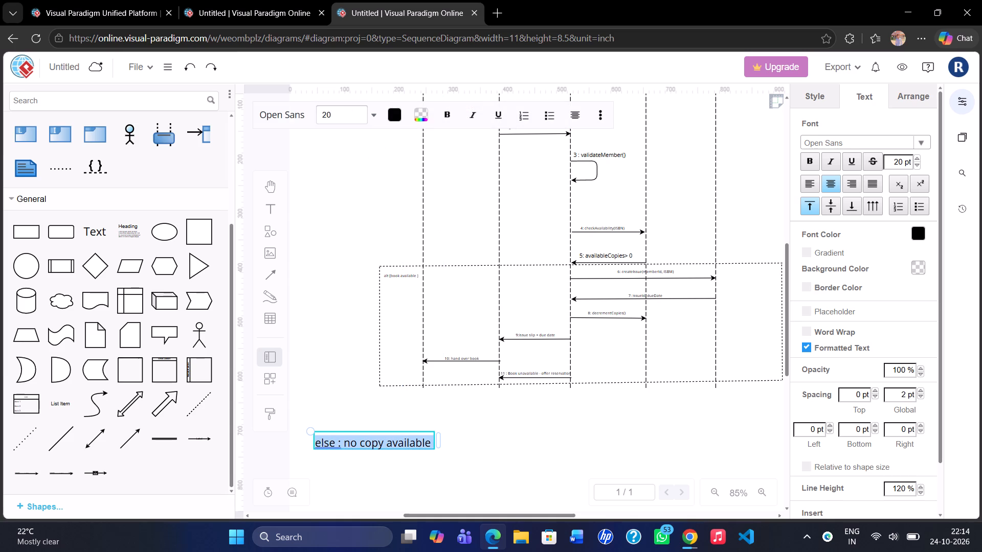
pyautogui.click(339, 119)
pyautogui.press('BackSpace')
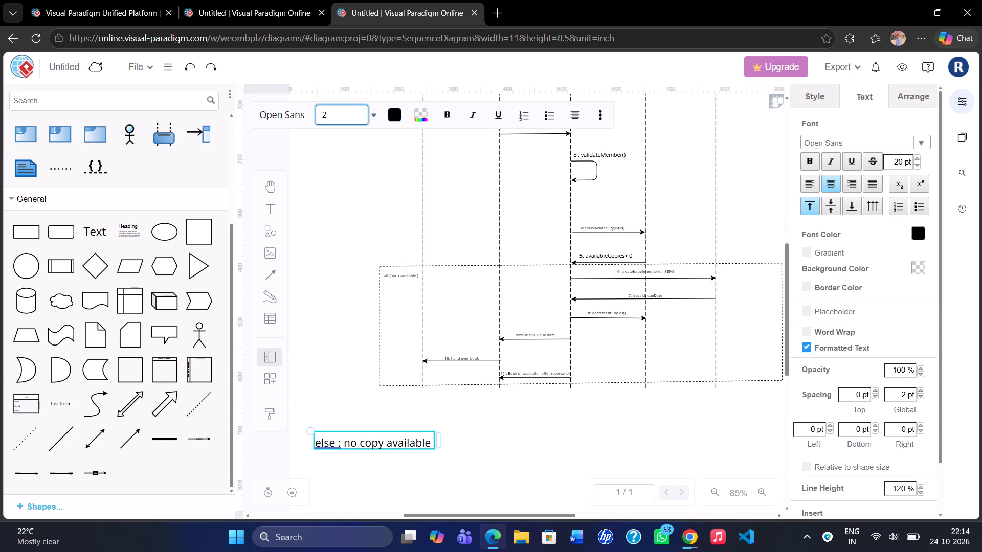
pyautogui.press('7')
pyautogui.press('Left')
pyautogui.press('BackSpace')
pyautogui.press('Return')
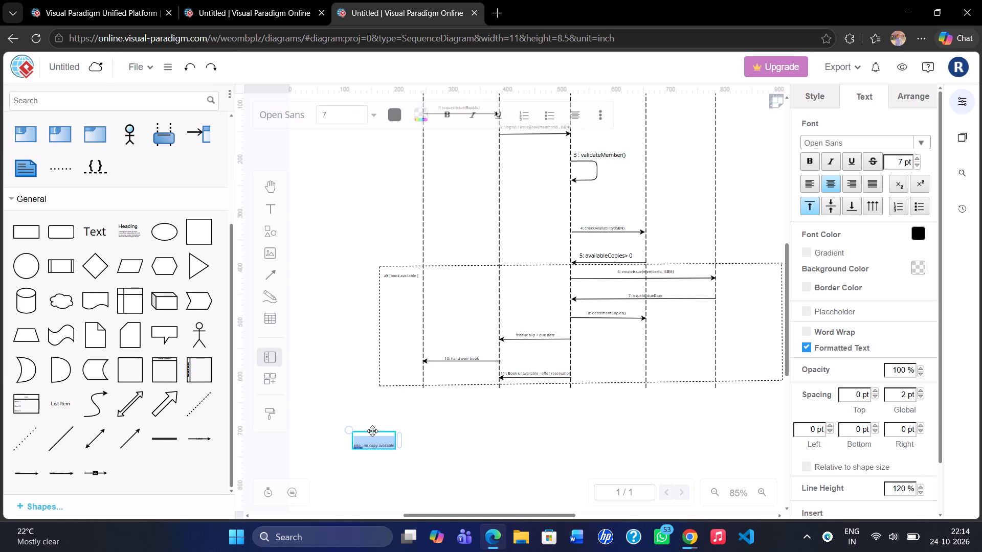
# Move the else label inside the dotted box's lower left corner, level with message 11, at about 166, 585.
pyautogui.moveTo(372, 431); pyautogui.dragTo(403, 370)
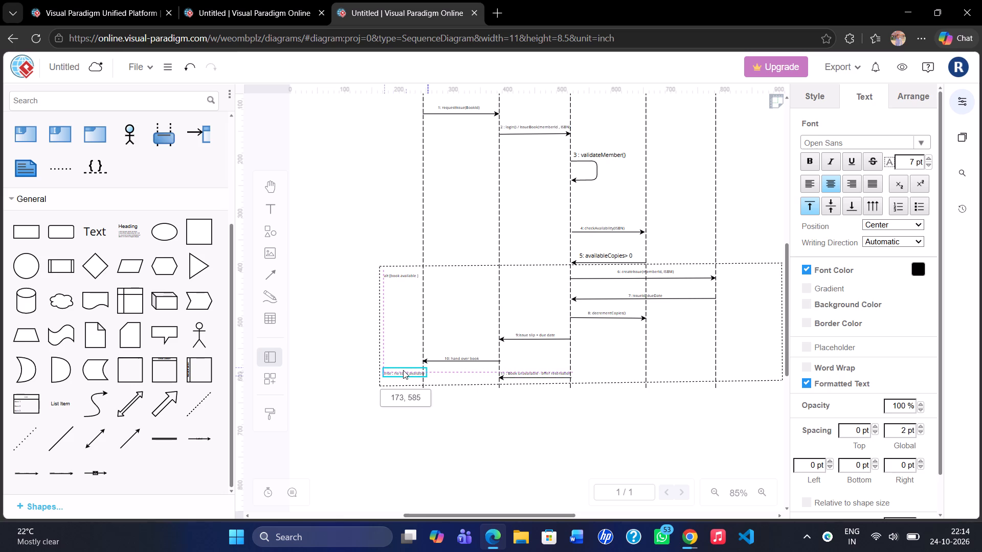
pyautogui.moveTo(403, 370); pyautogui.dragTo(403, 377)
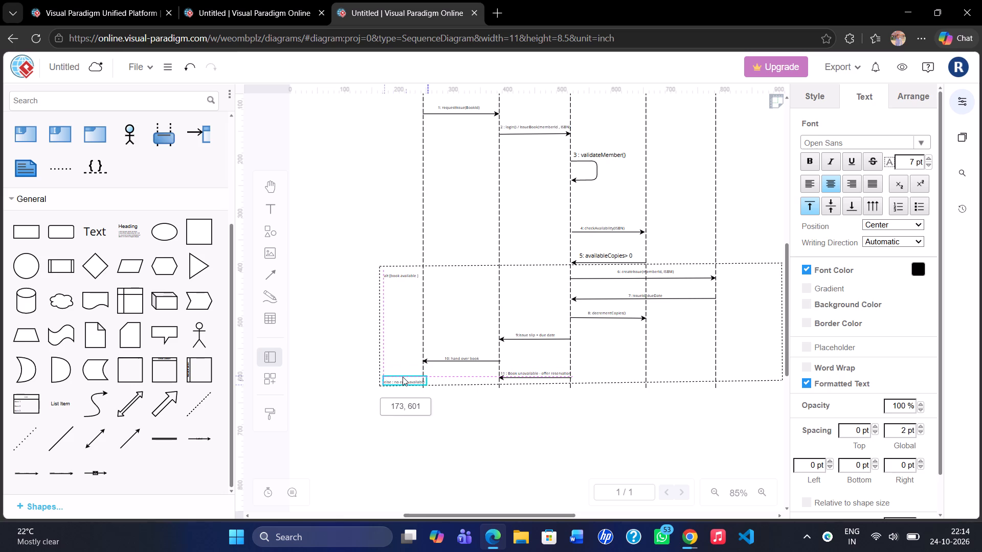
pyautogui.moveTo(403, 377); pyautogui.dragTo(397, 431)
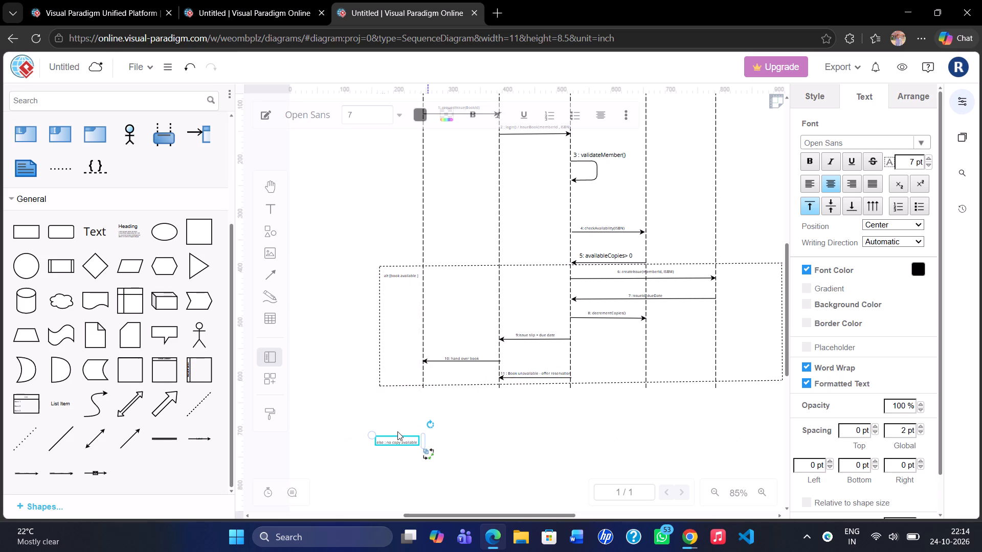
pyautogui.moveTo(396, 436); pyautogui.dragTo(398, 372)
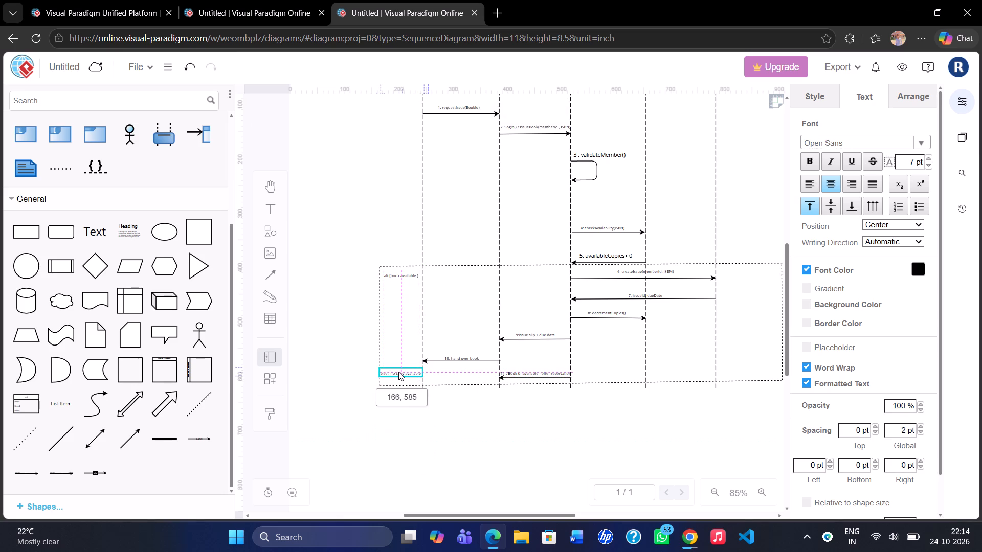
pyautogui.moveTo(398, 372); pyautogui.dragTo(397, 372)
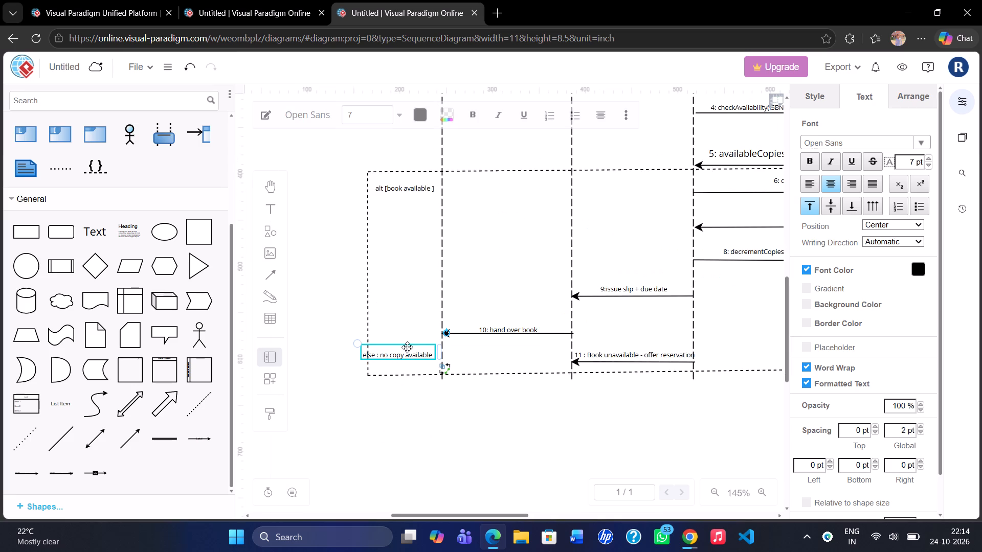
pyautogui.moveTo(408, 344); pyautogui.dragTo(415, 352)
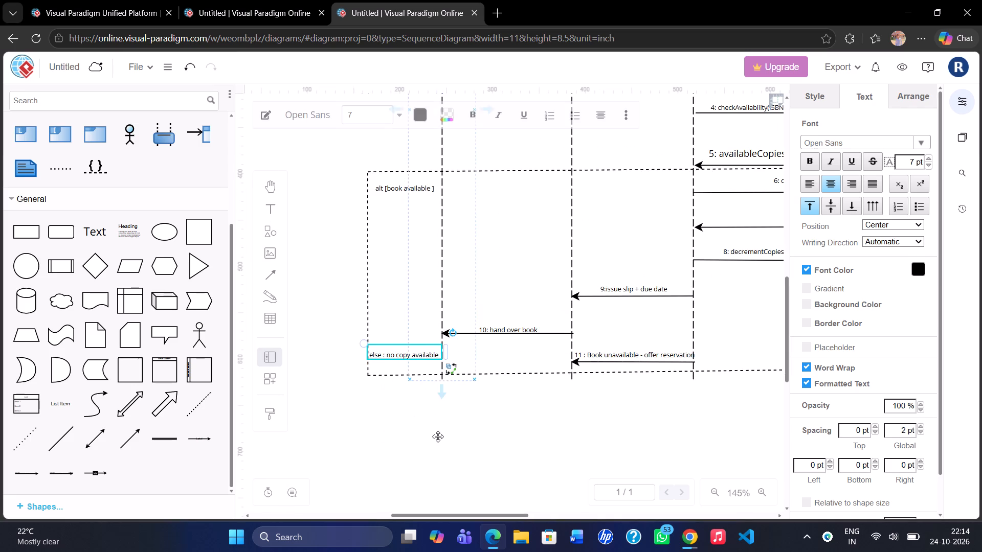
pyautogui.click(438, 436)
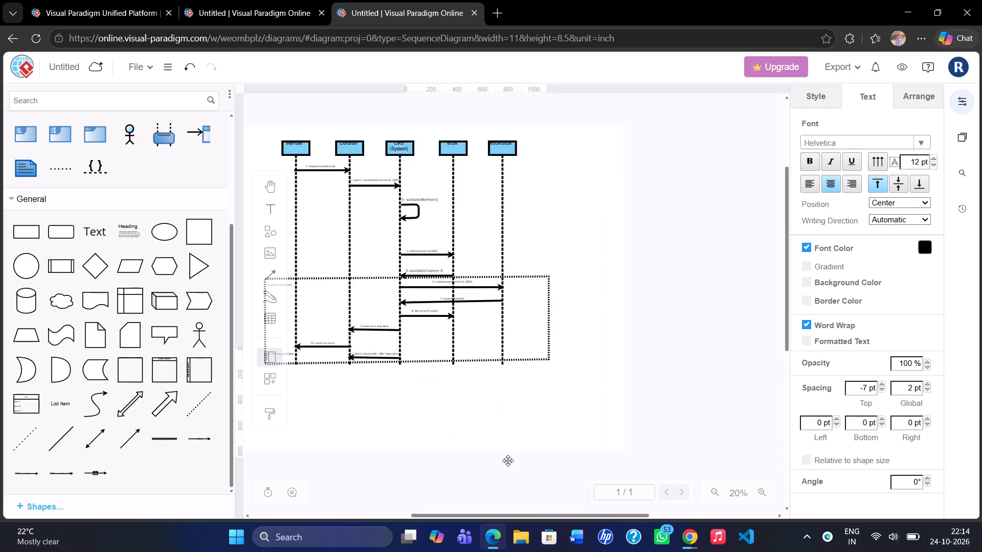
# Select all elements of the sequence diagram and copy them.
pyautogui.hscroll(3, 532, 430)
pyautogui.scroll(2, 532, 430)
pyautogui.hscroll(1, 532, 430)
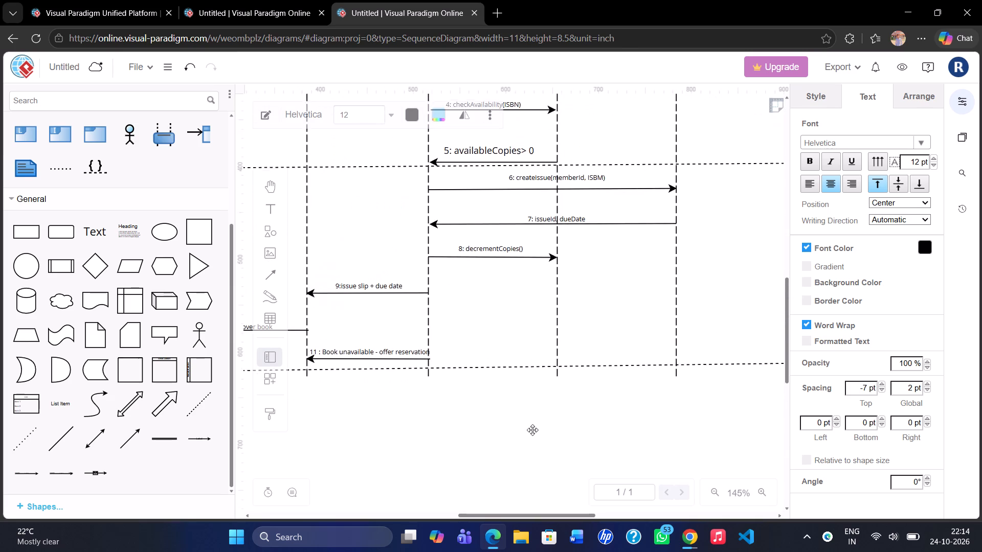
pyautogui.hscroll(1, 532, 430)
pyautogui.scroll(1, 532, 430)
pyautogui.hscroll(3, 532, 430)
pyautogui.hscroll(-4, 532, 430)
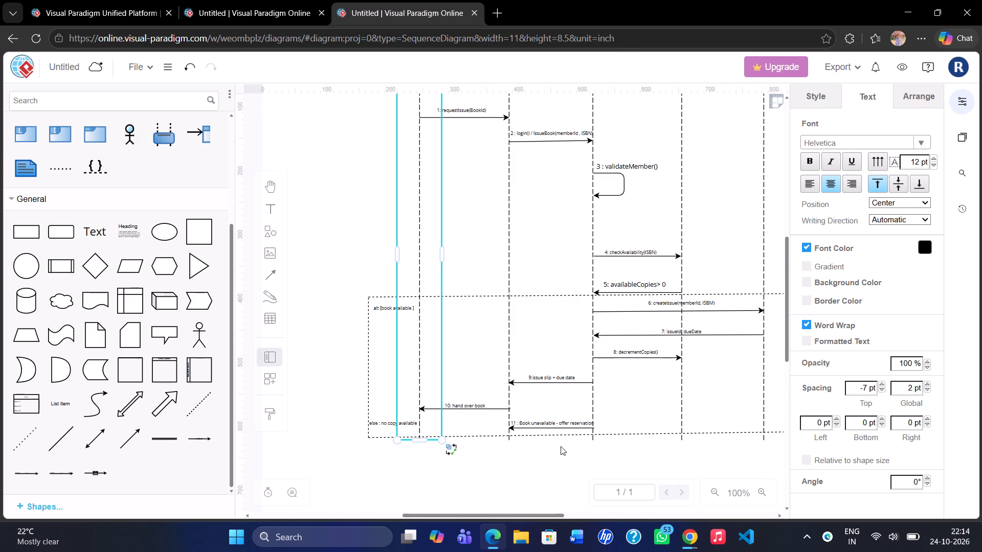
pyautogui.click(547, 459)
pyautogui.hotkey('ctrl', 'a')
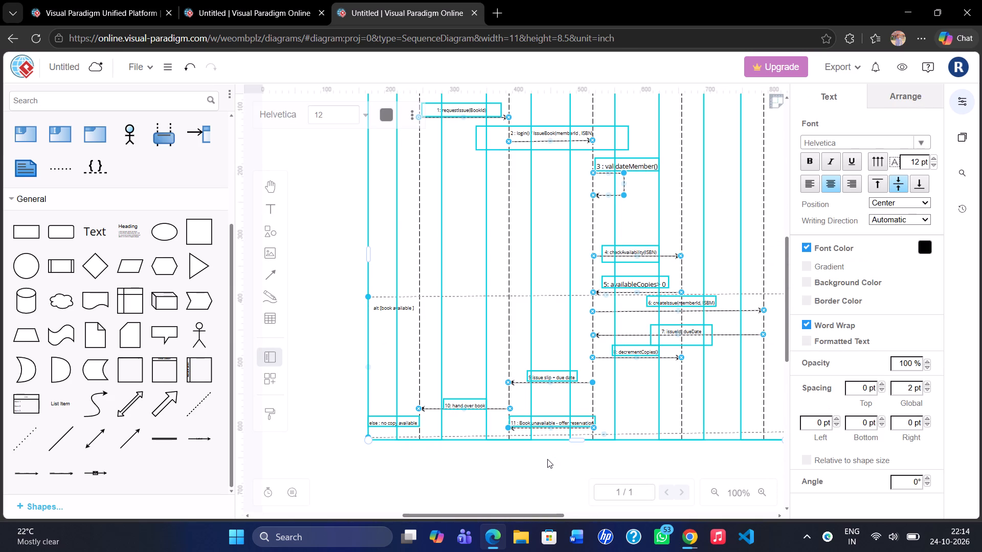
pyautogui.hotkey('ctrl', 'c')
# Start a caption in the empty area below the dotted box with the text "Fig . 6.1", leaving a blank line above it.
pyautogui.click(546, 466)
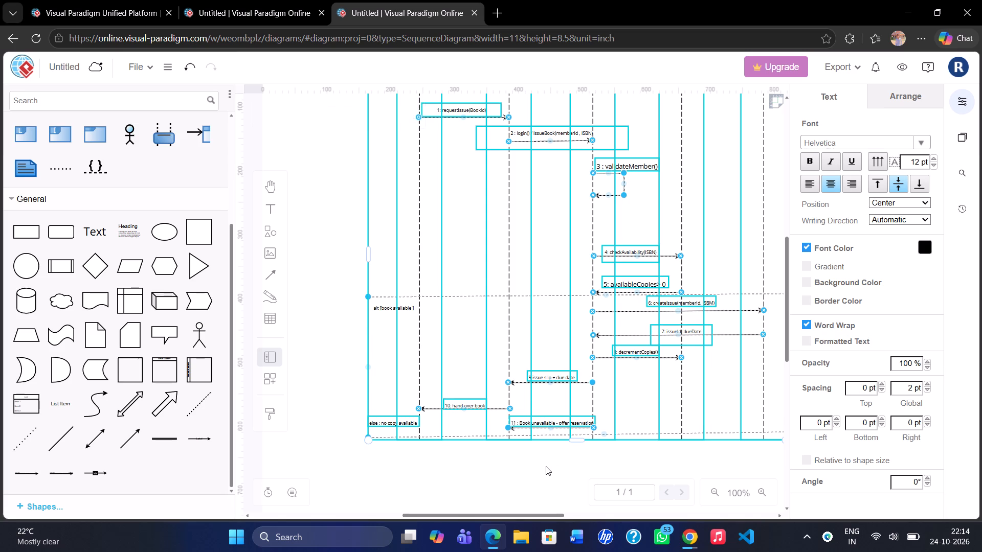
pyautogui.doubleClick(546, 466)
pyautogui.press('BackSpace')
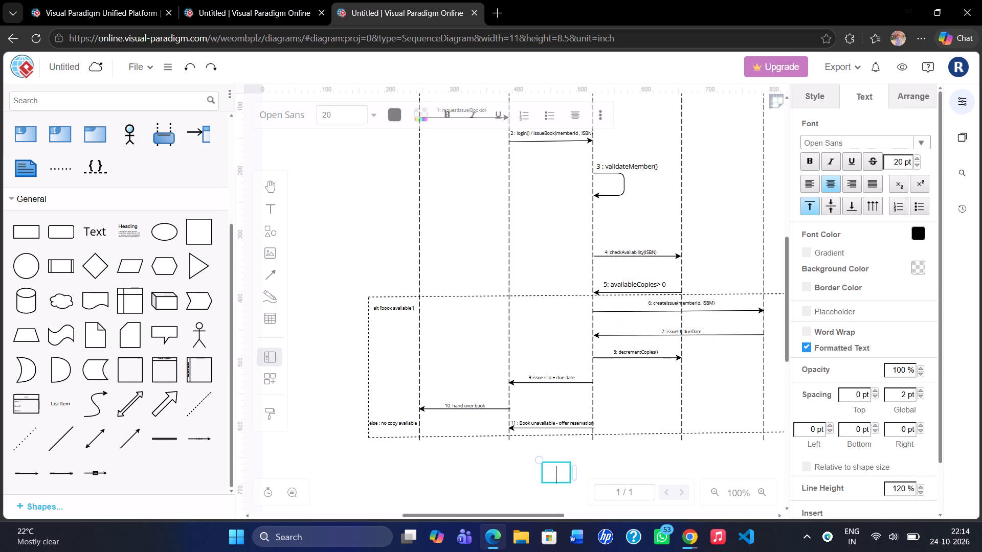
pyautogui.press('Return')
pyautogui.write('fih')
pyautogui.press('BackSpace')
pyautogui.write('g')
pyautogui.press('space')
pyautogui.press('BackSpace')
pyautogui.press('BackSpace')
pyautogui.press('BackSpace')
pyautogui.press('BackSpace')
pyautogui.write('Fih')
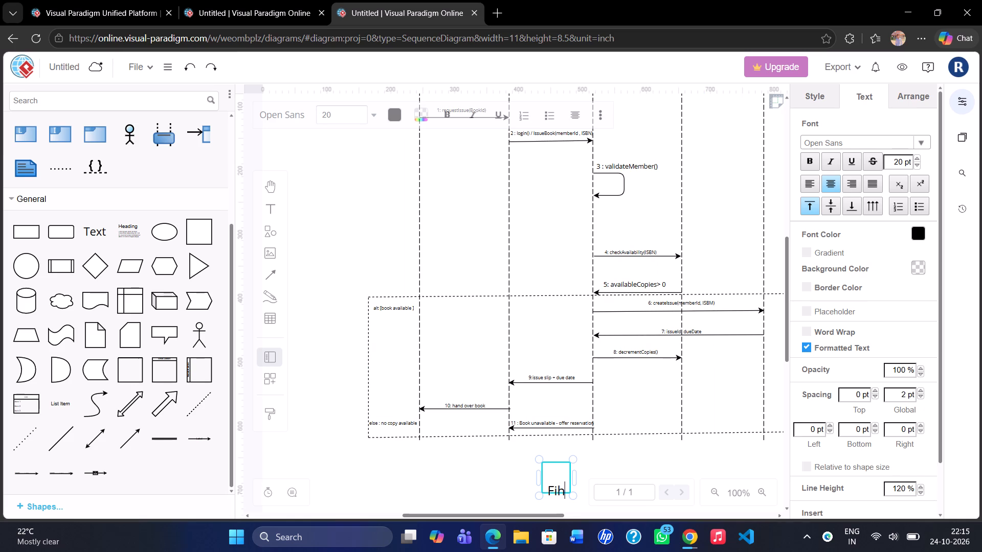
pyautogui.press('BackSpace')
pyautogui.press('g')
pyautogui.press('space')
pyautogui.write('.')
pyautogui.press('space')
pyautogui.write('6.1')
pyautogui.press('space')
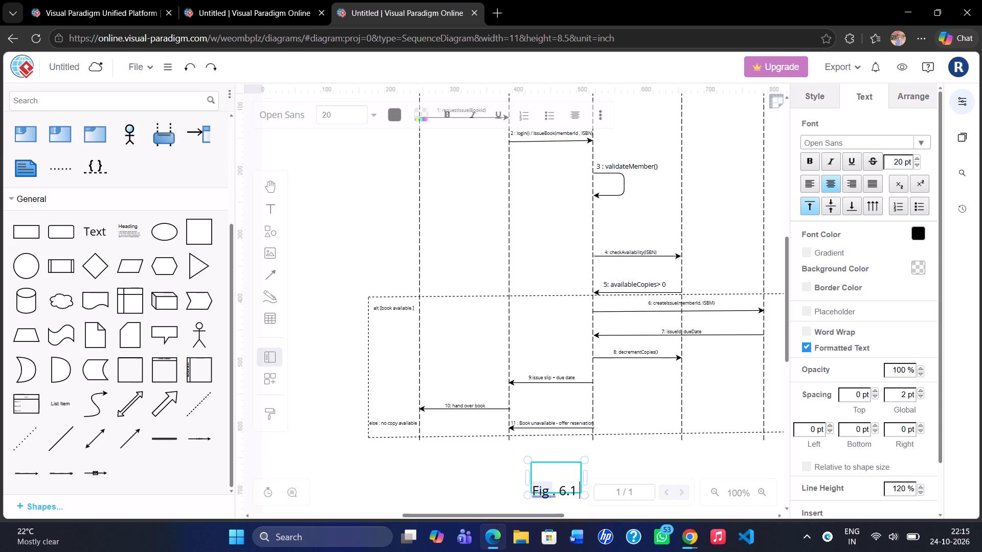
# Continue the caption after the figure number with "Sequence diagram - Isue Book".
pyautogui.write('Sequence')
pyautogui.press('space')
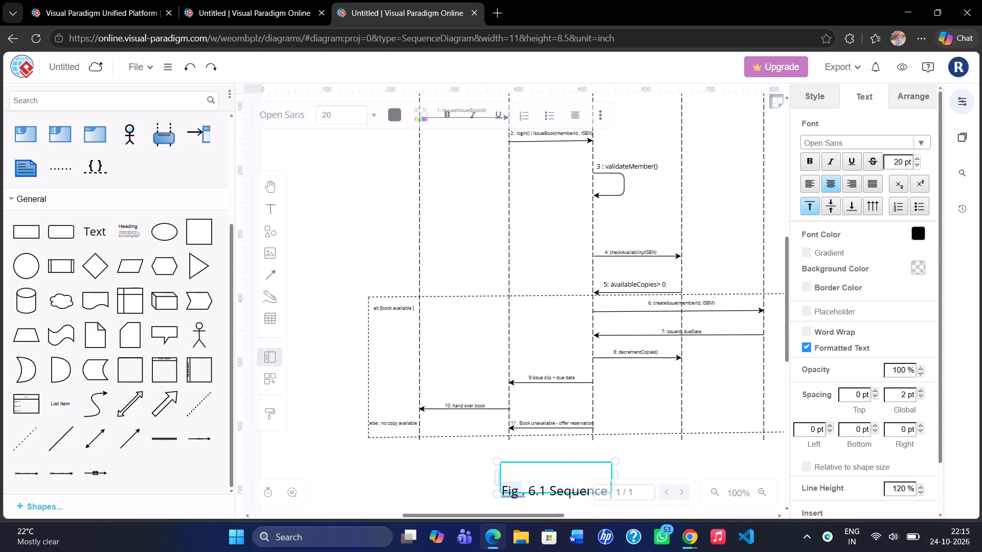
pyautogui.write('diagram')
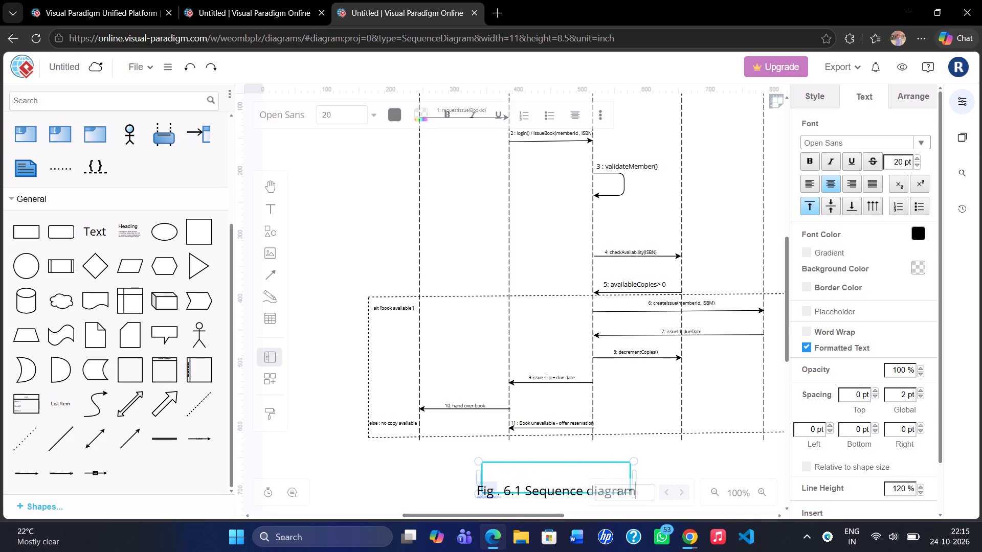
pyautogui.press('space')
pyautogui.write('-')
pyautogui.press('space')
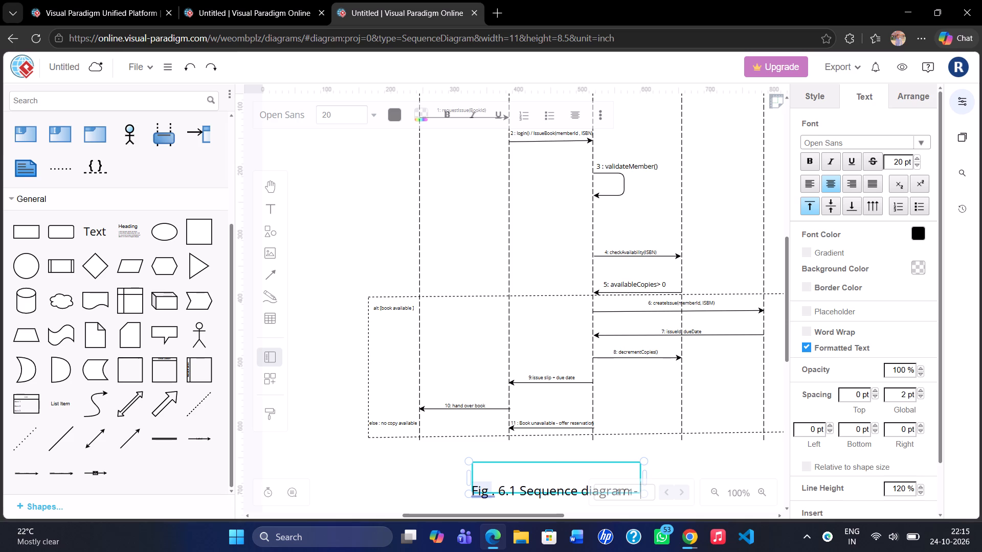
pyautogui.write('IS')
pyautogui.press('BackSpace')
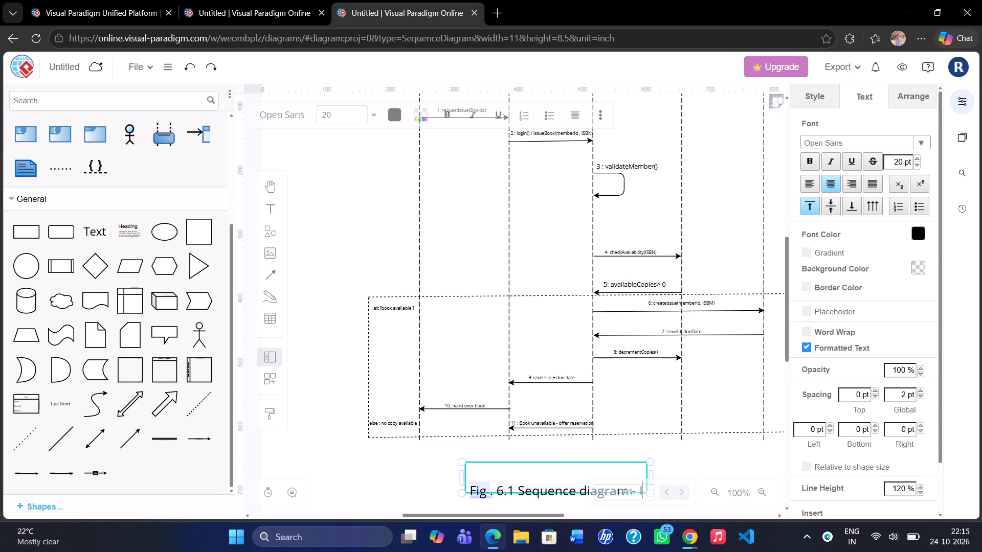
pyautogui.write('sue')
pyautogui.press('space')
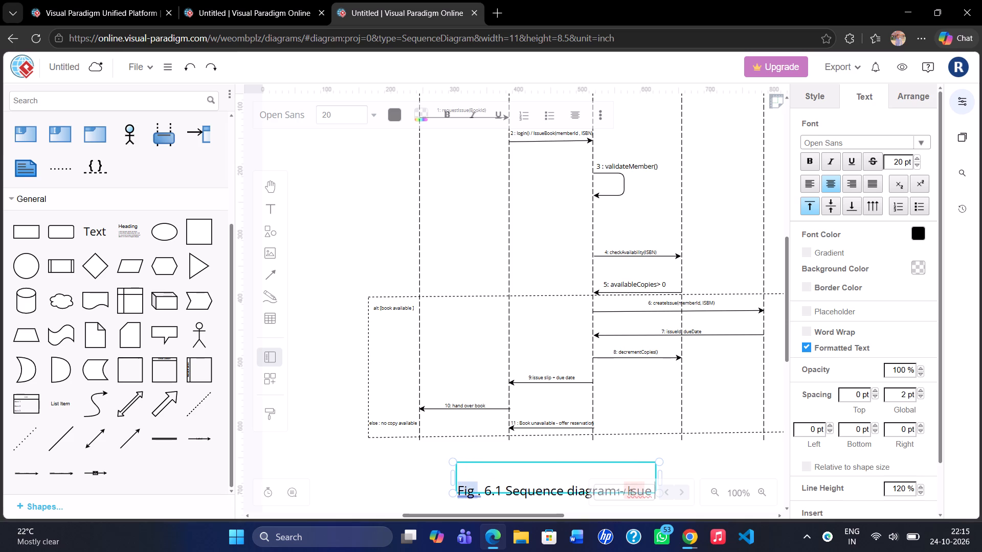
pyautogui.write('Book')
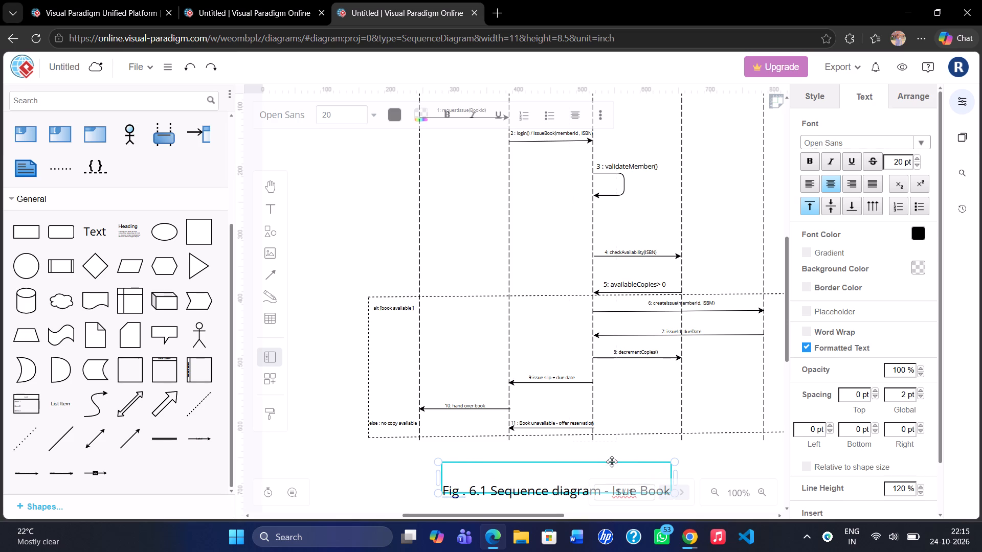
# Make the entire figure caption bold.
pyautogui.hotkey('ctrl', 'a')
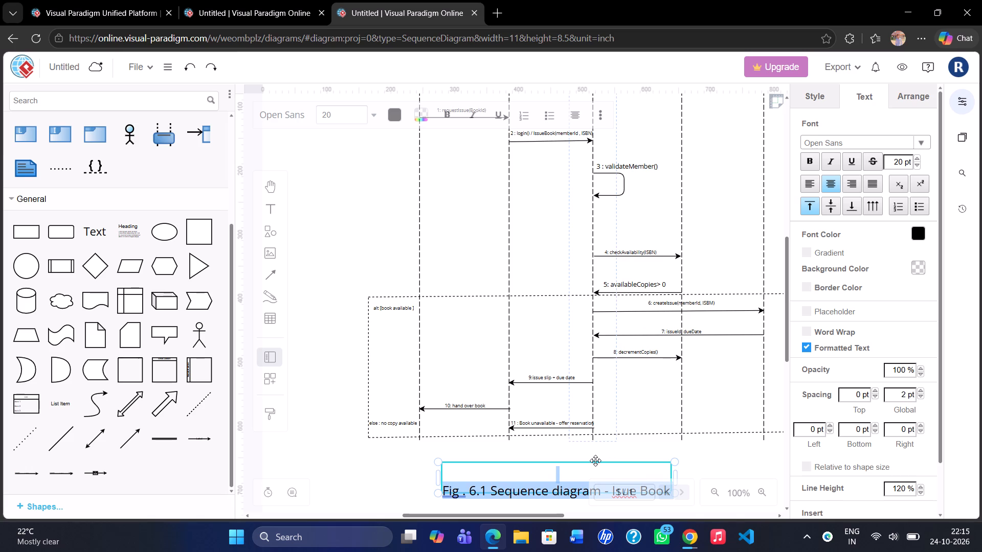
pyautogui.hotkey('ctrl', 'b')
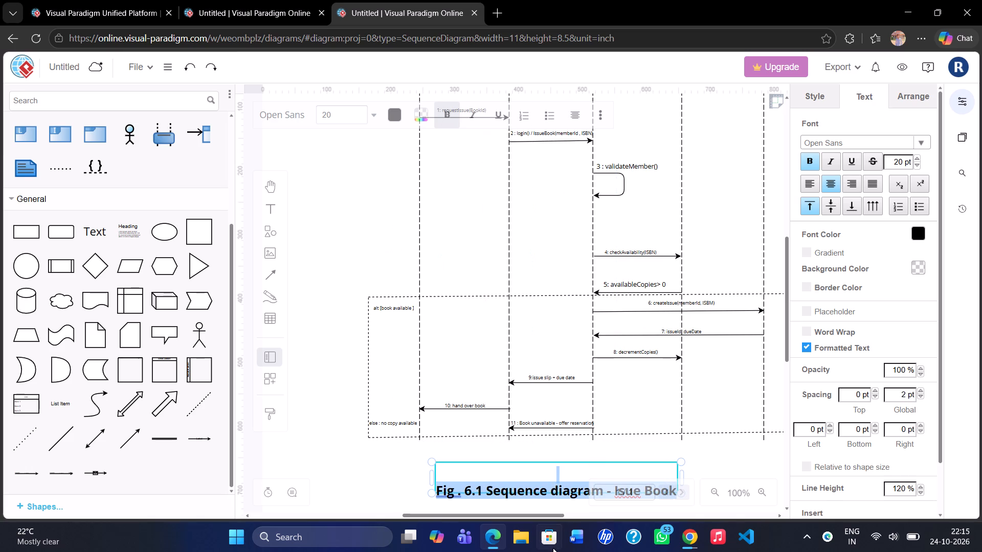
pyautogui.click(612, 464)
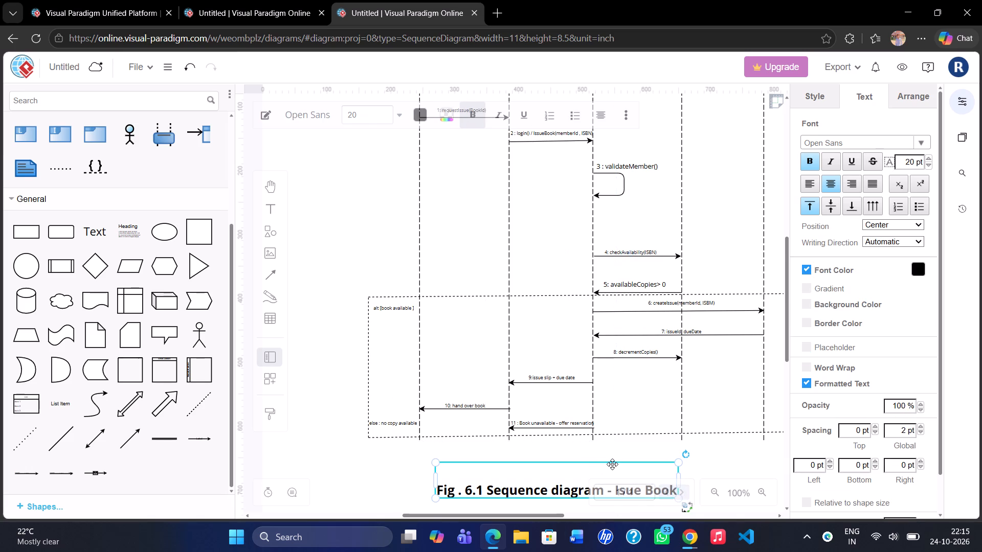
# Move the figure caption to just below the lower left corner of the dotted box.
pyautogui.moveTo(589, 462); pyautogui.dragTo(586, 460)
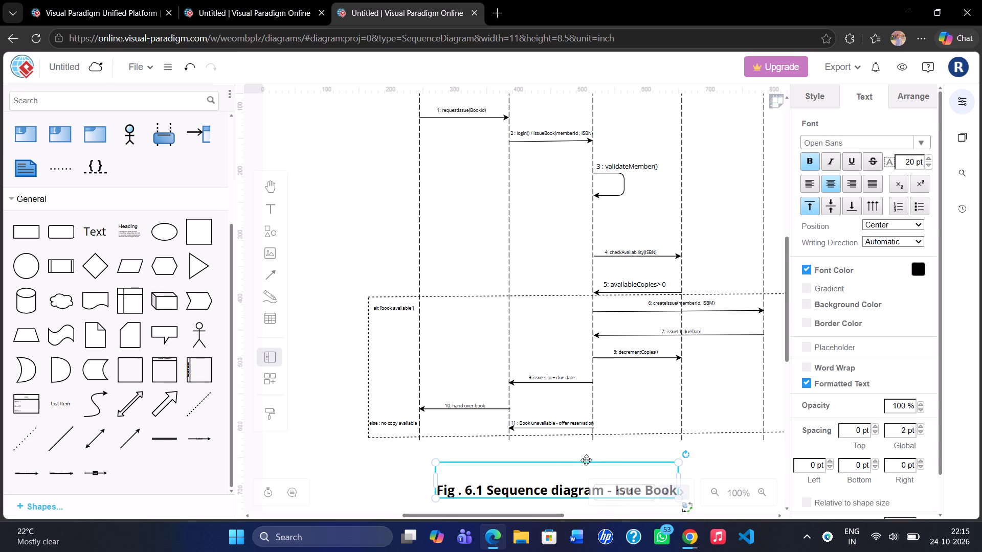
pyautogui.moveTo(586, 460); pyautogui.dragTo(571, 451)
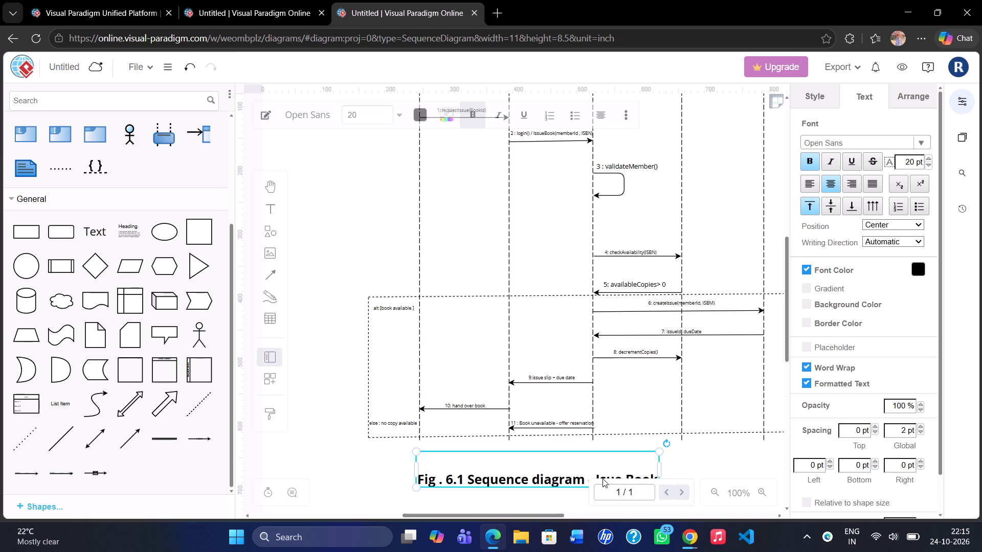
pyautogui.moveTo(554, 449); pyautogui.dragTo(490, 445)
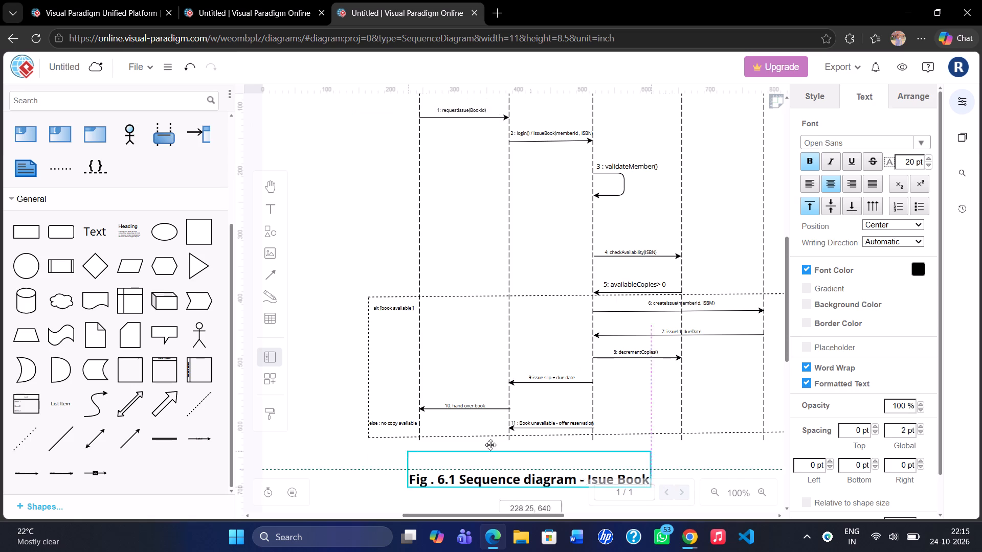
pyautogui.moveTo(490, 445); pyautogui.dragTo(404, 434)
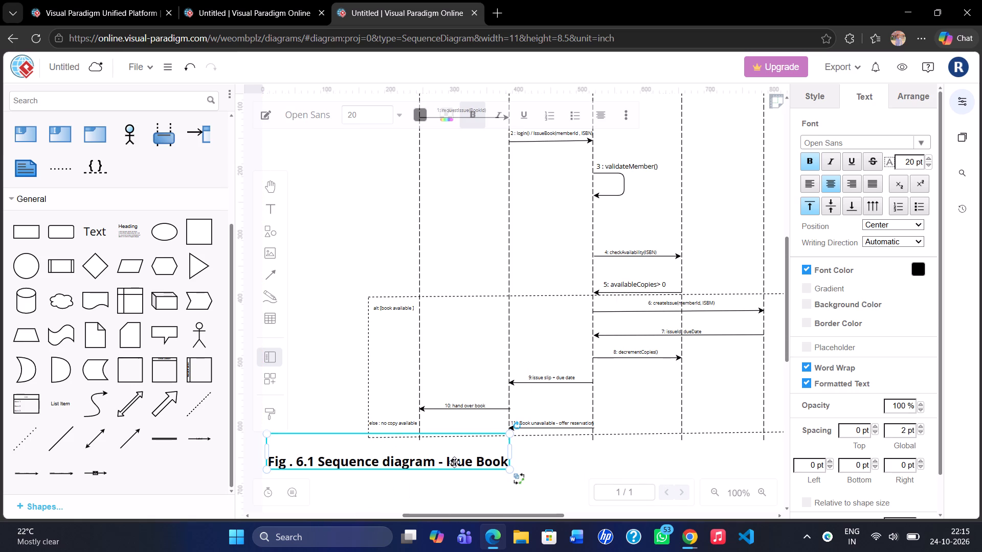
# Correct the spelling of "Isue" to "Issue" in the figure caption.
pyautogui.tripleClick(454, 462)
pyautogui.click(454, 462)
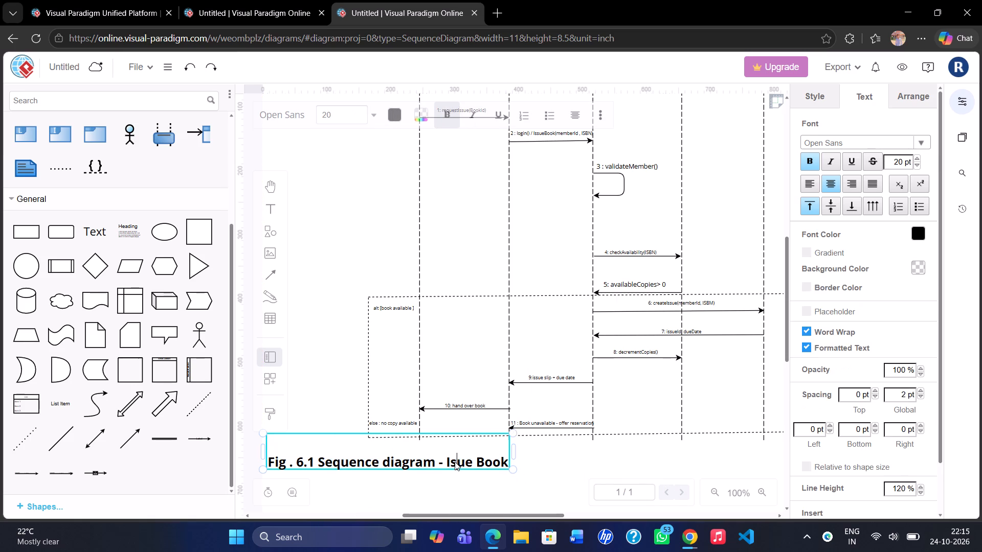
pyautogui.press('s')
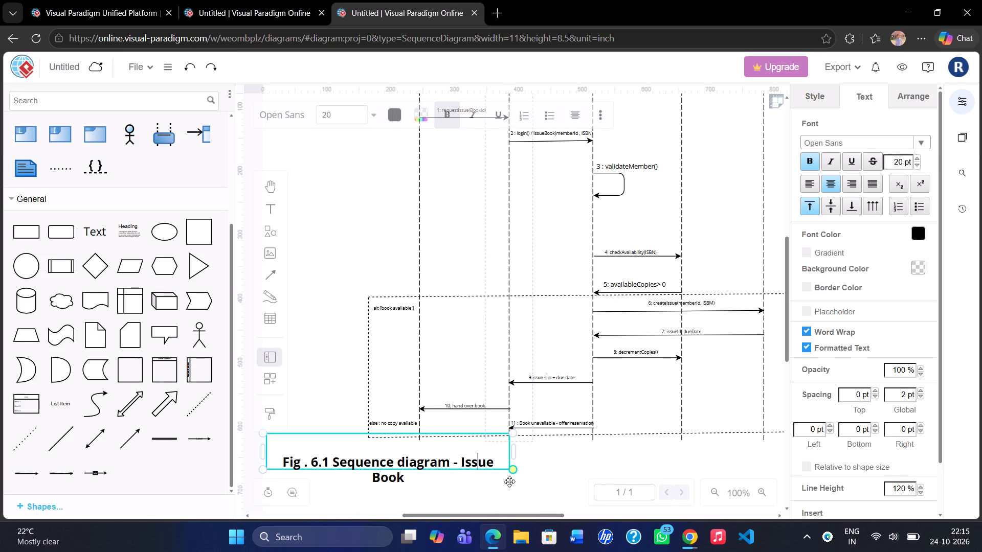
# Widen the caption box so the text fits on one line, and place it below the dotted box near the diagram's centre.
pyautogui.moveTo(512, 470); pyautogui.dragTo(555, 469)
pyautogui.moveTo(509, 465); pyautogui.dragTo(660, 498)
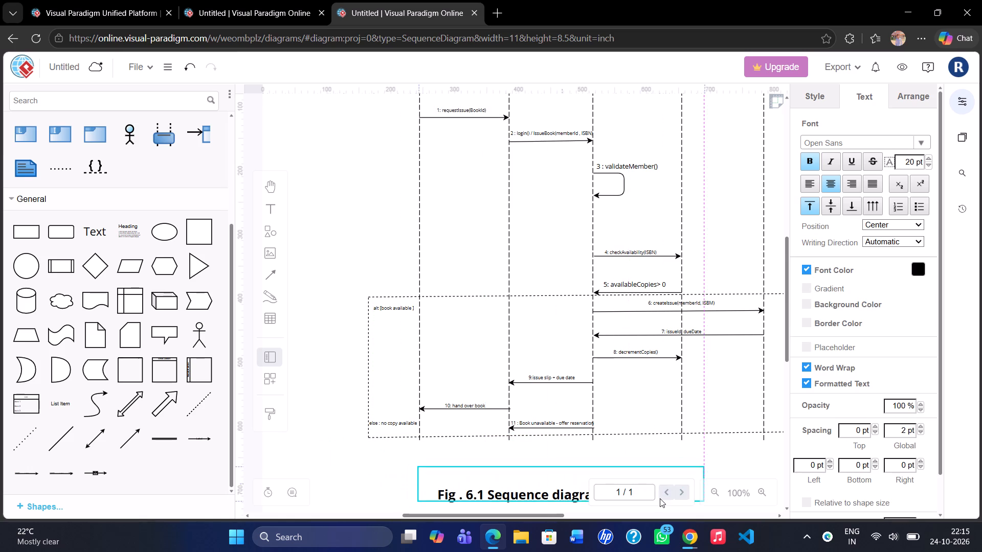
pyautogui.moveTo(660, 498); pyautogui.dragTo(694, 495)
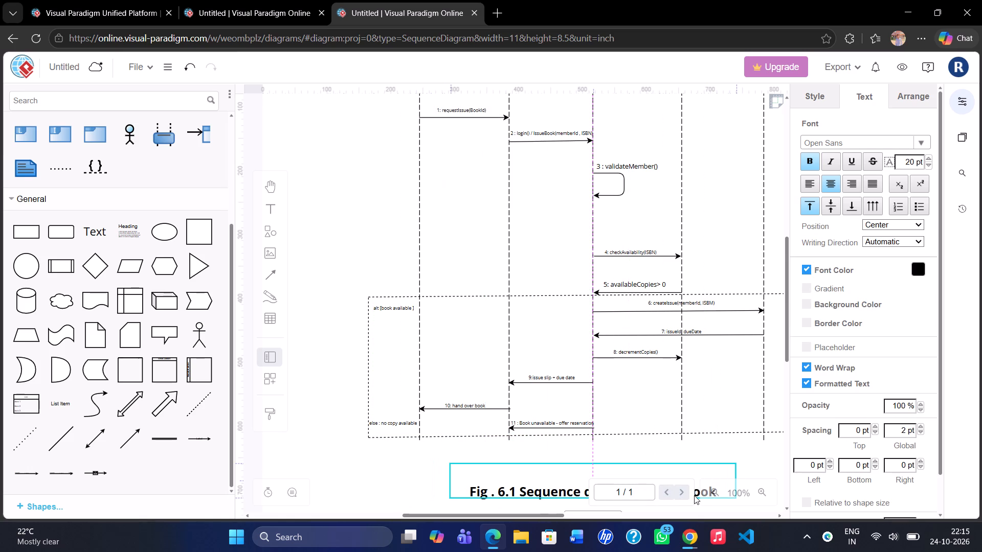
pyautogui.moveTo(694, 495); pyautogui.dragTo(702, 497)
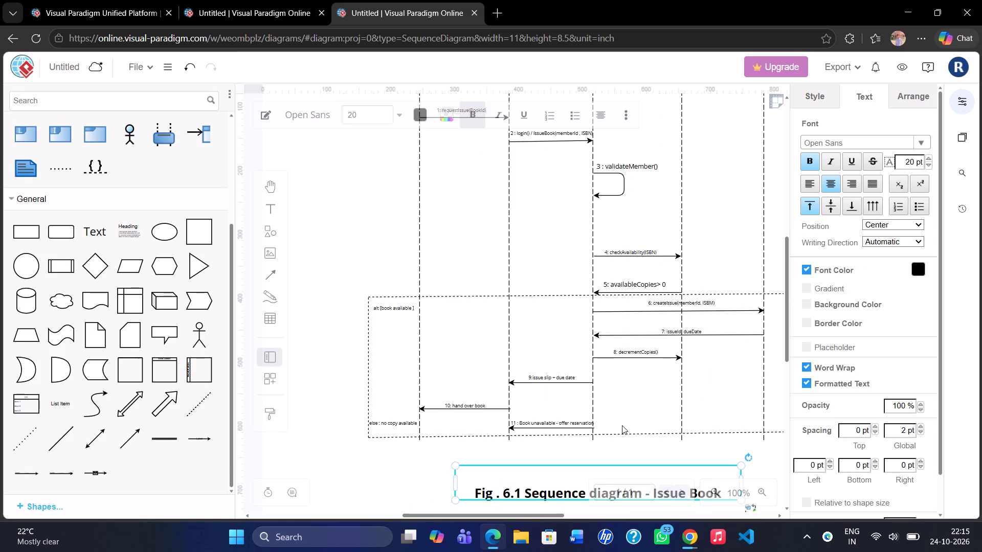
# Select the whole sequence diagram together with its figure caption and copy it.
pyautogui.hscroll(-3, 622, 425)
pyautogui.scroll(-1, 622, 425)
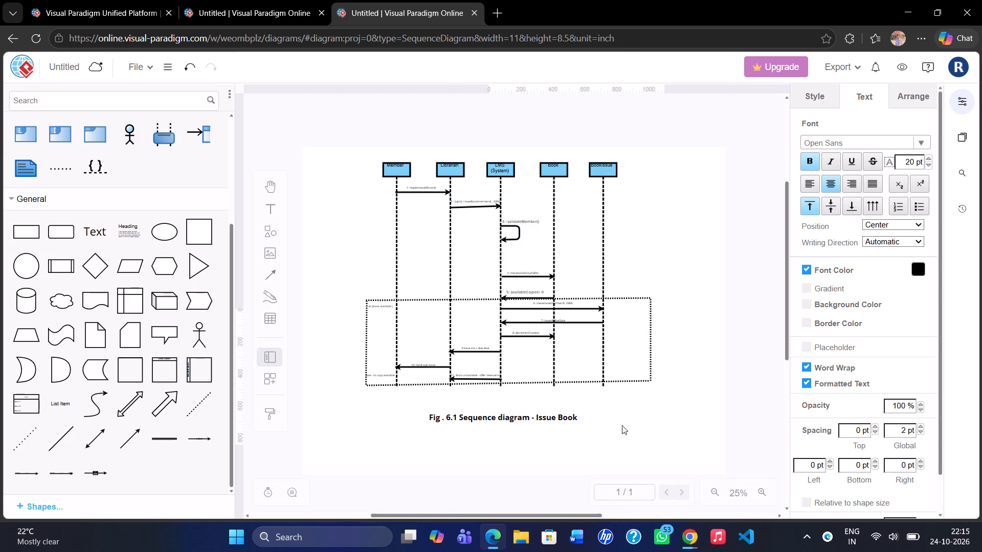
pyautogui.scroll(1, 622, 425)
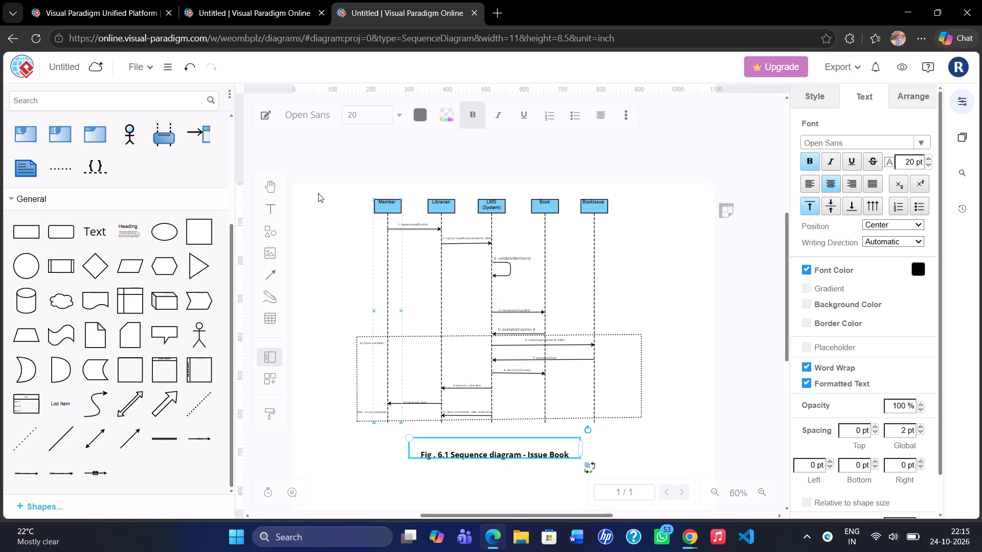
pyautogui.moveTo(302, 170); pyautogui.dragTo(648, 477)
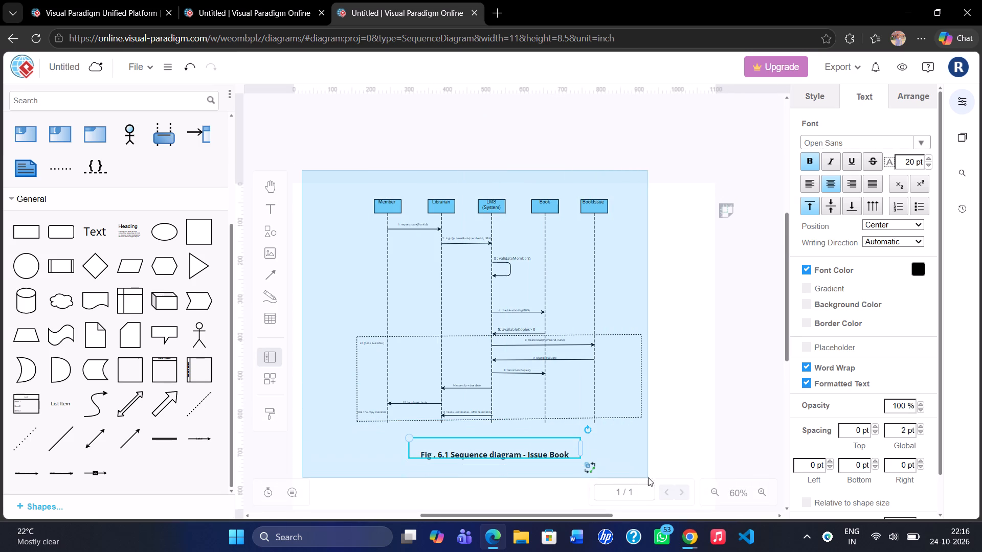
pyautogui.moveTo(648, 477); pyautogui.dragTo(694, 479)
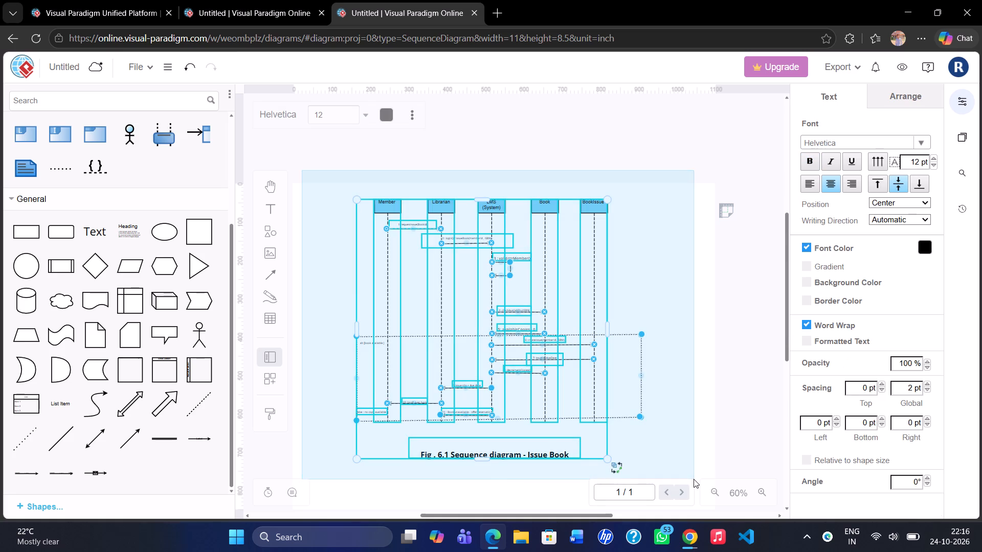
pyautogui.hotkey('ctrl', 'c')
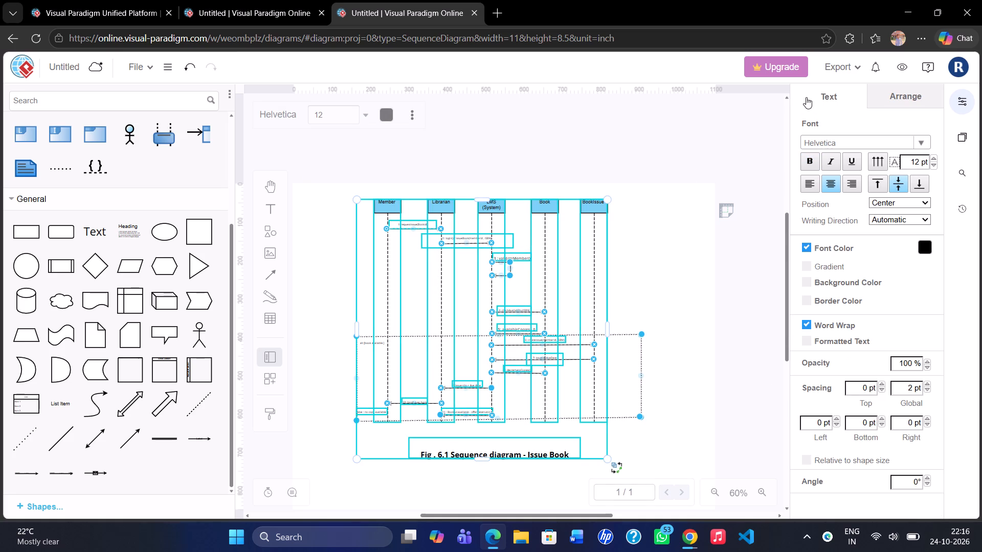
# Export the diagram as a PNG image with the default image settings.
pyautogui.click(841, 73)
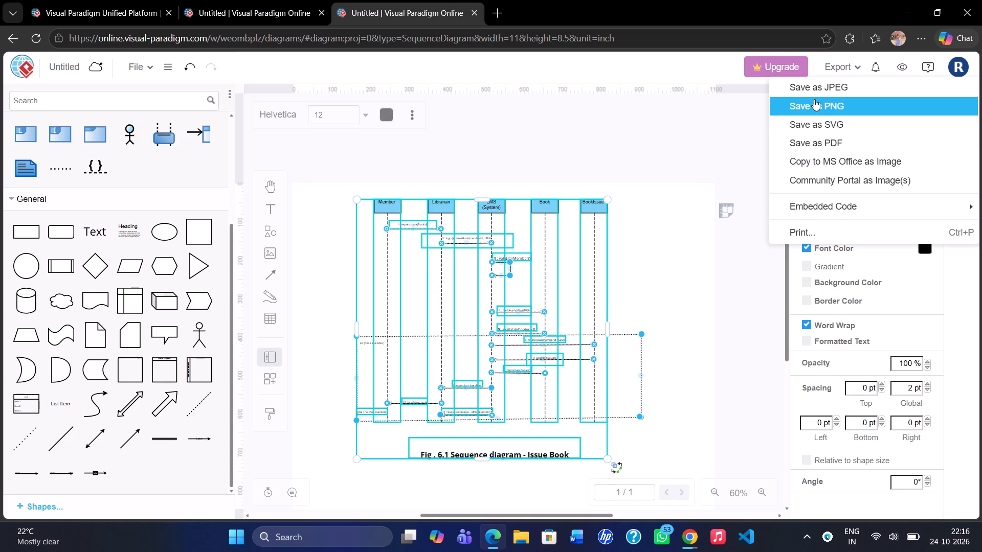
pyautogui.click(814, 99)
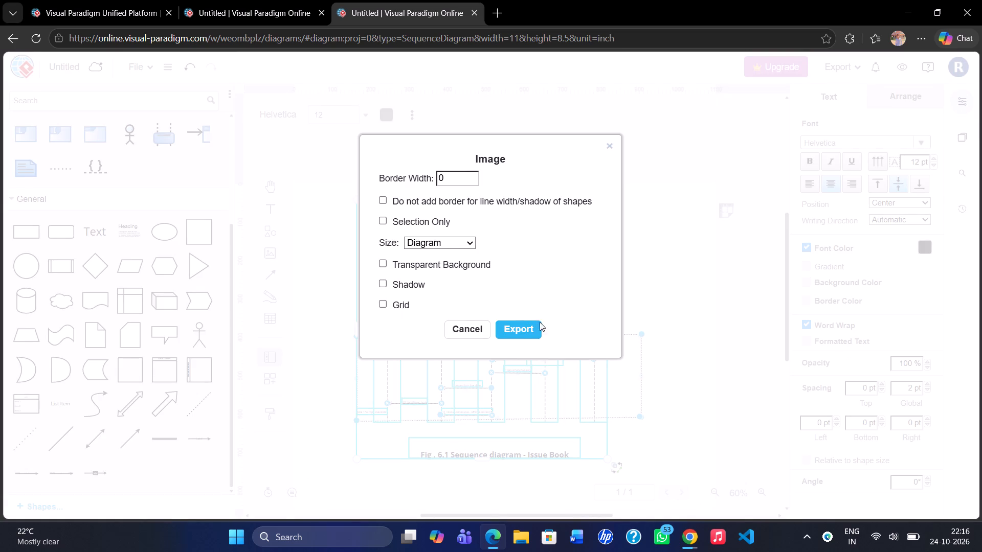
pyautogui.click(509, 329)
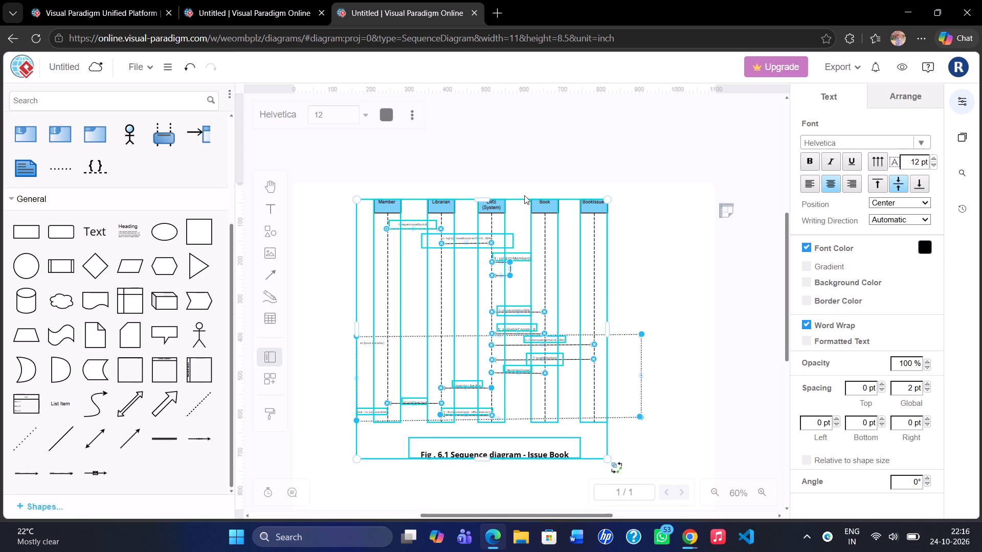
# Export the diagram as a PNG with the default image settings and download it under the filename "sequece".
pyautogui.click(828, 67)
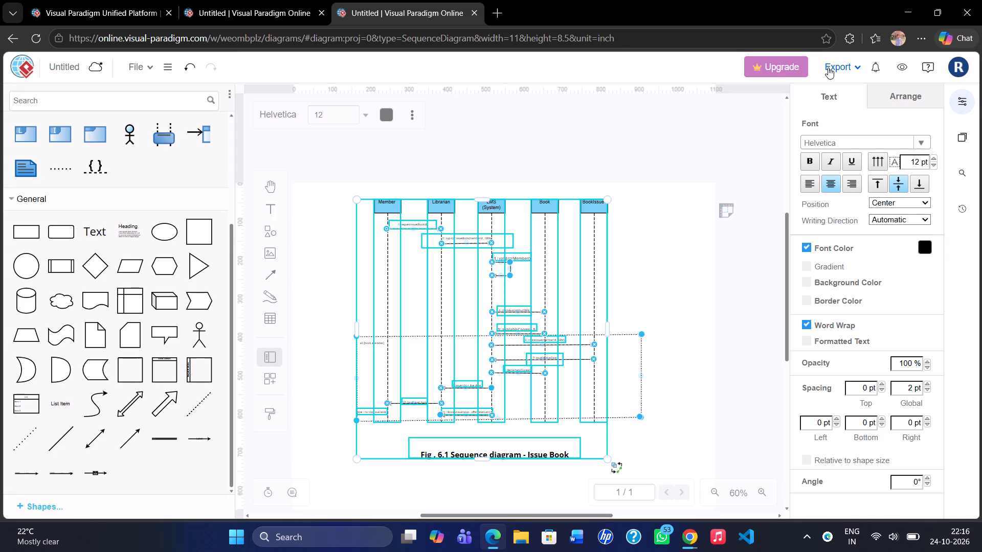
pyautogui.click(835, 63)
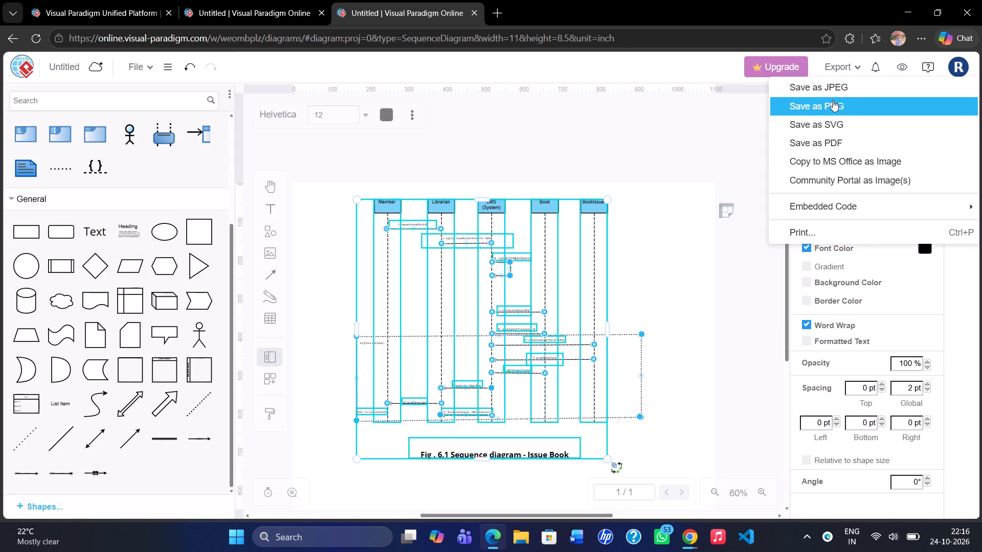
pyautogui.click(833, 100)
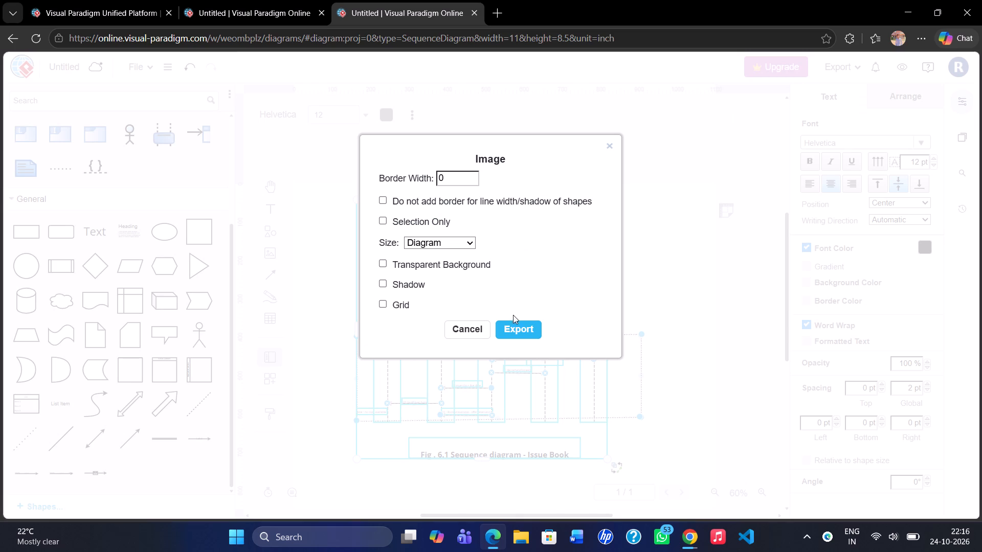
pyautogui.click(517, 328)
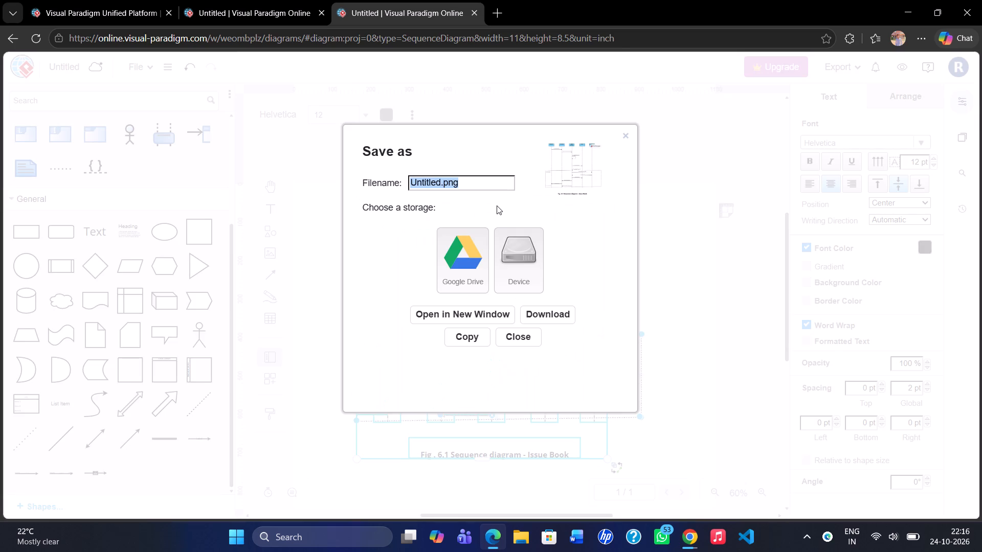
pyautogui.press('=')
pyautogui.press('BackSpace')
pyautogui.press('Return')
pyautogui.press('Return')
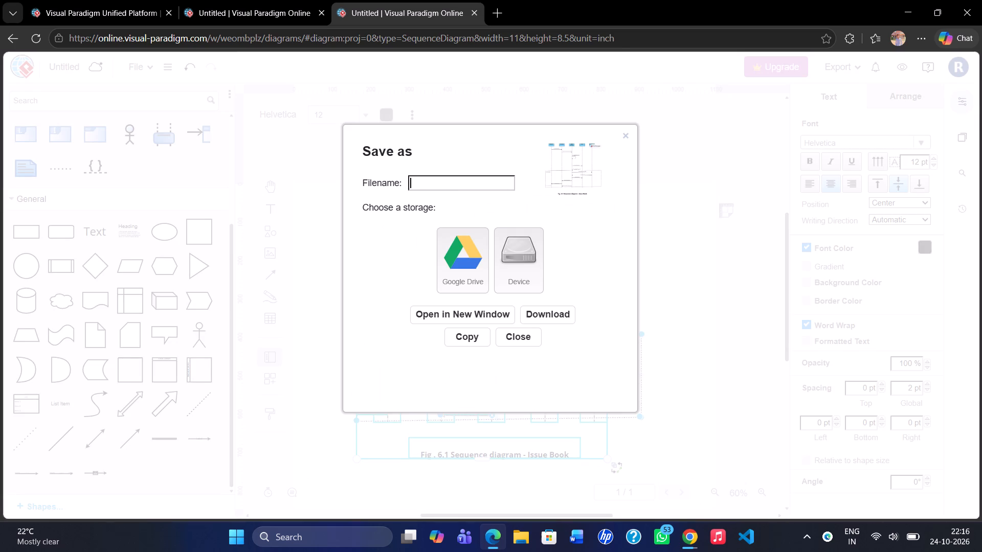
pyautogui.write('se')
pyautogui.write('quenxe')
pyautogui.press('BackSpace')
pyautogui.press('BackSpace')
pyautogui.press('BackSpace')
pyautogui.write('ce')
pyautogui.click(551, 316)
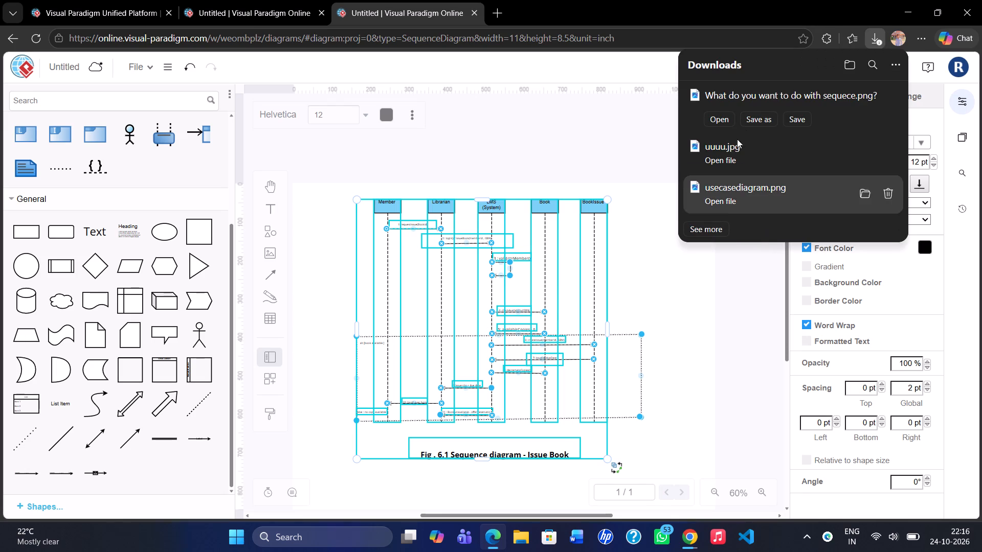
# Open the downloaded sequece.png to check the exported image, and return to the diagram editor.
pyautogui.click(721, 125)
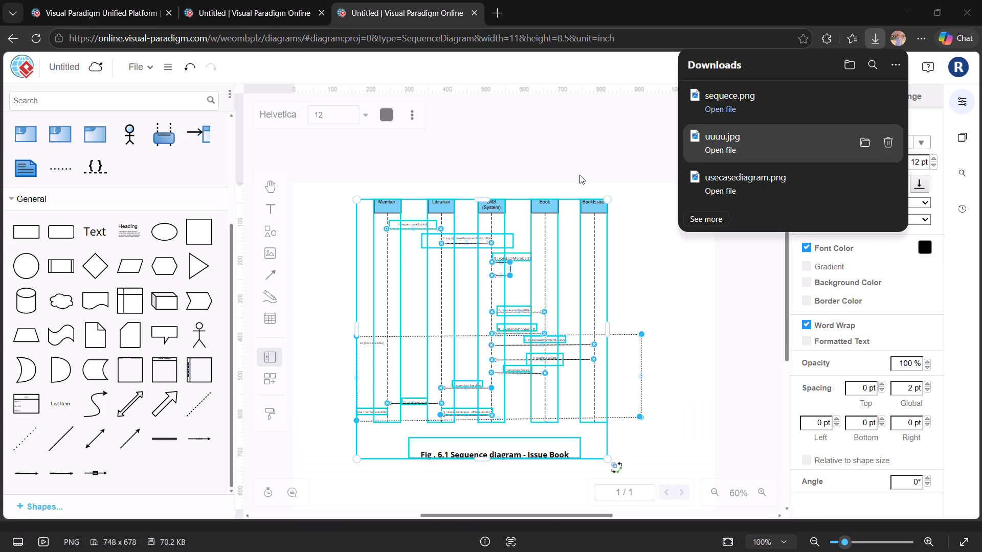
pyautogui.click(632, 135)
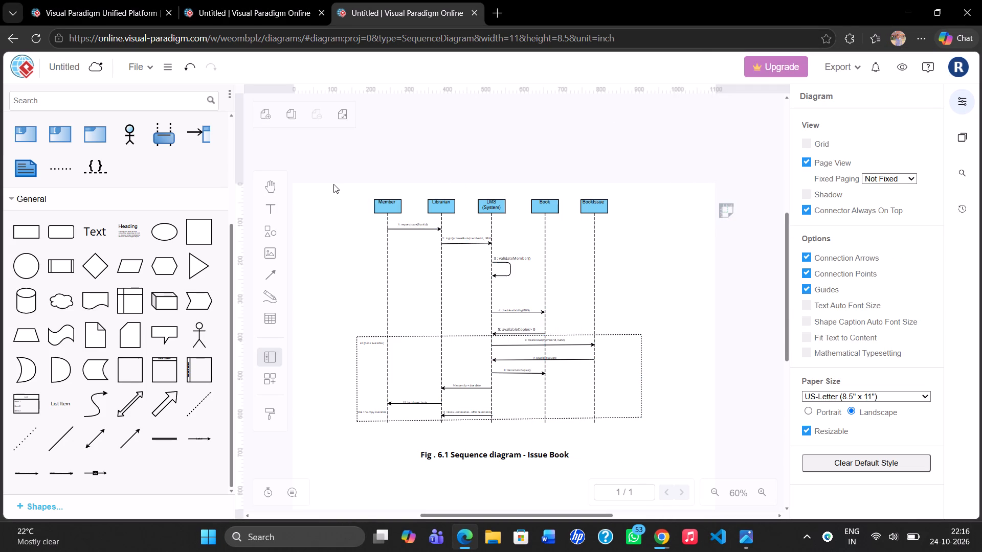
# Copy the whole sequence diagram with its figure caption as an image.
pyautogui.moveTo(333, 184); pyautogui.dragTo(681, 473)
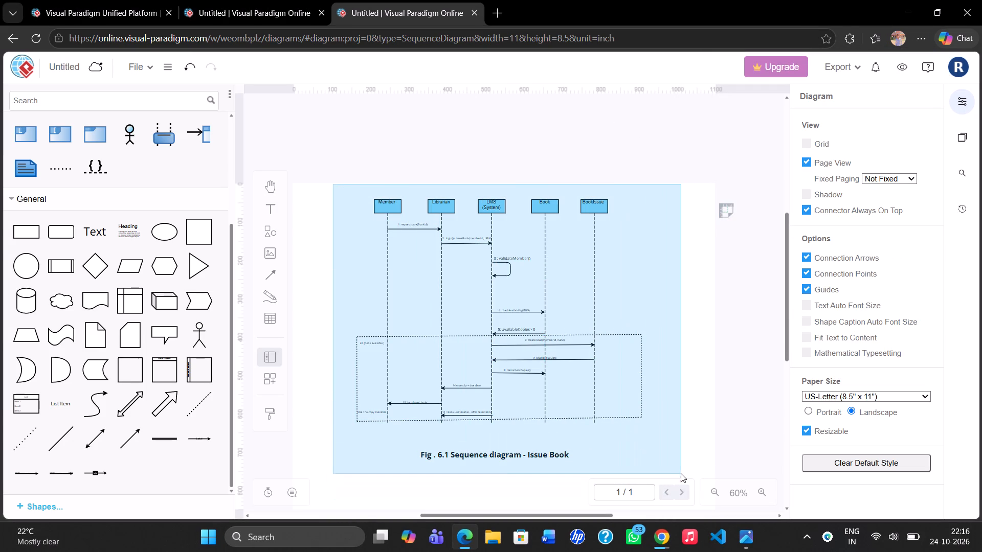
pyautogui.moveTo(681, 473); pyautogui.dragTo(729, 474)
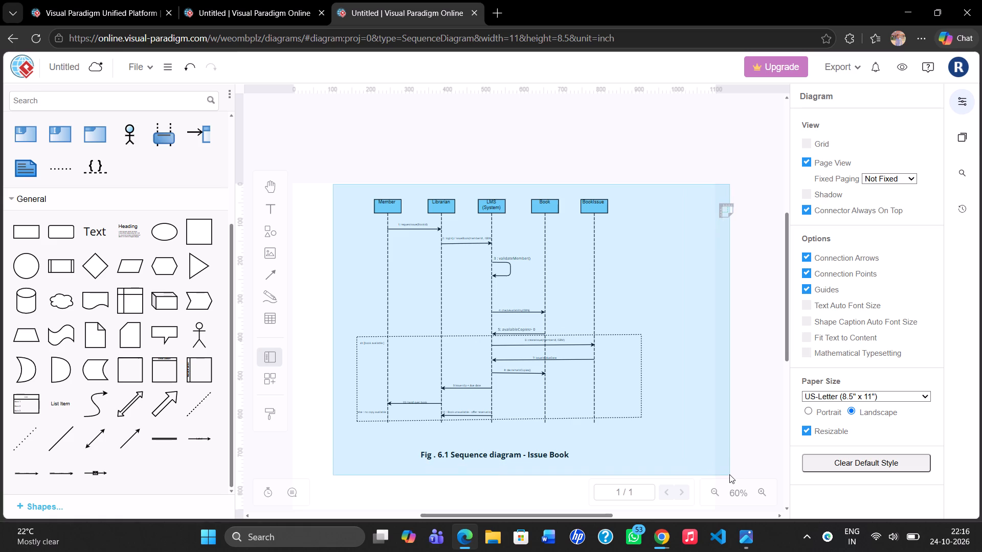
pyautogui.moveTo(729, 474); pyautogui.dragTo(710, 481)
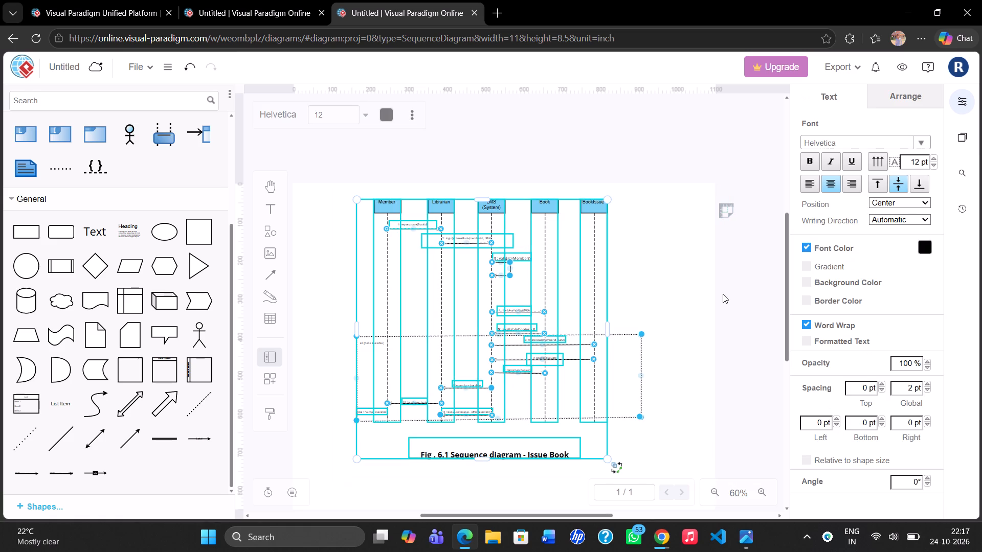
pyautogui.rightClick(652, 209)
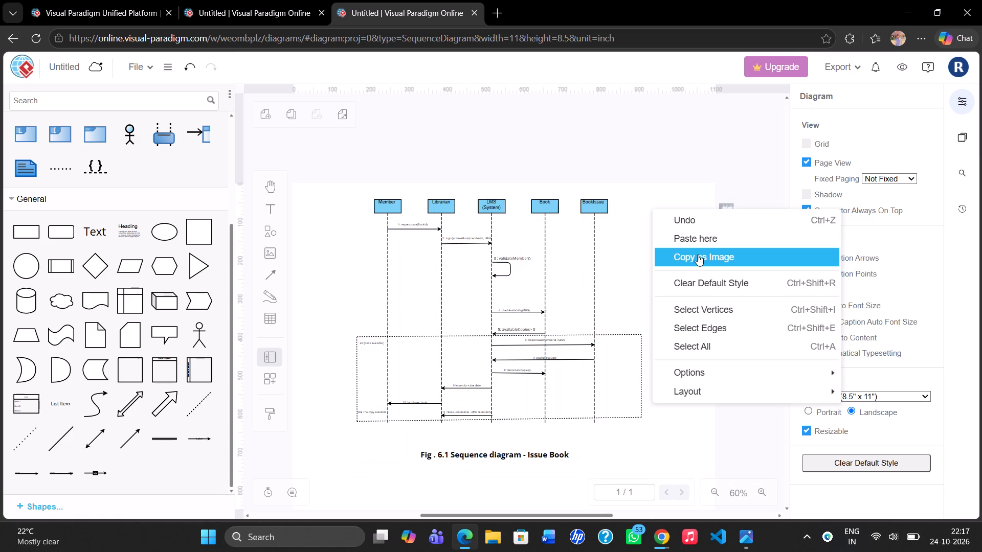
pyautogui.click(697, 256)
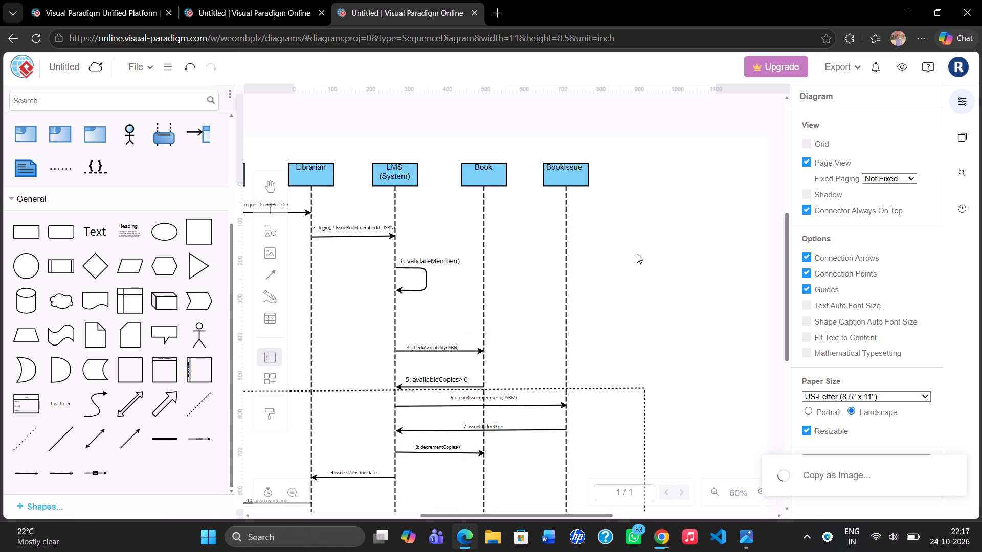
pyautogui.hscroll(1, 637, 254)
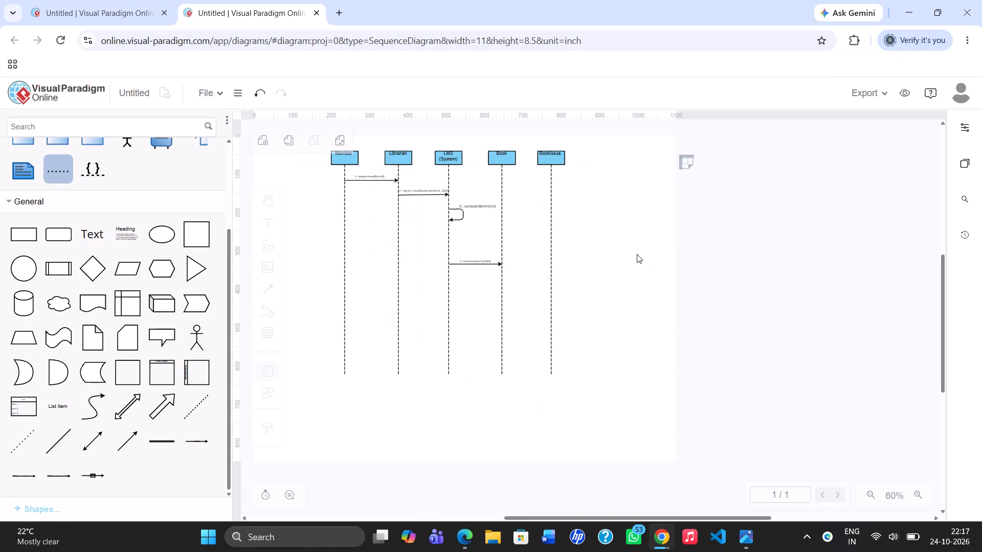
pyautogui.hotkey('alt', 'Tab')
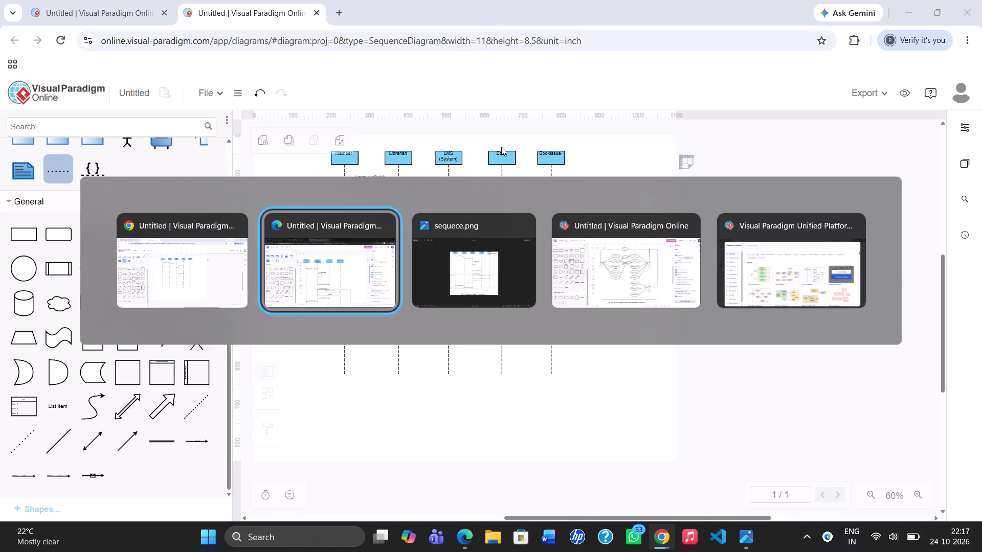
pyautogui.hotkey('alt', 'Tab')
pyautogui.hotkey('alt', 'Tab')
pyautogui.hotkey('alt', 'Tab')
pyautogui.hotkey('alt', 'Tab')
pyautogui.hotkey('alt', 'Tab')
# Take a rectangular screen snip covering the whole sequence diagram and its figure caption.
pyautogui.hscroll(2, 514, 179)
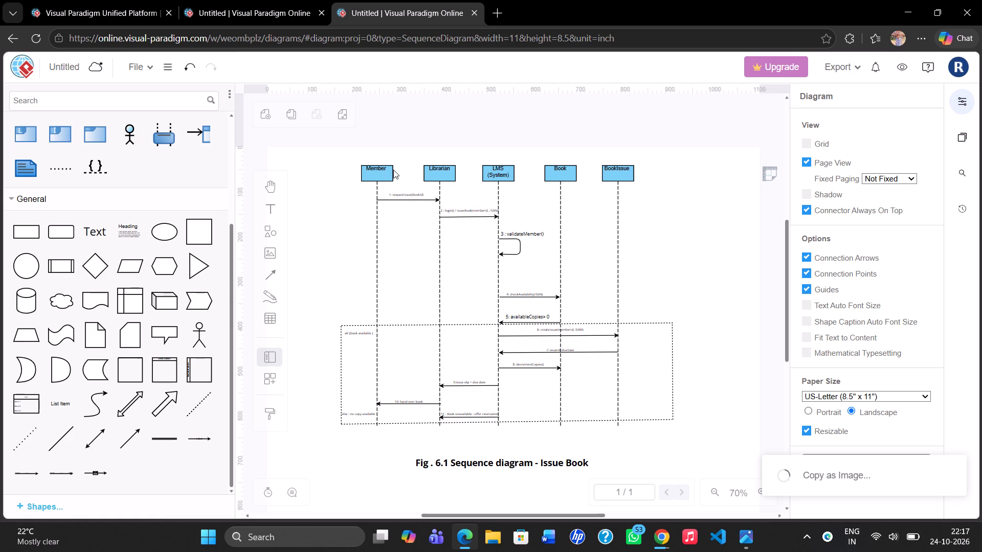
pyautogui.press('Print')
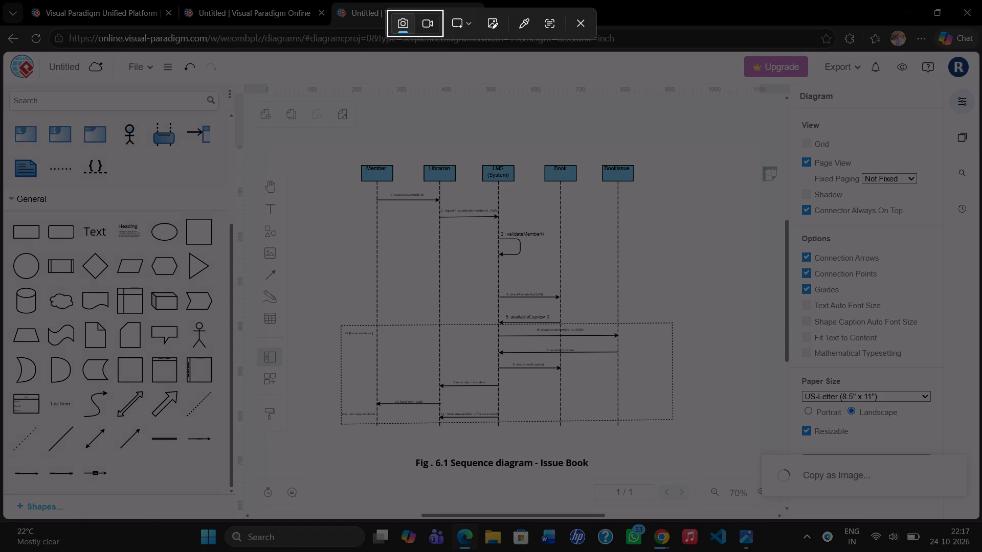
pyautogui.moveTo(307, 149); pyautogui.dragTo(574, 469)
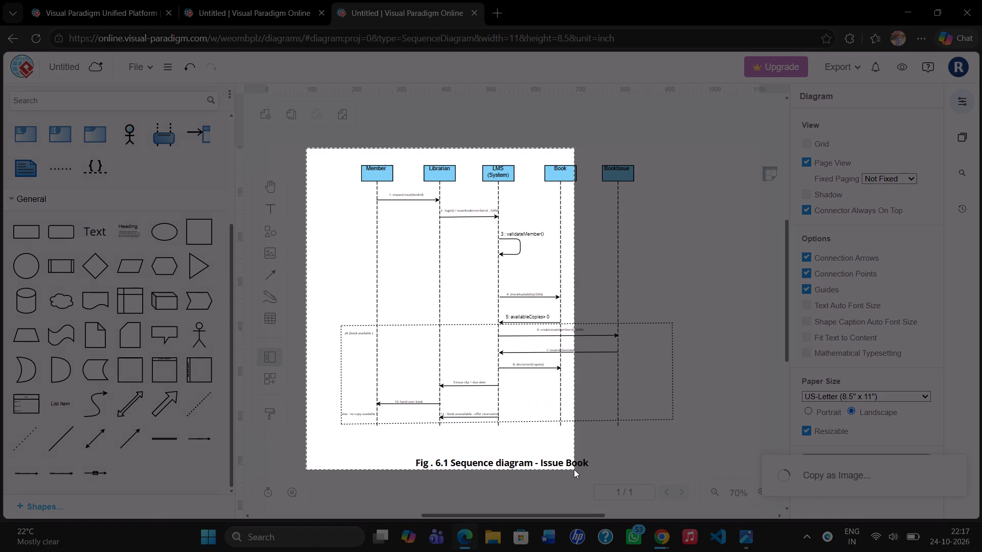
pyautogui.moveTo(574, 469); pyautogui.dragTo(697, 477)
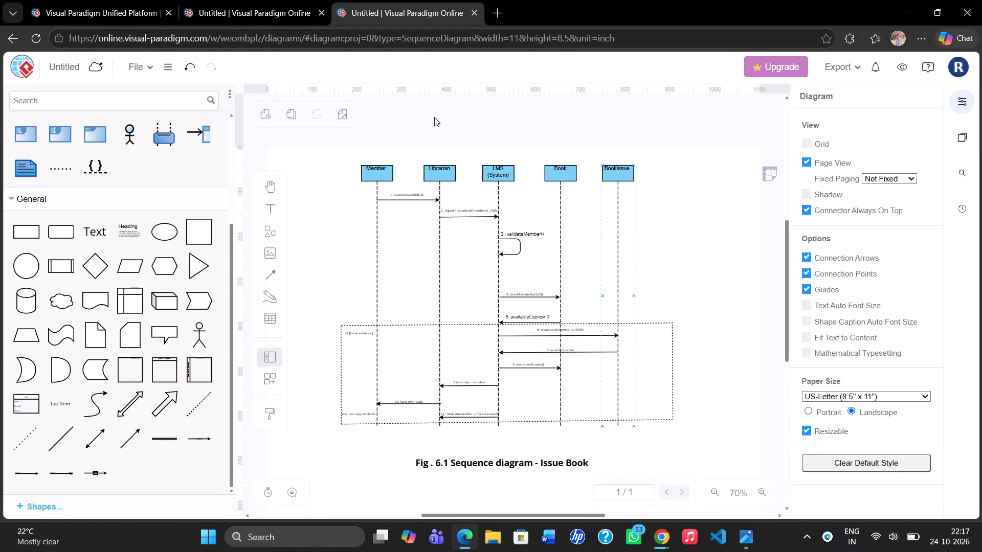
# Save the diagram to the Draft project in the Visual Paradigm Workspace under the name "SEQUENCE DIAGRAM".
pyautogui.click(139, 65)
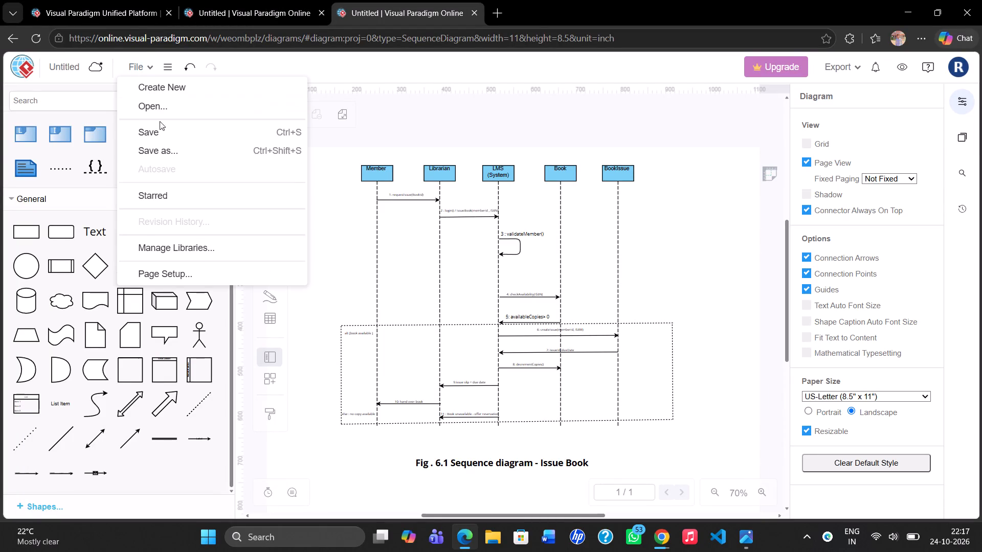
pyautogui.click(160, 144)
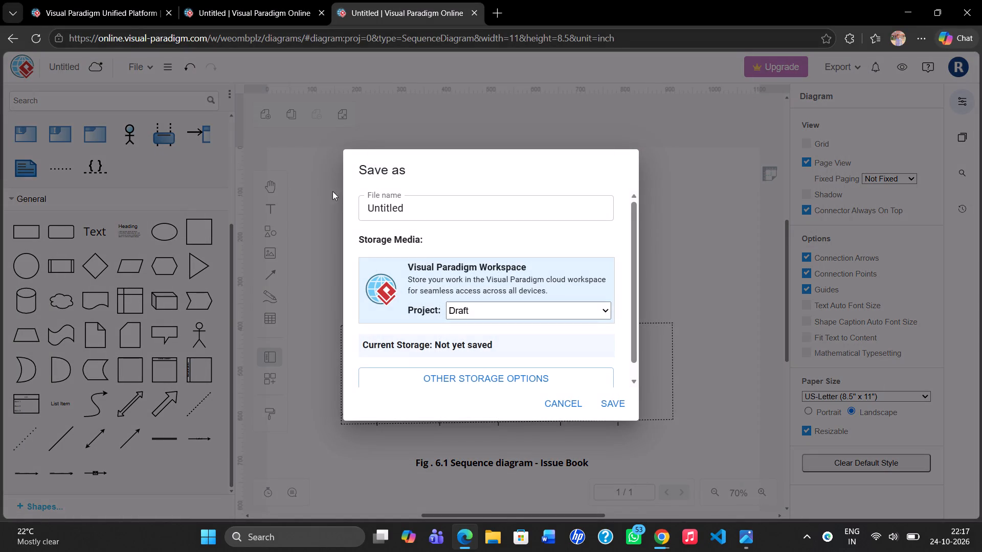
pyautogui.click(439, 209)
pyautogui.press('BackSpace')
pyautogui.press('BackSpace')
pyautogui.press('BackSpace')
pyautogui.press('BackSpace')
pyautogui.press('BackSpace')
pyautogui.press('BackSpace')
pyautogui.press('BackSpace')
pyautogui.press('BackSpace')
pyautogui.press('BackSpace')
pyautogui.press('BackSpace')
pyautogui.press('BackSpace')
pyautogui.press('BackSpace')
pyautogui.press('BackSpace')
pyautogui.press('BackSpace')
pyautogui.press('BackSpace')
pyautogui.press('BackSpace')
pyautogui.press('BackSpace')
pyautogui.press('BackSpace')
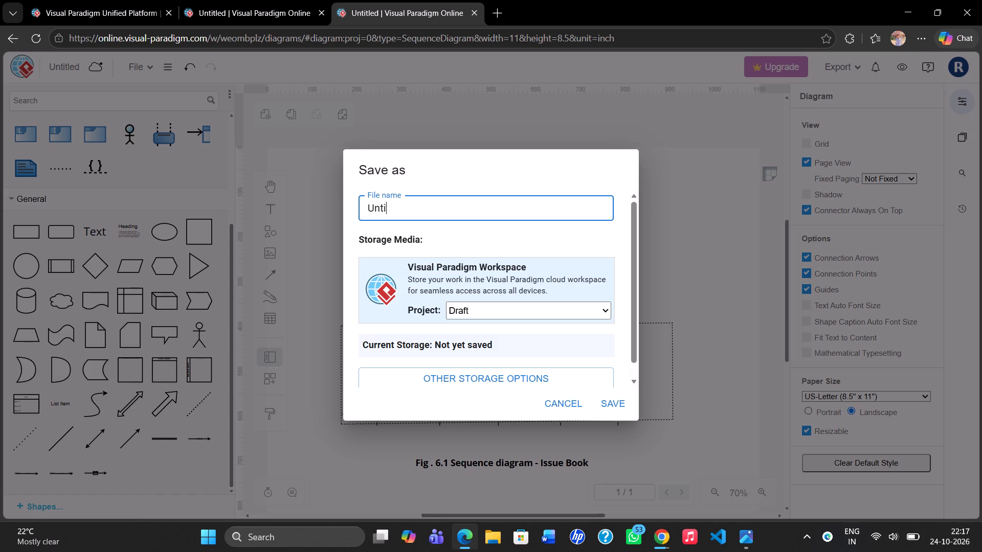
pyautogui.write('SEQUENCE DIAGRAM')
pyautogui.press('space')
pyautogui.press('Return')
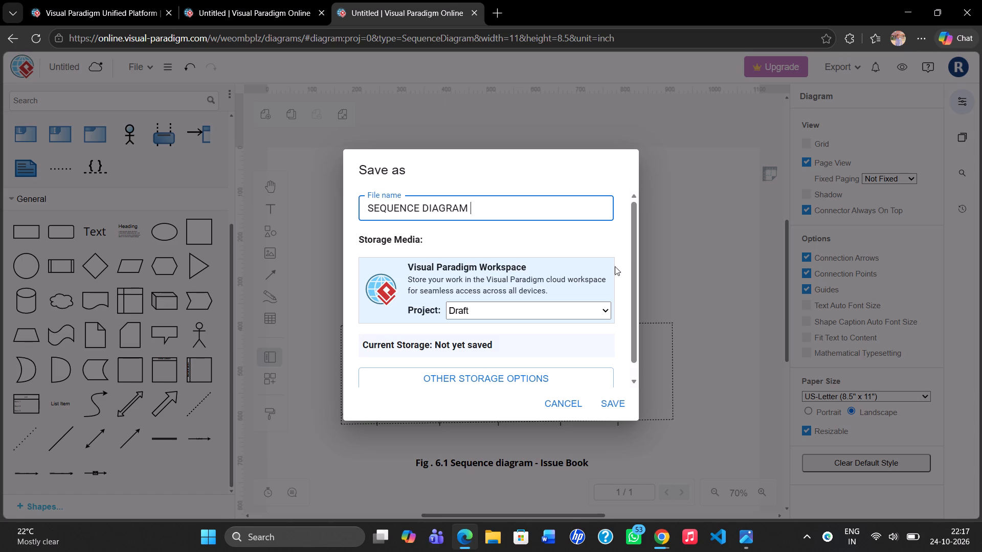
pyautogui.click(619, 402)
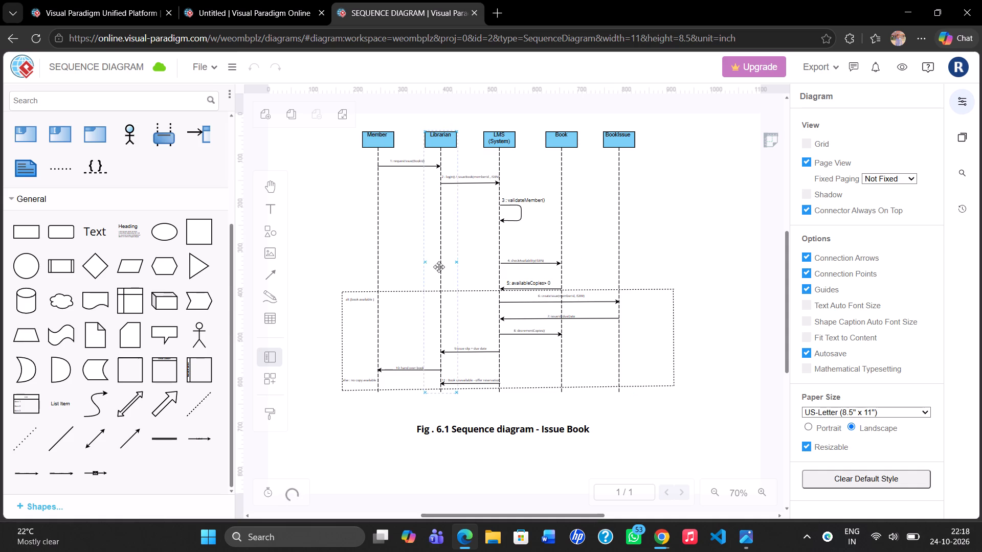
# Start creating a new diagram.
pyautogui.click(211, 67)
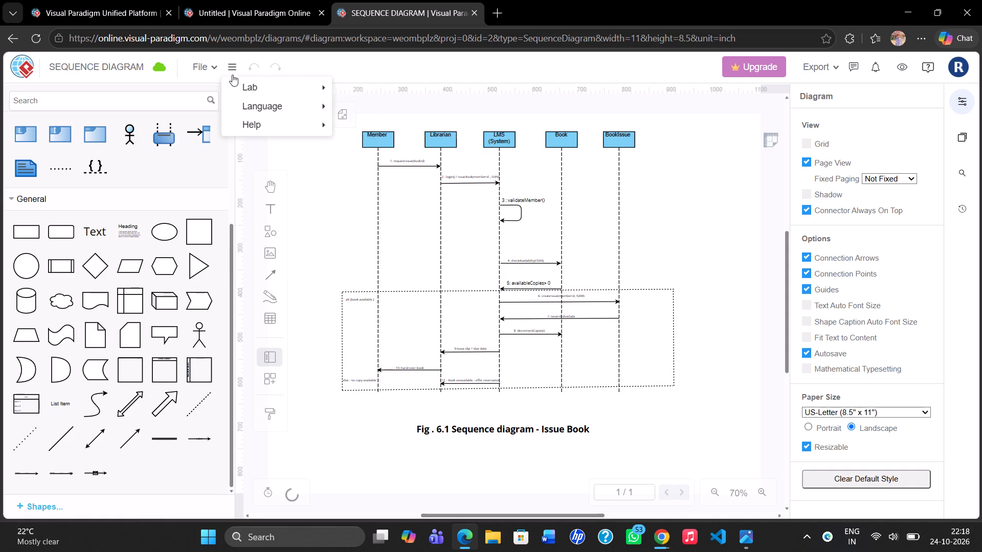
pyautogui.click(211, 84)
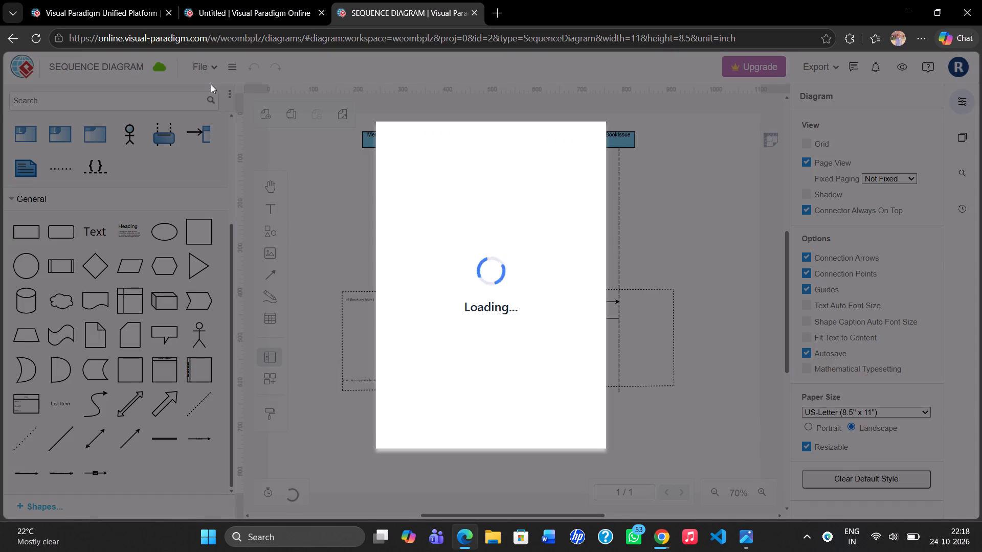
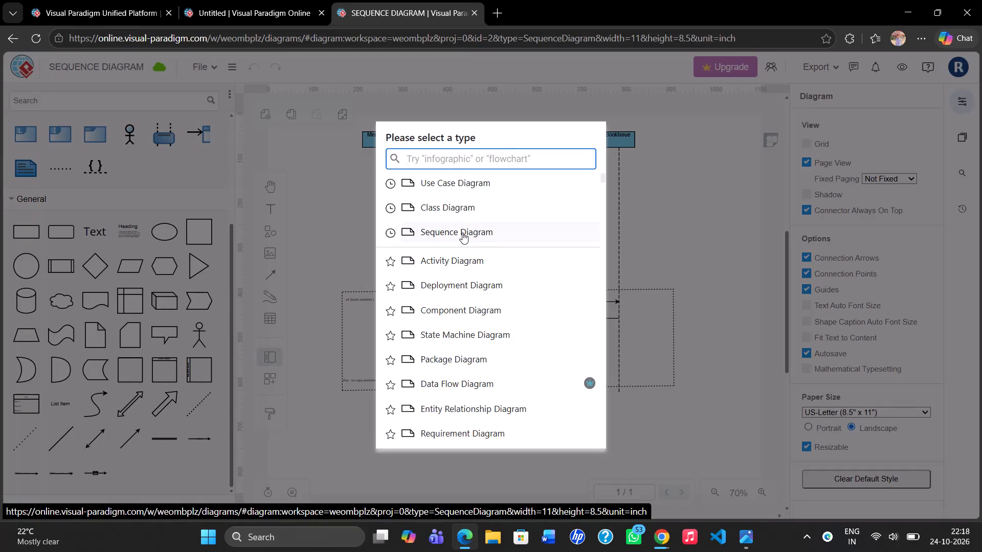
# Choose Sequence Diagram as the type of the new diagram.
pyautogui.click(462, 233)
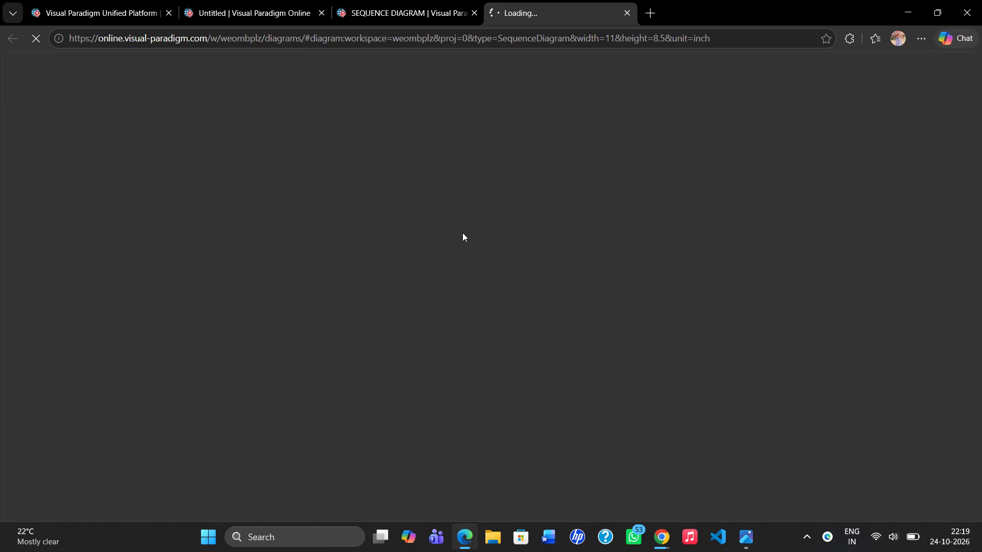
# Close the saved SEQUENCE DIAGRAM tab and the Untitled use case diagram tab, leaving without saving, and return to the new diagram.
pyautogui.click(350, 8)
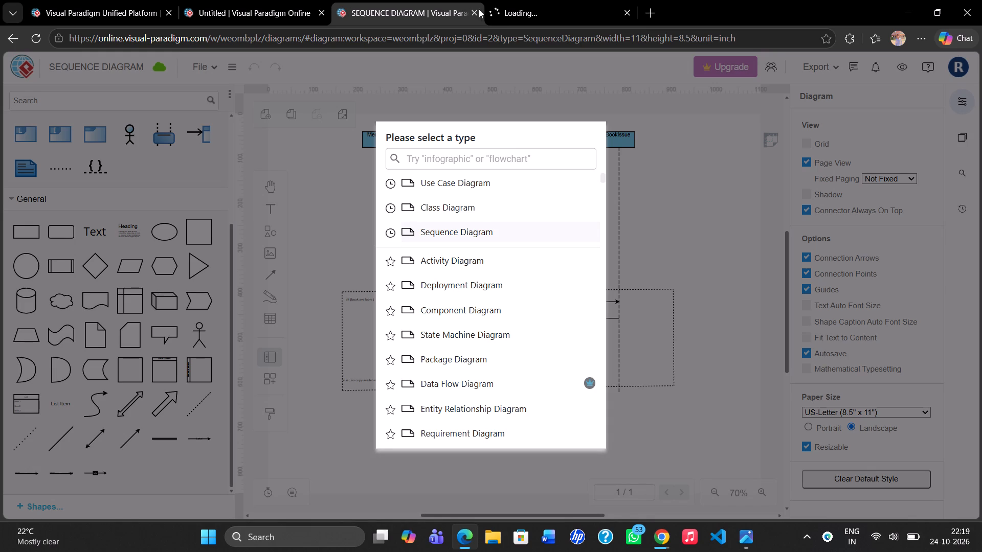
pyautogui.click(475, 13)
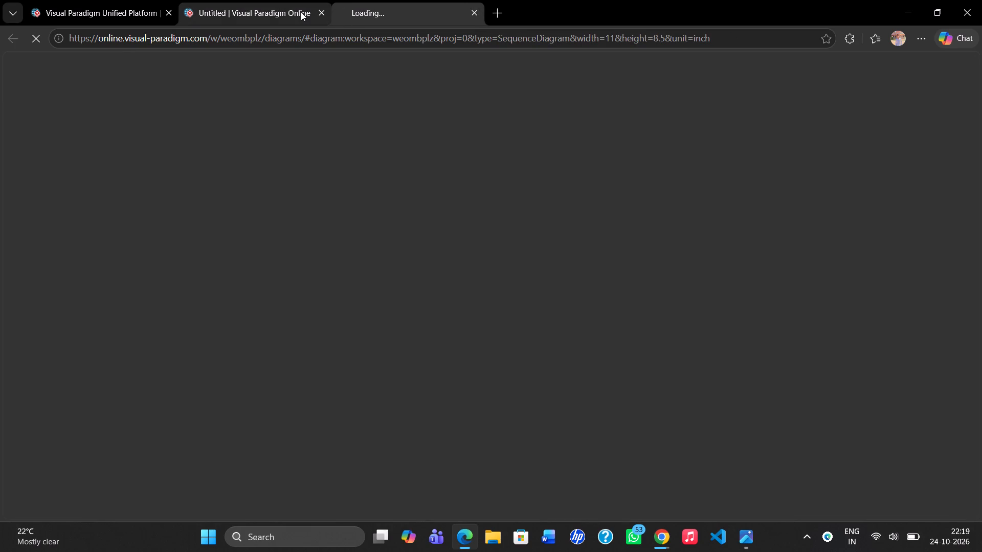
pyautogui.click(301, 12)
pyautogui.click(321, 12)
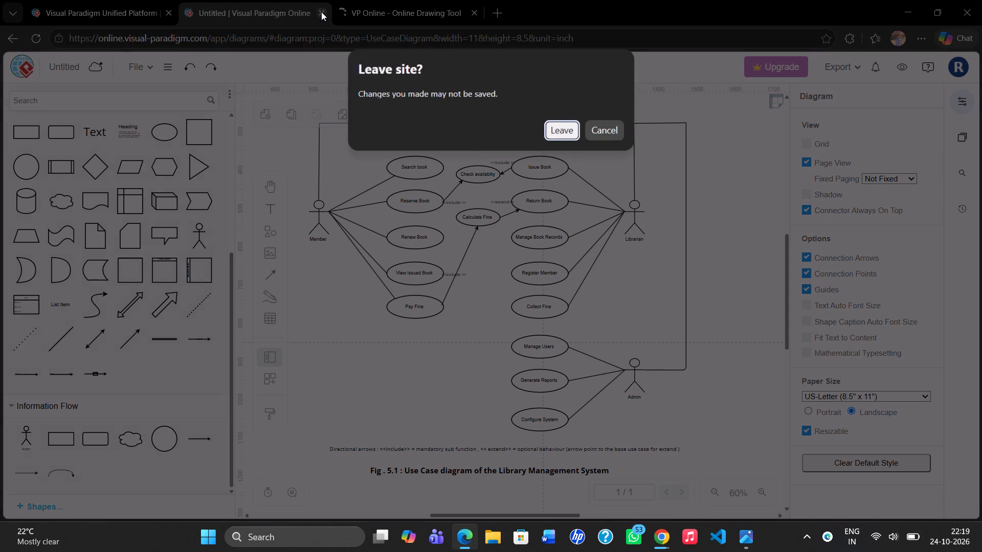
pyautogui.click(571, 125)
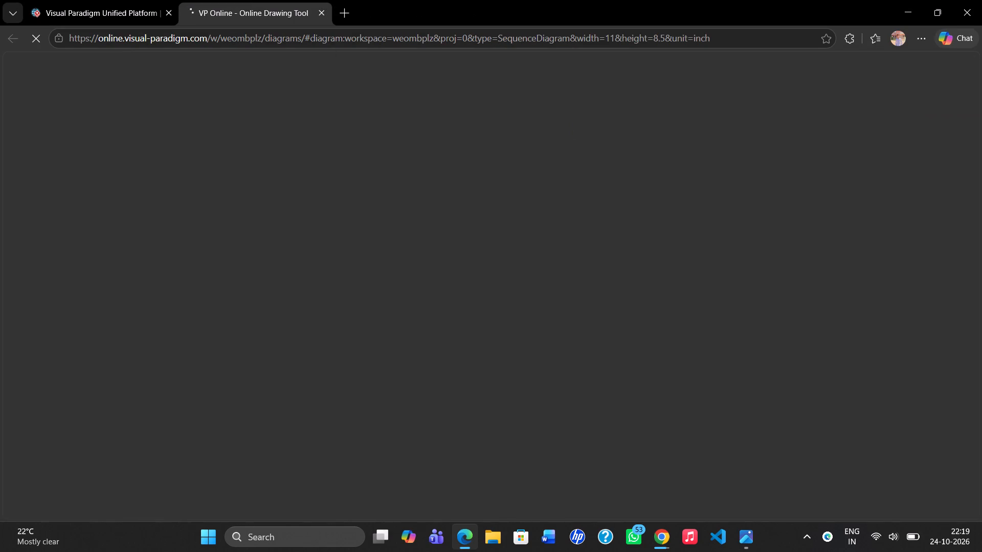
pyautogui.click(130, 2)
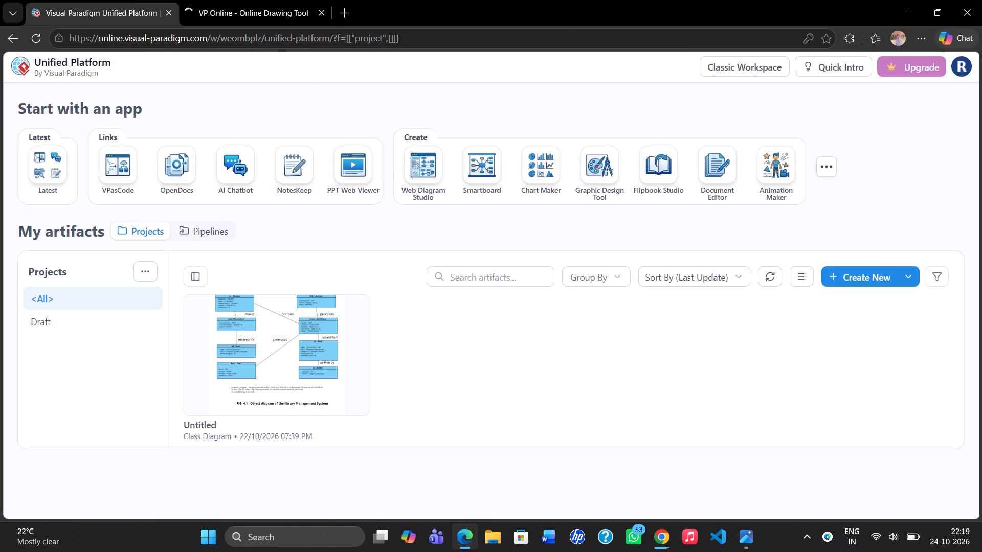
pyautogui.click(288, 9)
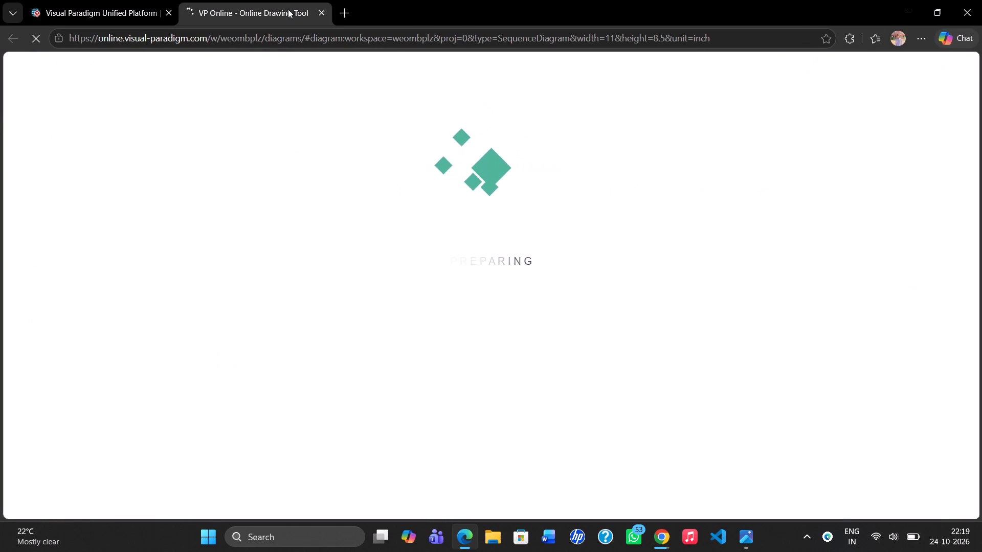
# Switch to Google Chrome and close both Untitled Visual Paradigm Online diagrams, discarding their unsaved changes.
pyautogui.hotkey('alt', 'Tab')
pyautogui.hotkey('alt', 'Tab')
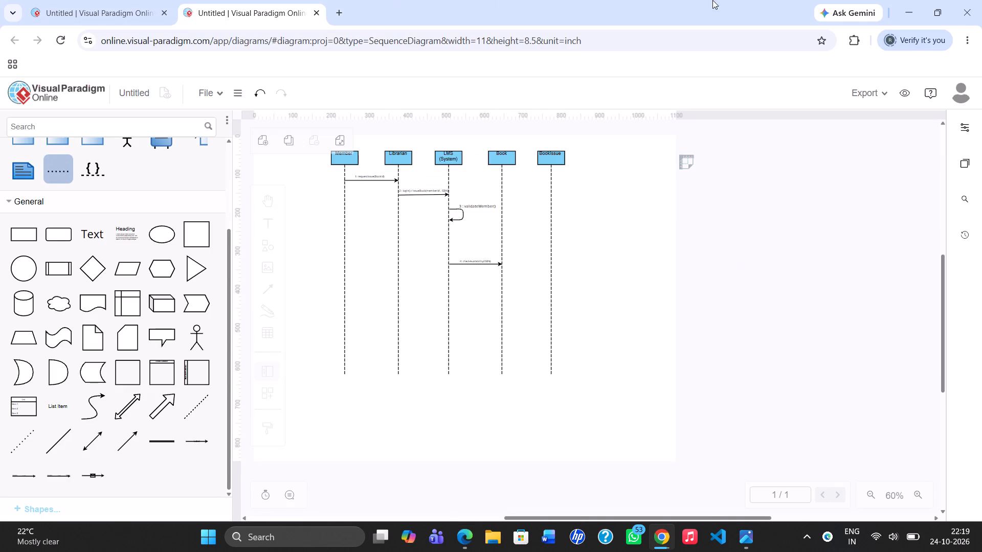
pyautogui.click(315, 10)
pyautogui.click(559, 126)
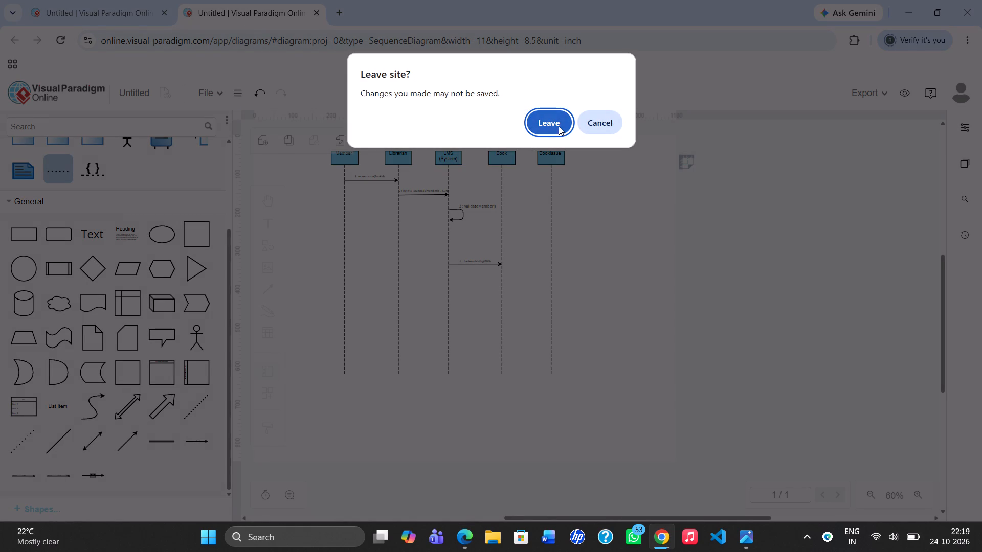
pyautogui.click(167, 9)
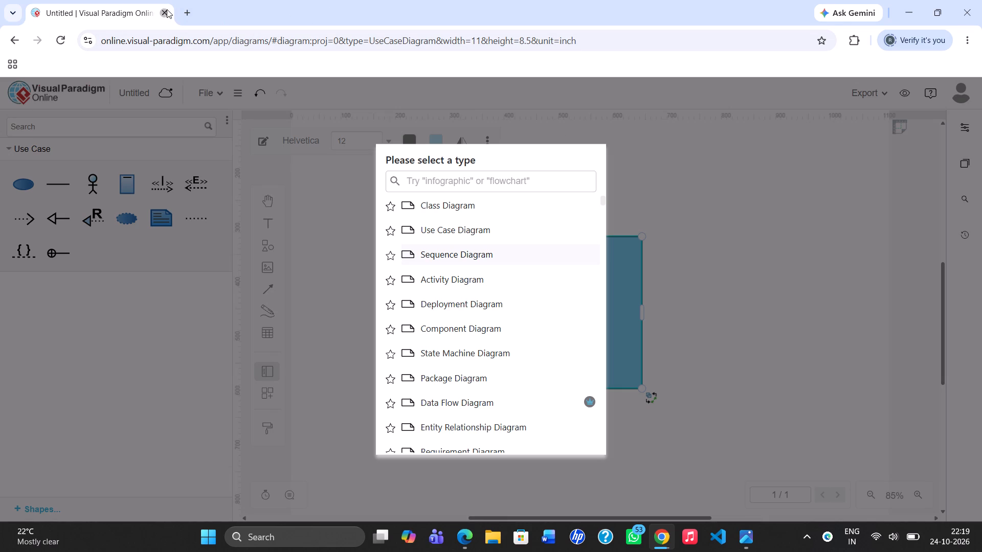
pyautogui.click(549, 117)
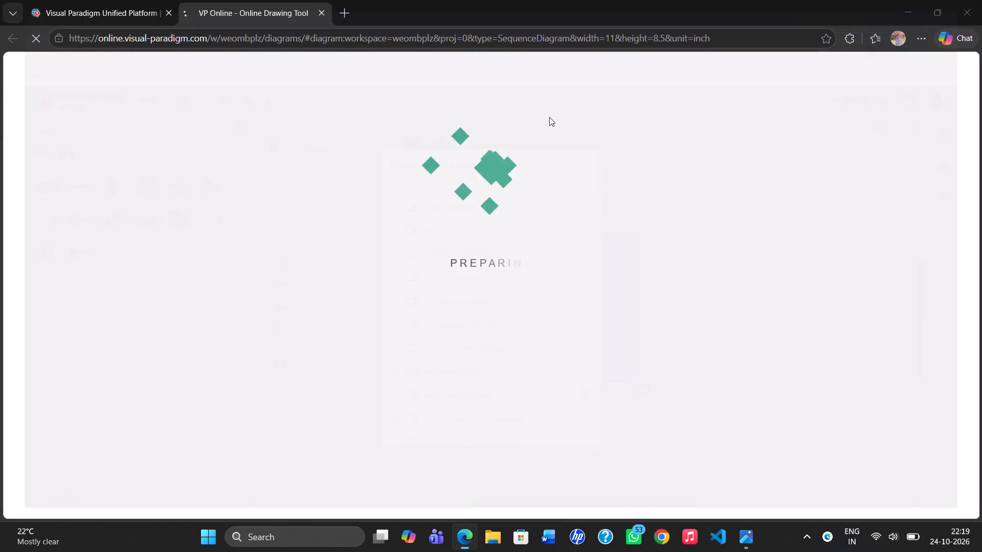
# Close the image viewer window showing sequece.png.
pyautogui.hotkey('alt', 'Tab')
pyautogui.hotkey('alt', 'Tab')
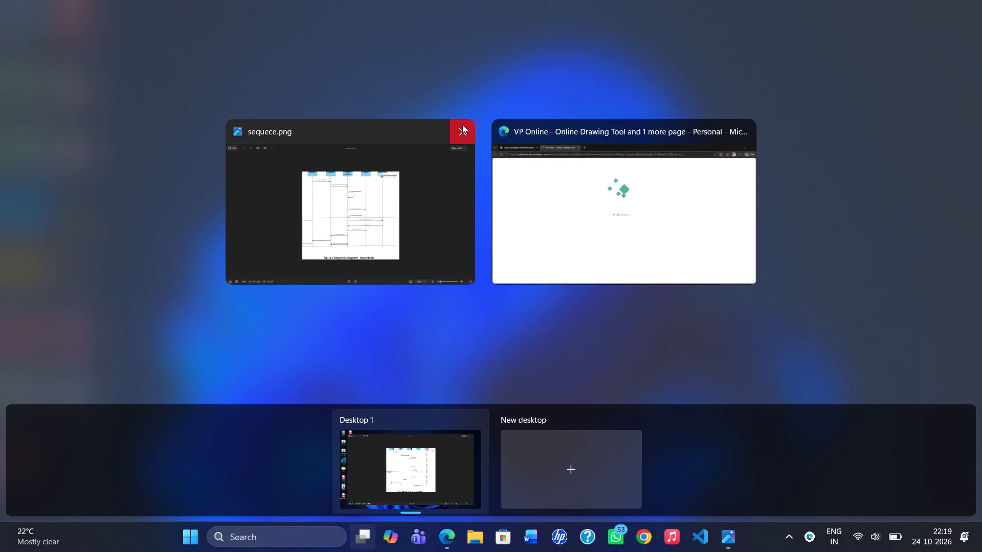
pyautogui.click(462, 125)
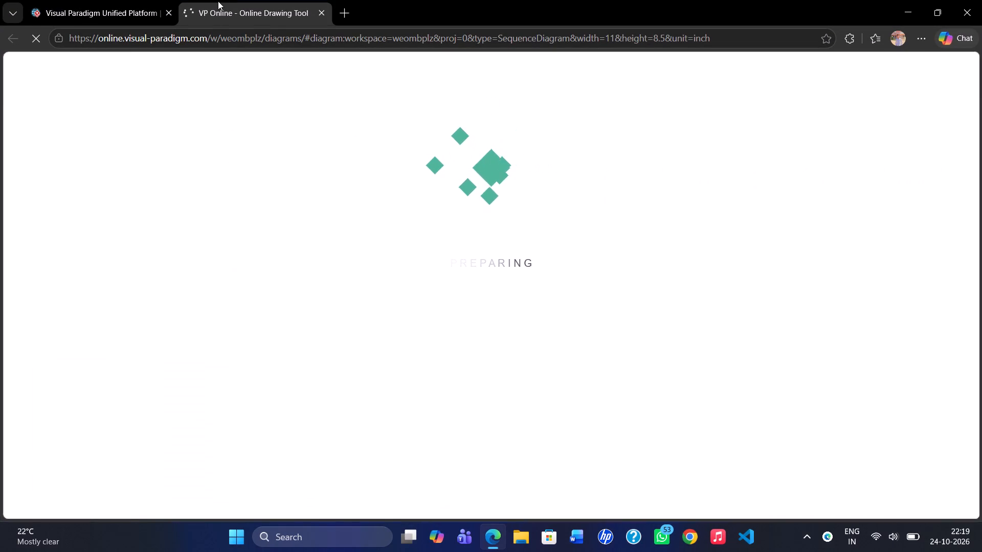
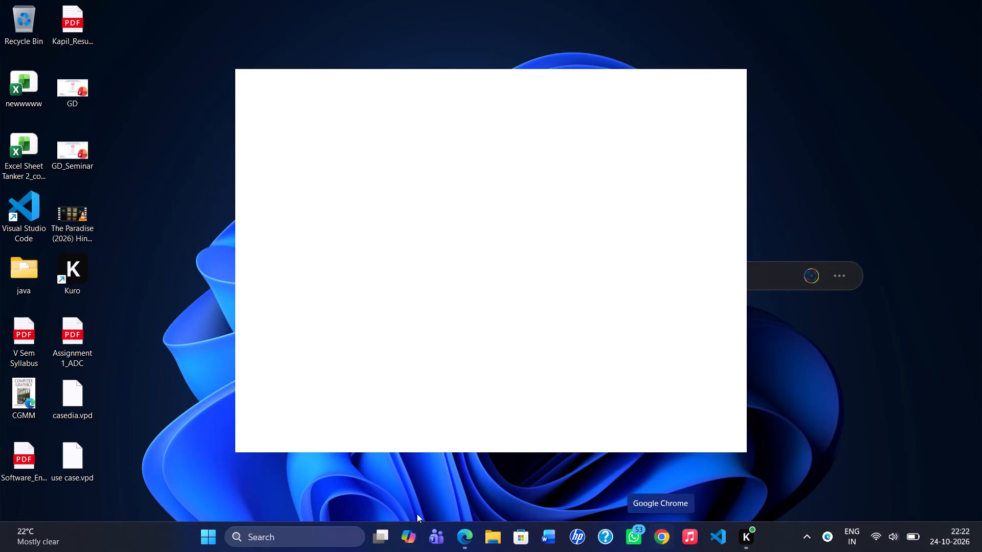
# Return to the new sequence diagram in Microsoft Edge, place a Lifeline near the page's upper edge, and stretch it far down the page.
pyautogui.click(462, 540)
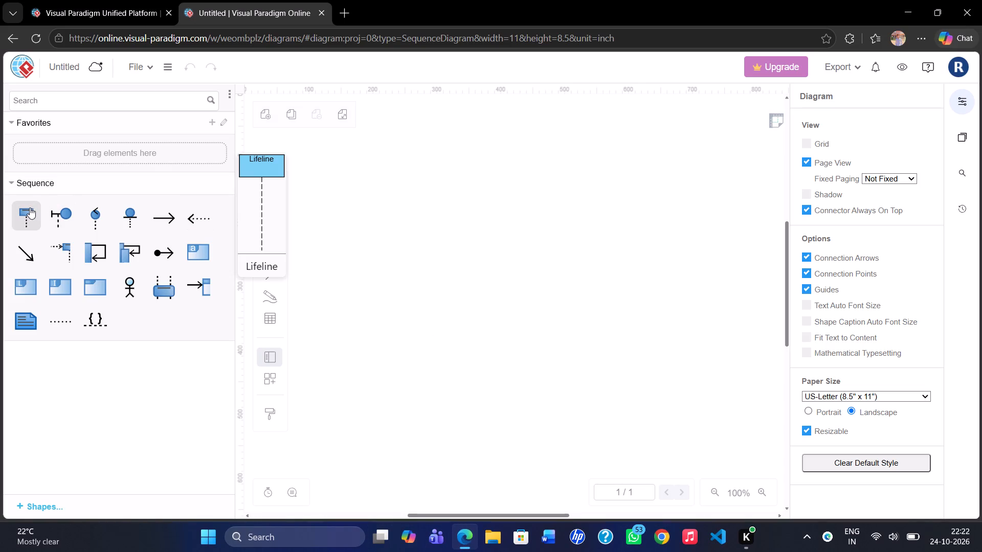
pyautogui.moveTo(30, 208); pyautogui.dragTo(378, 174)
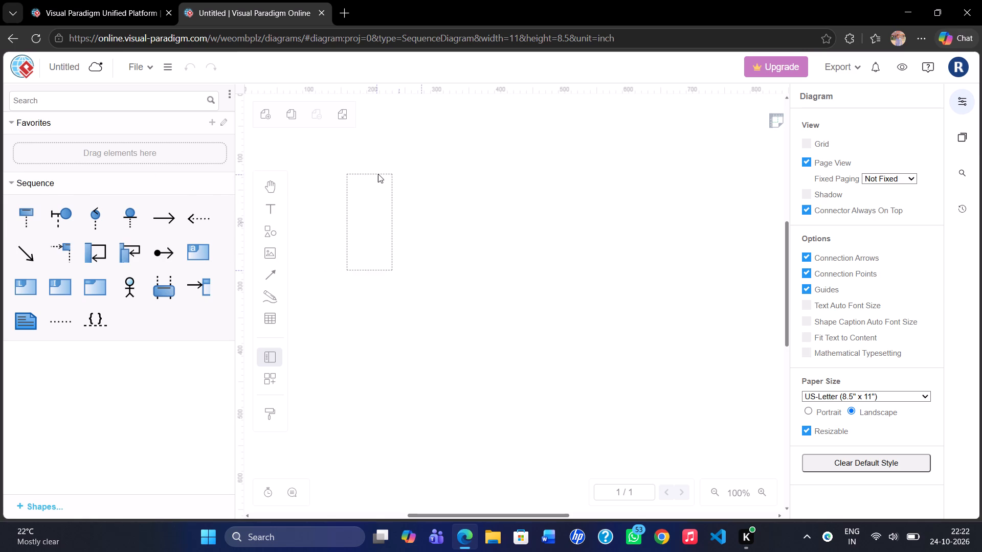
pyautogui.moveTo(378, 174); pyautogui.dragTo(374, 164)
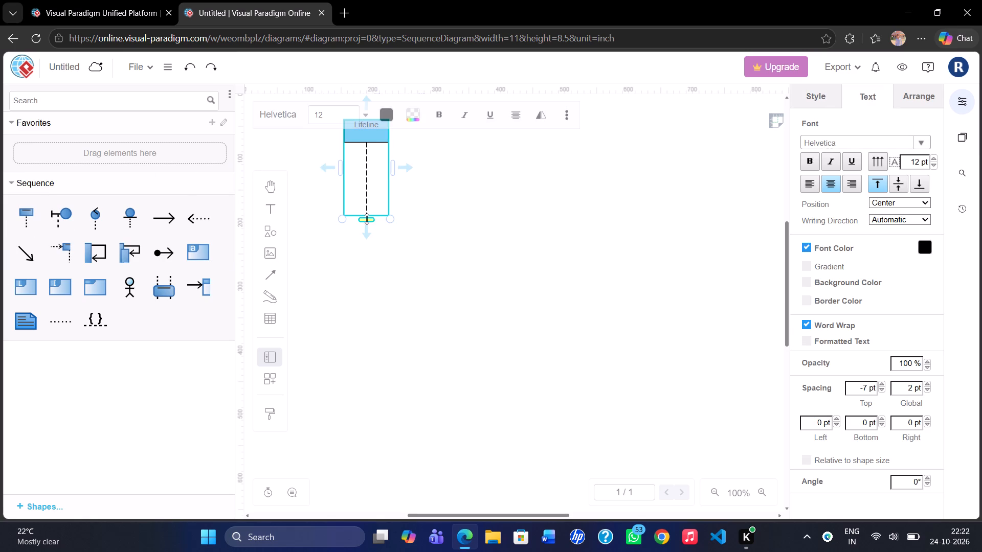
pyautogui.moveTo(367, 218); pyautogui.dragTo(350, 503)
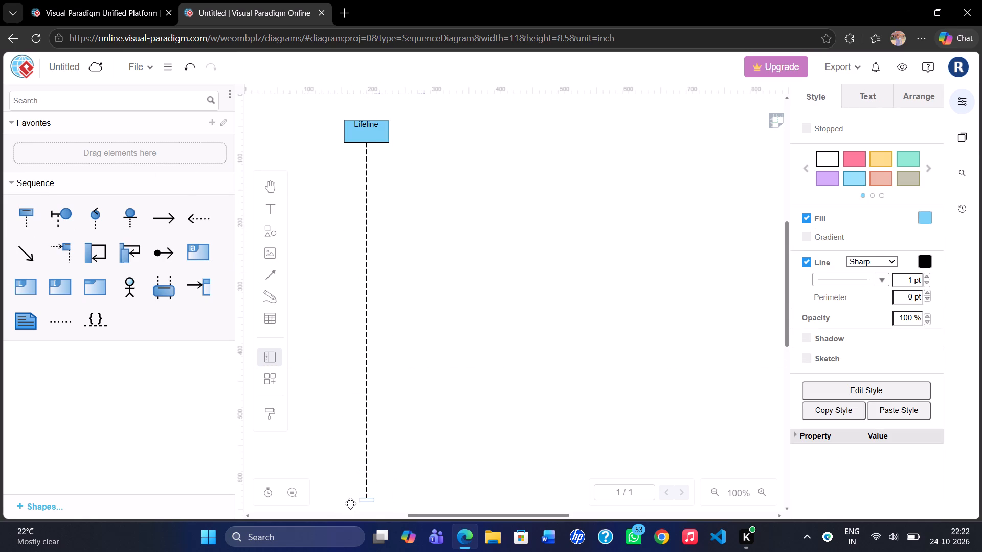
pyautogui.moveTo(350, 503); pyautogui.dragTo(358, 443)
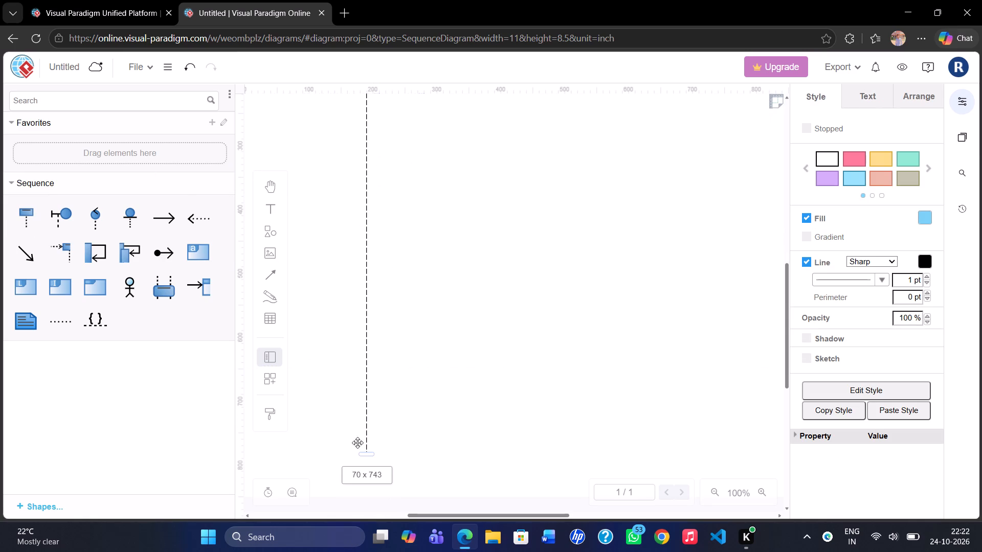
pyautogui.moveTo(358, 443); pyautogui.dragTo(354, 383)
pyautogui.scroll(2, 354, 383)
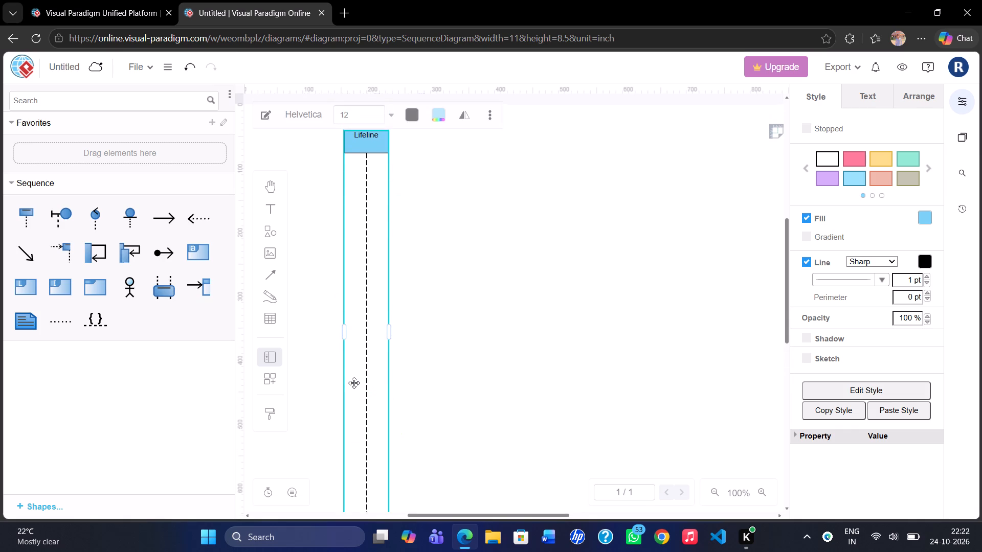
# Copy the lifeline, paste a second one, and align the two side by side with their heads touching.
pyautogui.click(381, 320)
pyautogui.rightClick(372, 323)
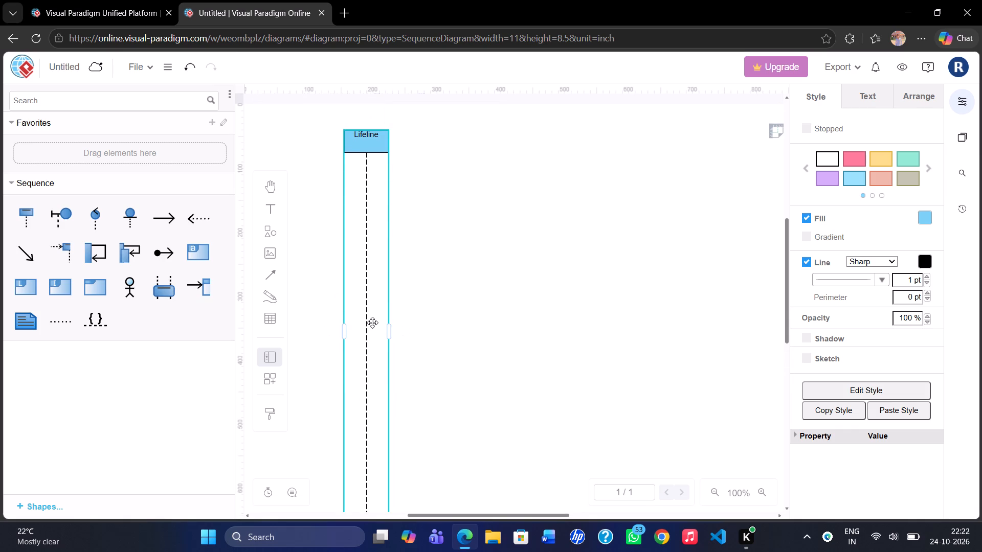
pyautogui.click(416, 324)
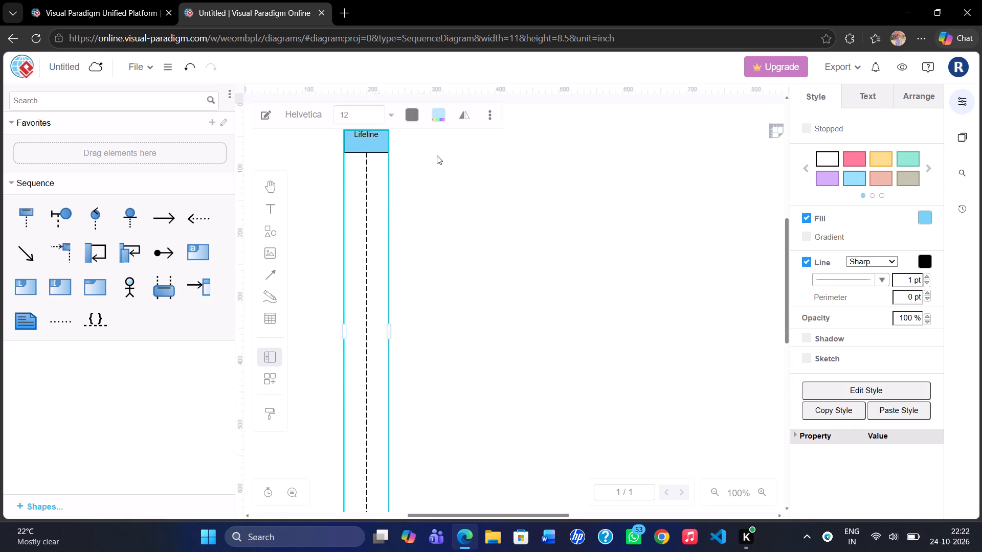
pyautogui.click(411, 142)
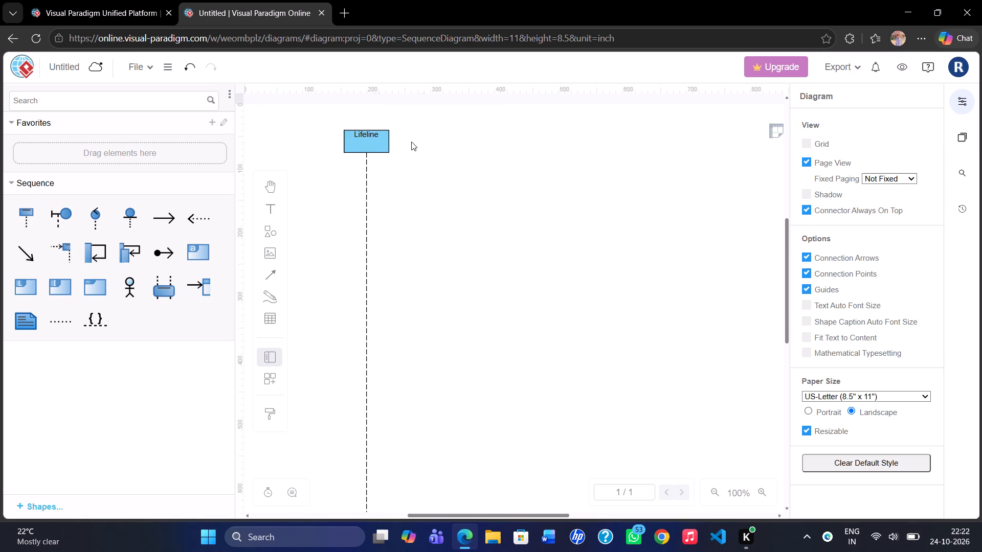
pyautogui.hotkey('ctrl', 'v')
pyautogui.moveTo(411, 144); pyautogui.dragTo(394, 149)
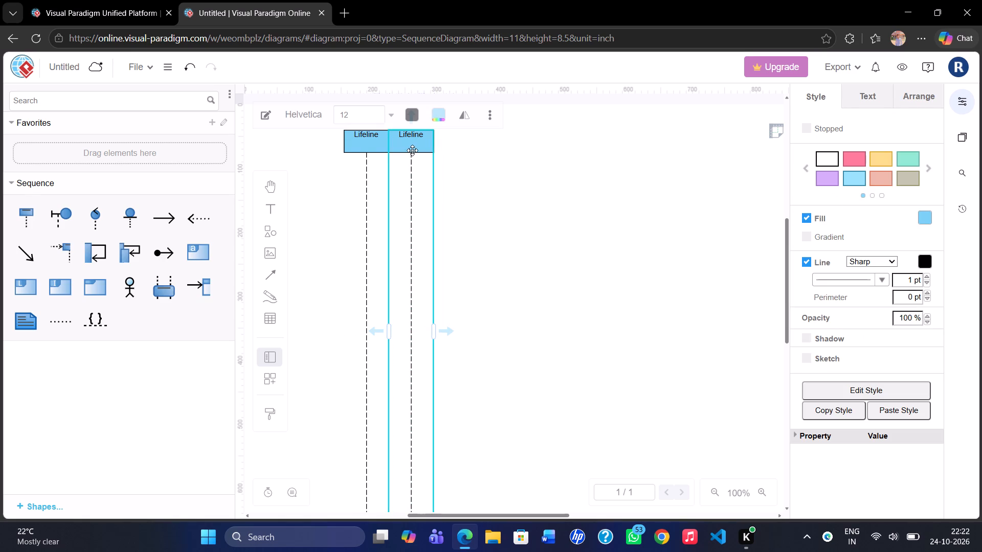
pyautogui.moveTo(414, 150); pyautogui.dragTo(419, 162)
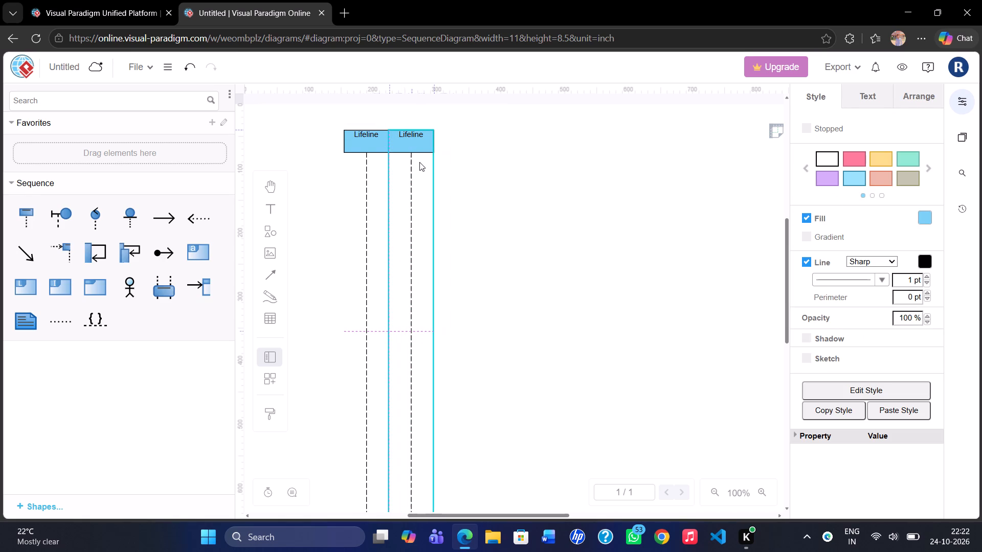
pyautogui.moveTo(419, 162); pyautogui.dragTo(428, 228)
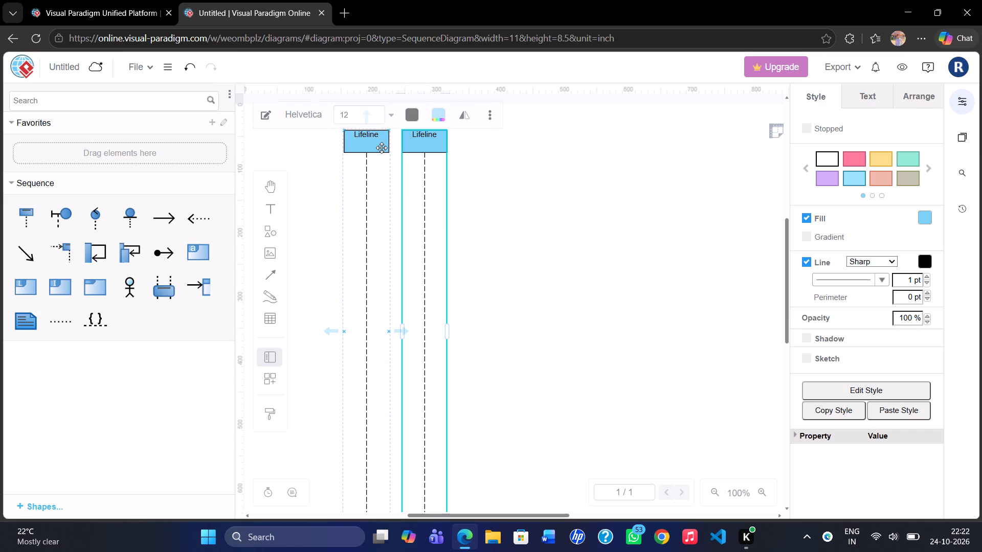
pyautogui.moveTo(382, 148); pyautogui.dragTo(395, 153)
# Paste a third and a fourth lifeline and set them edge to edge after the second one.
pyautogui.click(465, 187)
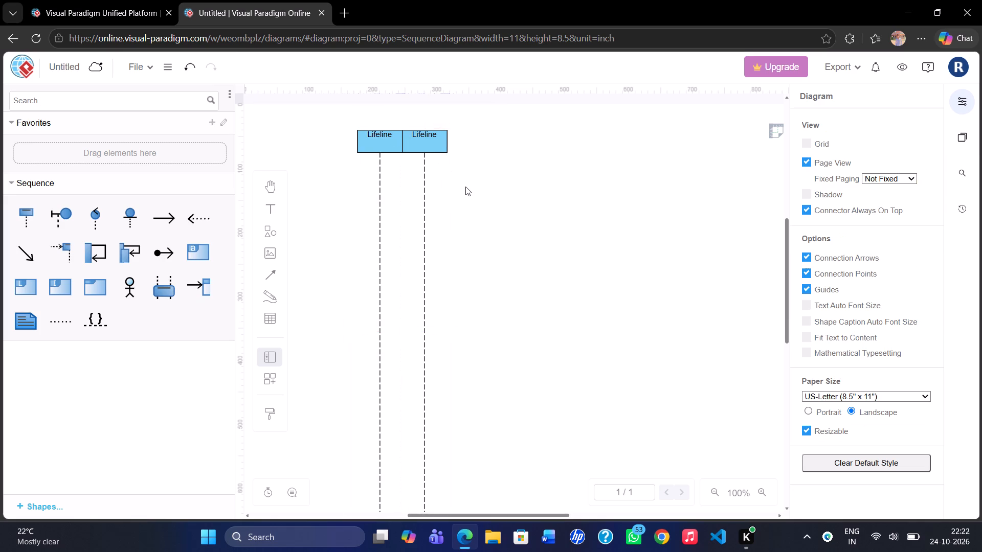
pyautogui.hotkey('ctrl', 'v')
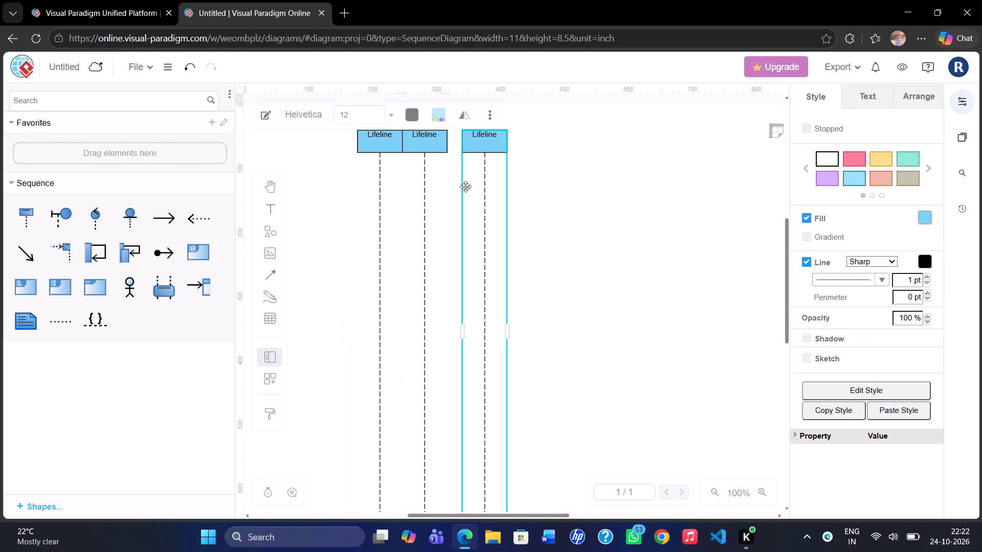
pyautogui.moveTo(478, 140); pyautogui.dragTo(457, 148)
pyautogui.click(508, 158)
pyautogui.hotkey('ctrl', 'v')
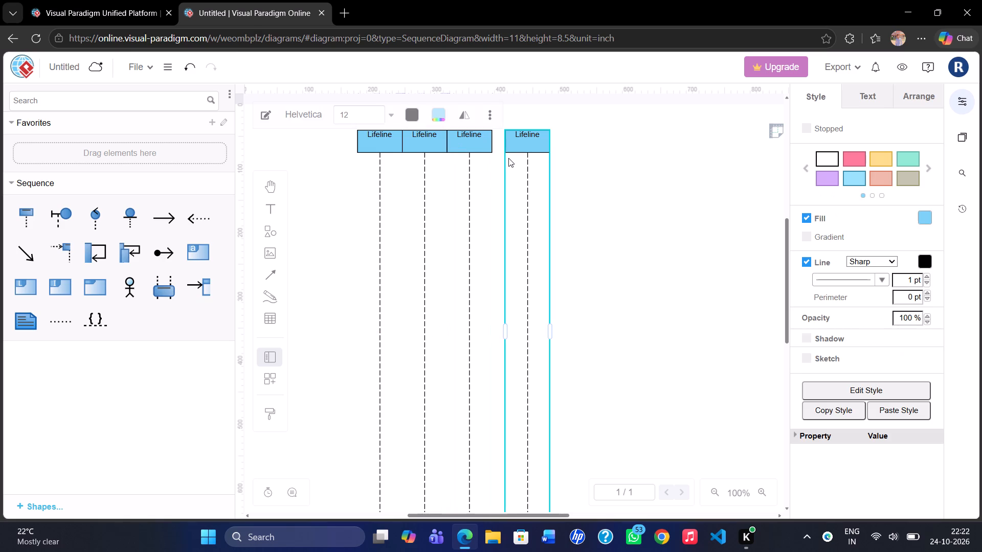
pyautogui.moveTo(529, 149); pyautogui.dragTo(504, 160)
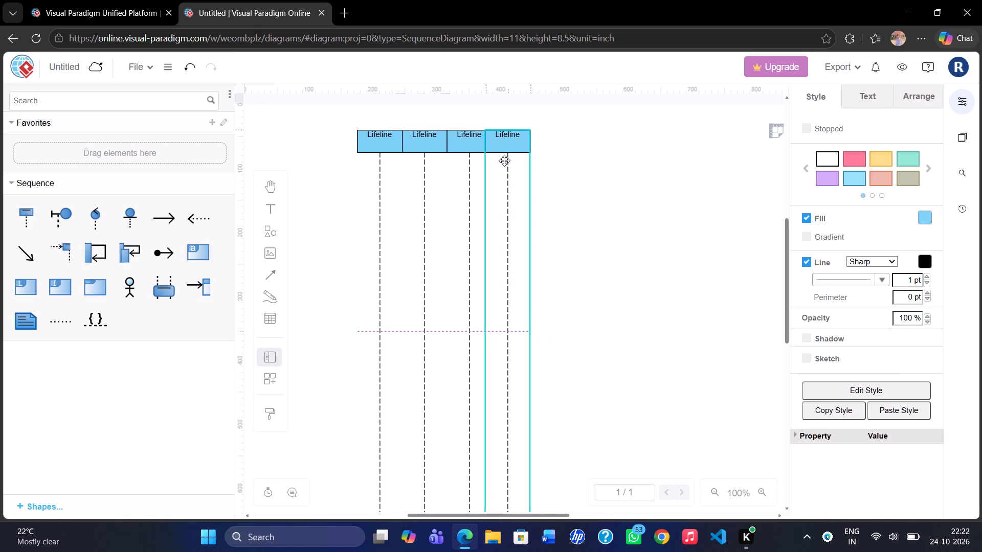
pyautogui.moveTo(504, 160); pyautogui.dragTo(534, 157)
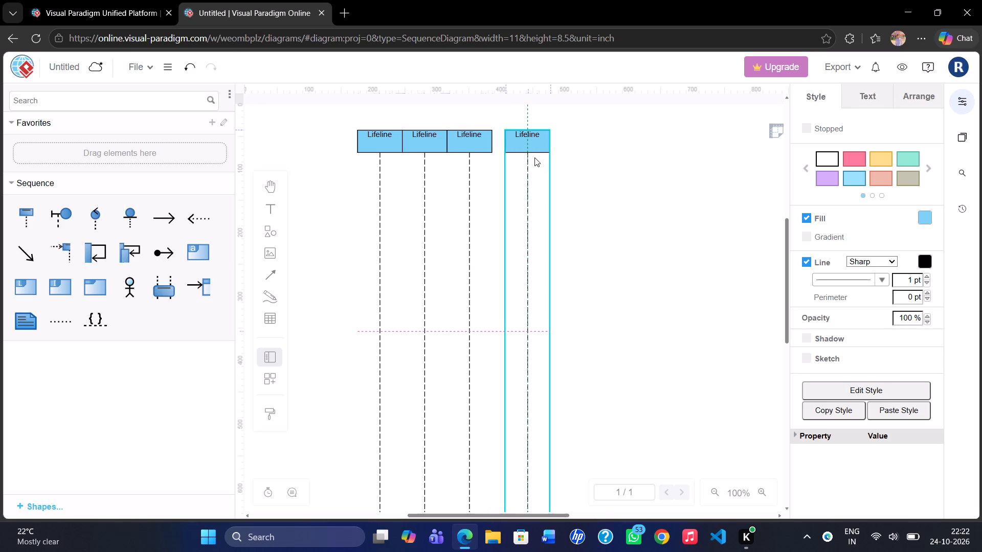
pyautogui.moveTo(534, 157); pyautogui.dragTo(521, 163)
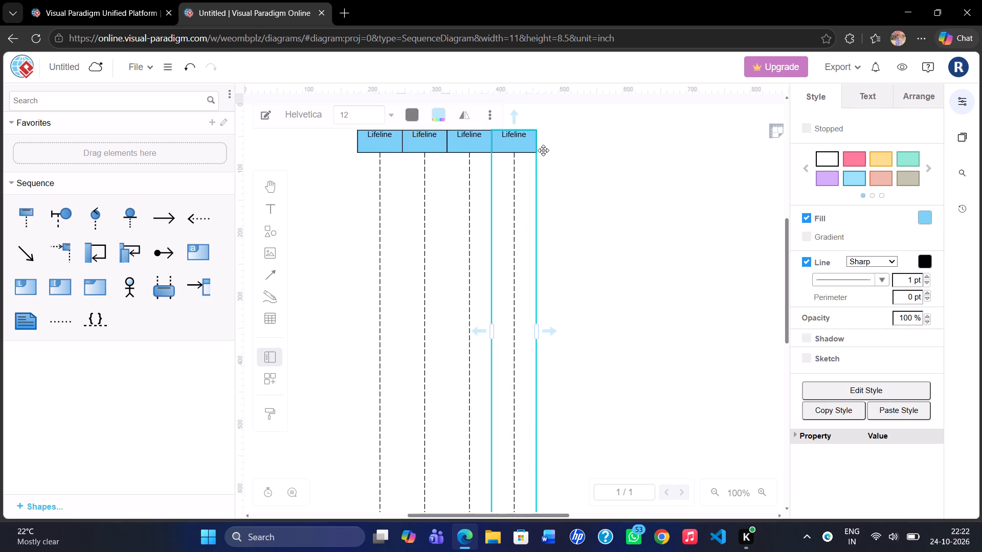
# Paste a fifth and a sixth lifeline and set them edge to edge at the end of the row.
pyautogui.click(560, 134)
pyautogui.hotkey('ctrl', 'v')
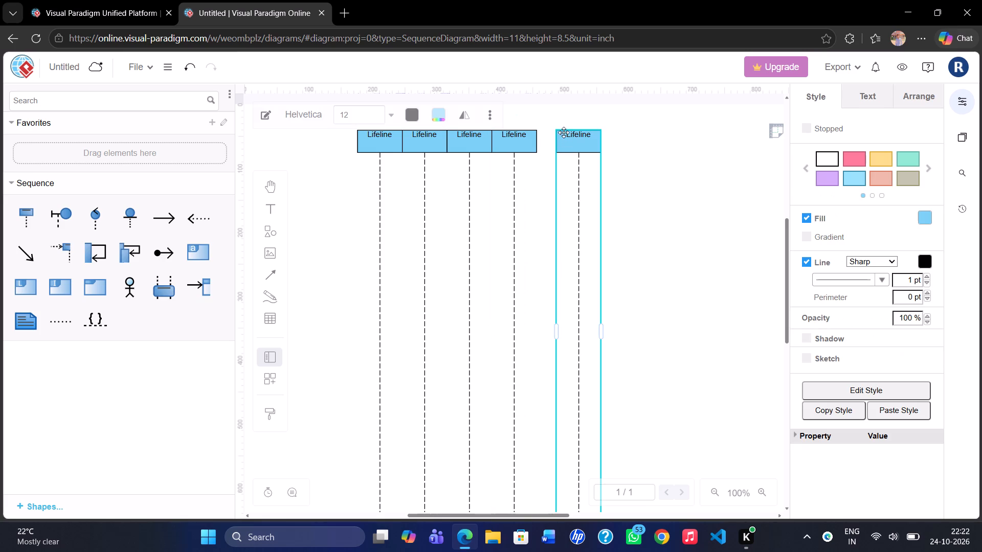
pyautogui.moveTo(564, 138); pyautogui.dragTo(545, 141)
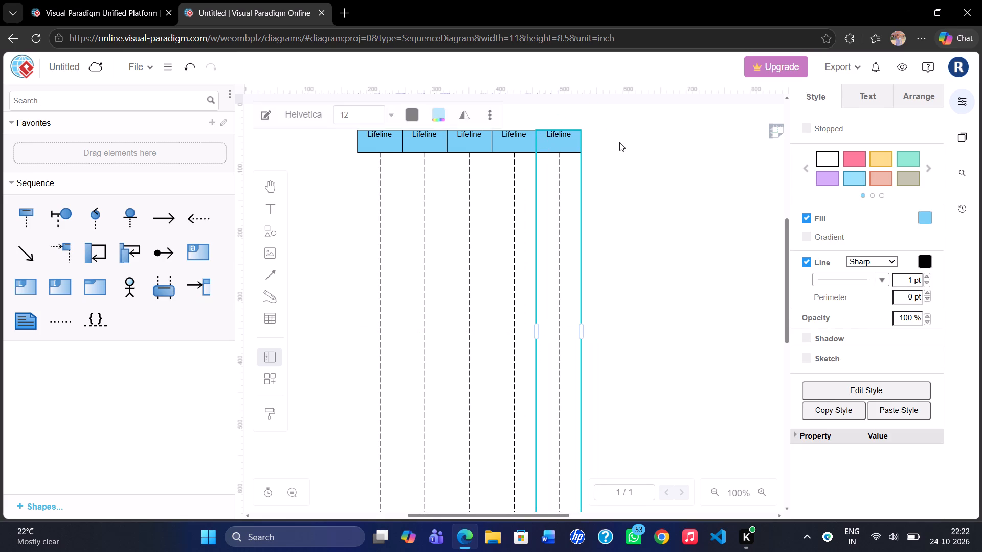
pyautogui.click(619, 142)
pyautogui.hotkey('ctrl', 'v')
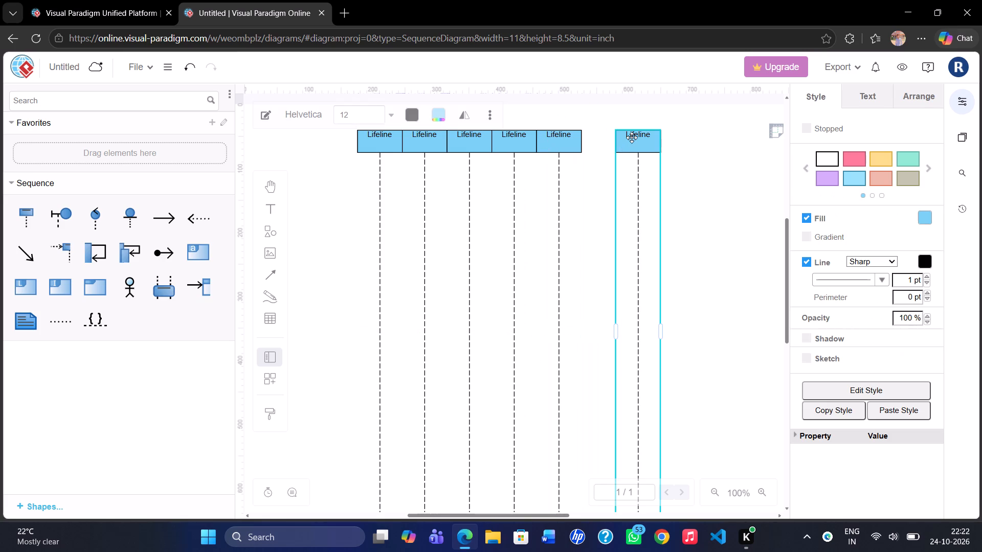
pyautogui.moveTo(632, 137); pyautogui.dragTo(597, 156)
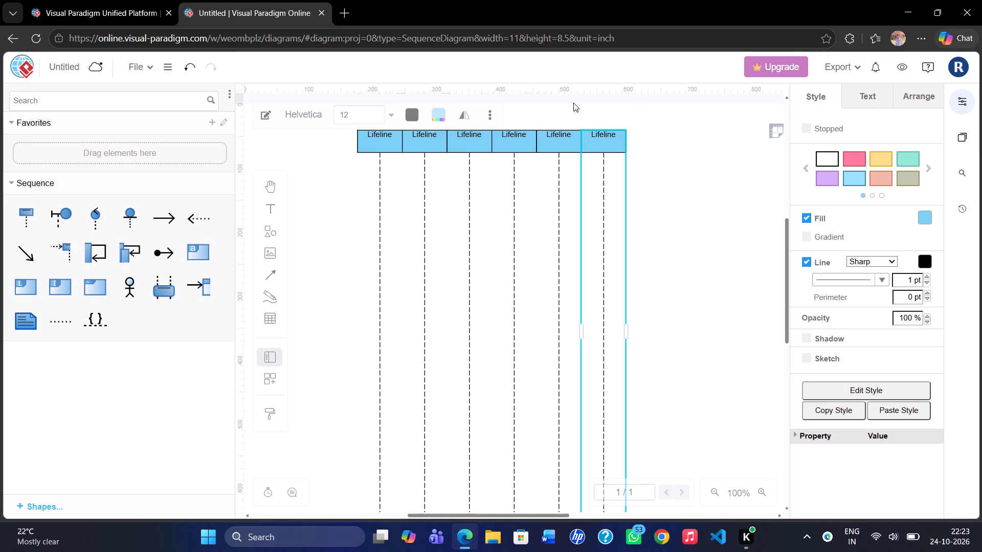
# Rename the first lifeline as "Member".
pyautogui.doubleClick(390, 135)
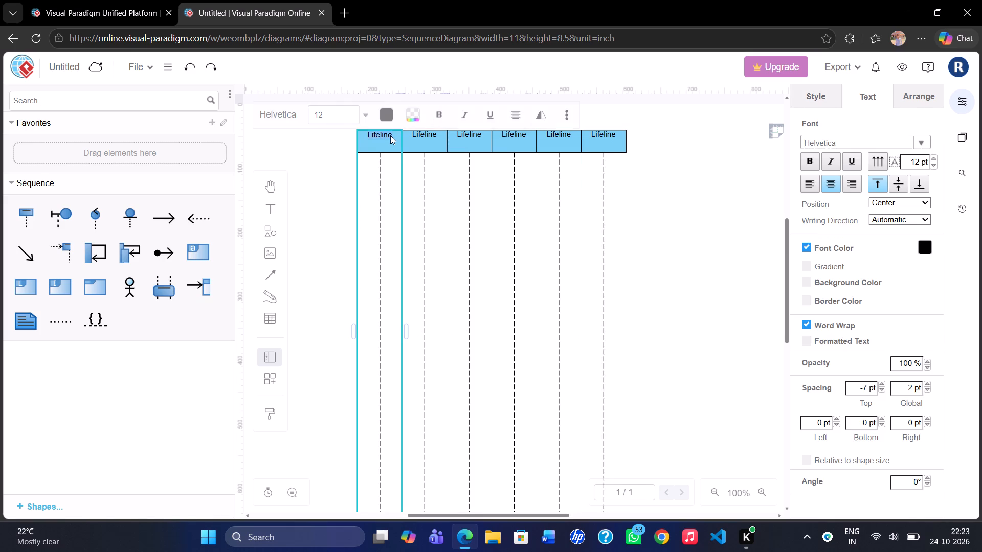
pyautogui.press('BackSpace')
pyautogui.write('Mmw')
pyautogui.press('BackSpace')
pyautogui.press('BackSpace')
pyautogui.write('ember')
pyautogui.press('space')
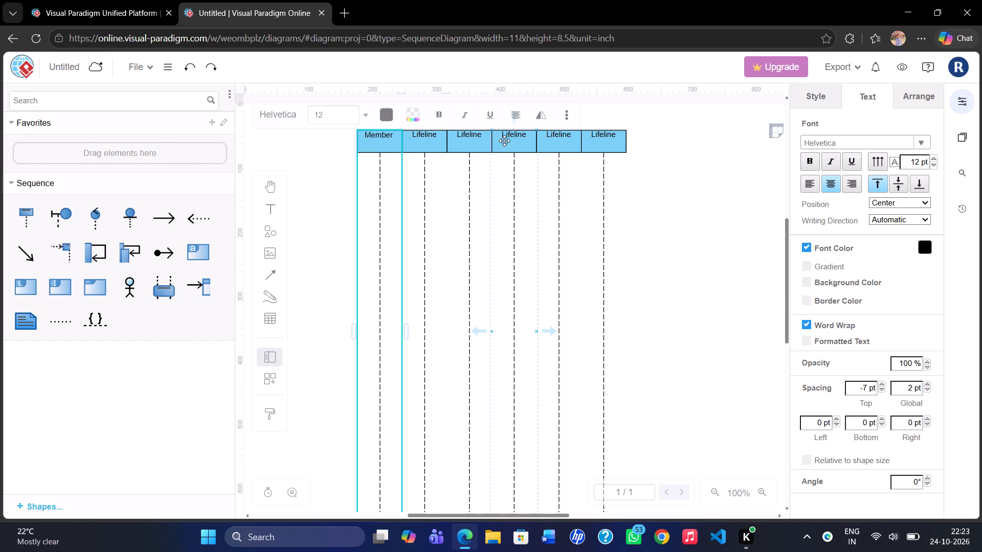
# Rename the second lifeline as "Librarian".
pyautogui.doubleClick(430, 143)
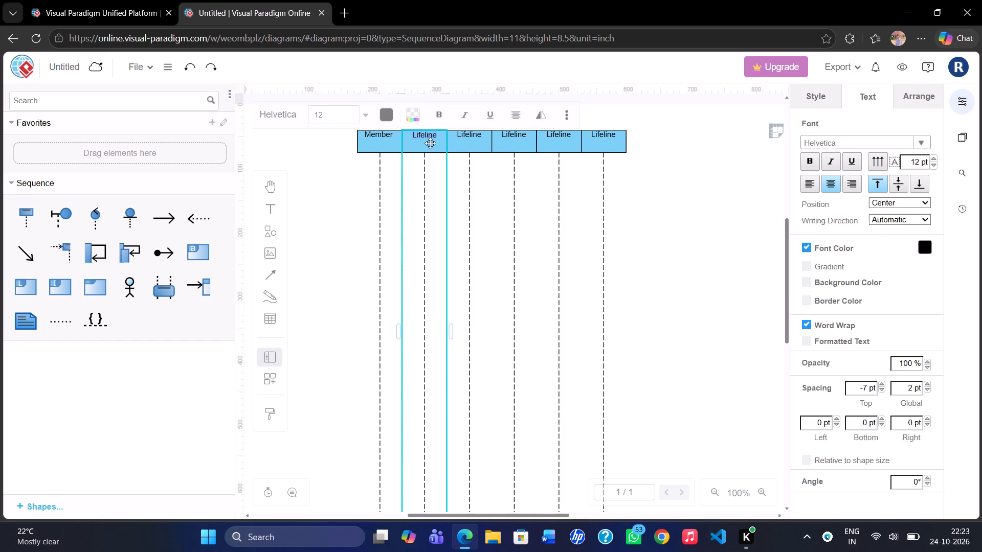
pyautogui.press('BackSpace')
pyautogui.press('BackSpace')
pyautogui.press('BackSpace')
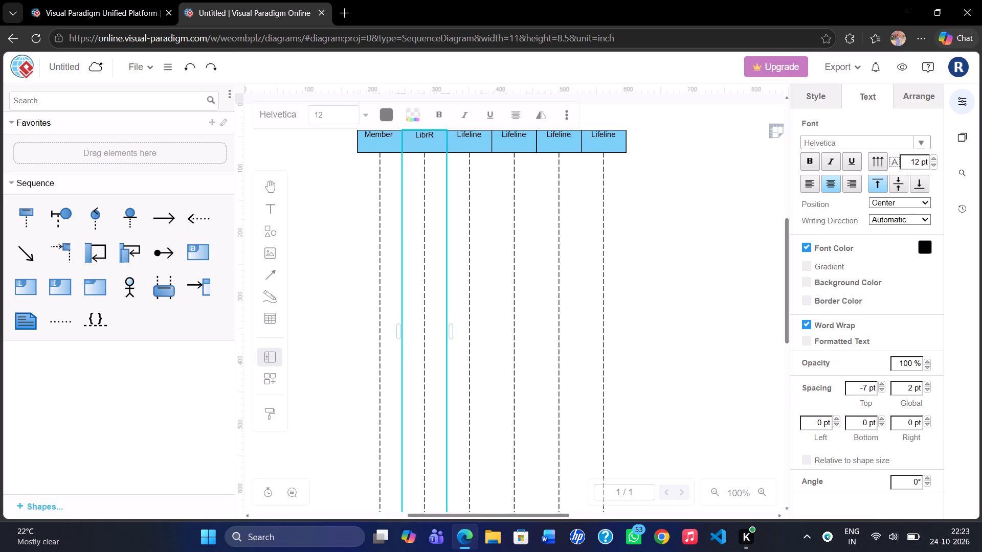
pyautogui.press('BackSpace')
pyautogui.write('arian')
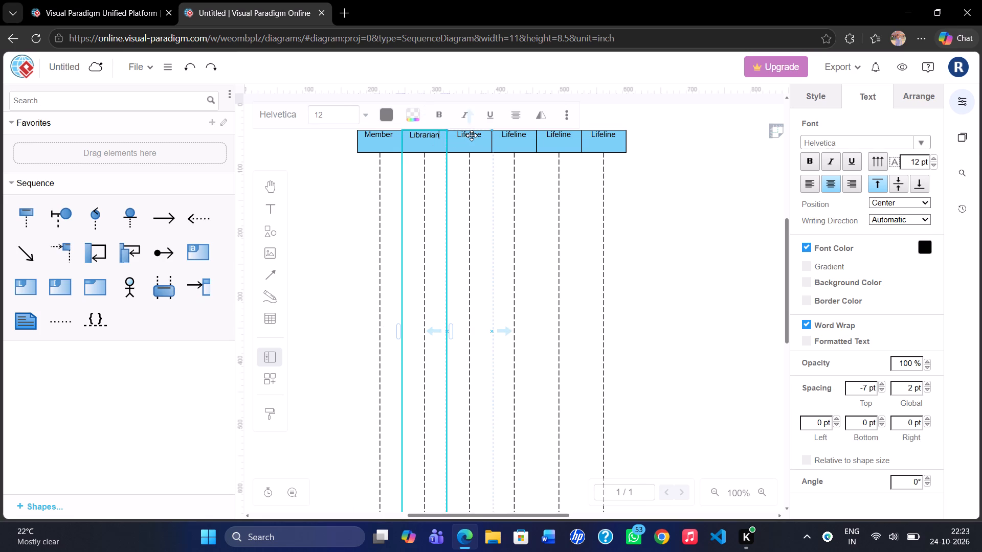
# Rename the third lifeline as "LMS(System)".
pyautogui.doubleClick(472, 135)
pyautogui.press('BackSpace')
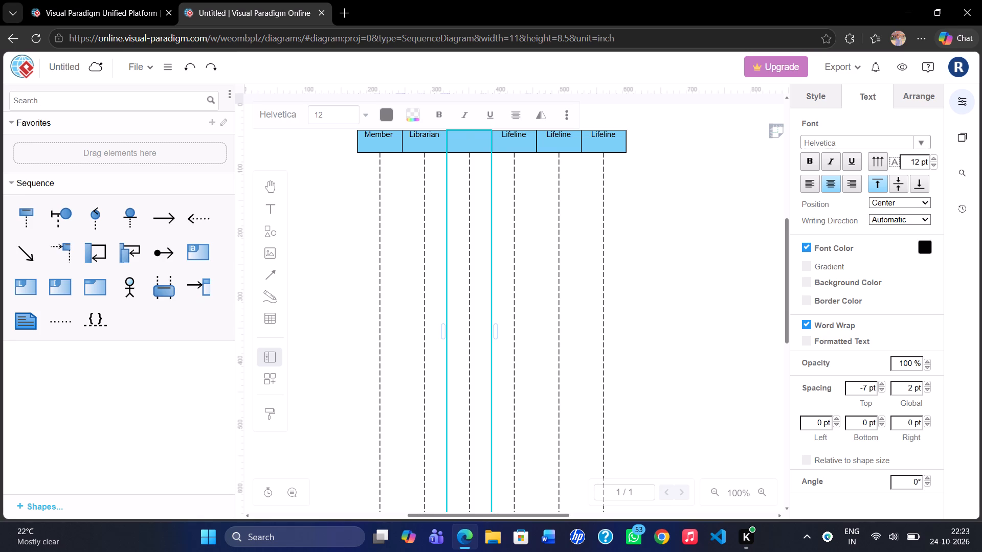
pyautogui.write('LMS')
pyautogui.press('Left')
pyautogui.hotkey('shift', 's')
pyautogui.write('ystem')
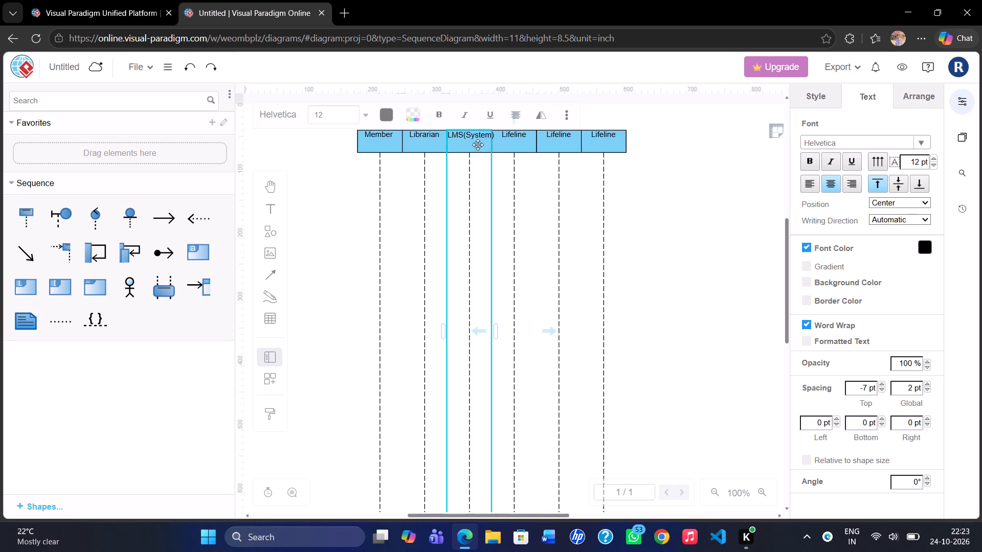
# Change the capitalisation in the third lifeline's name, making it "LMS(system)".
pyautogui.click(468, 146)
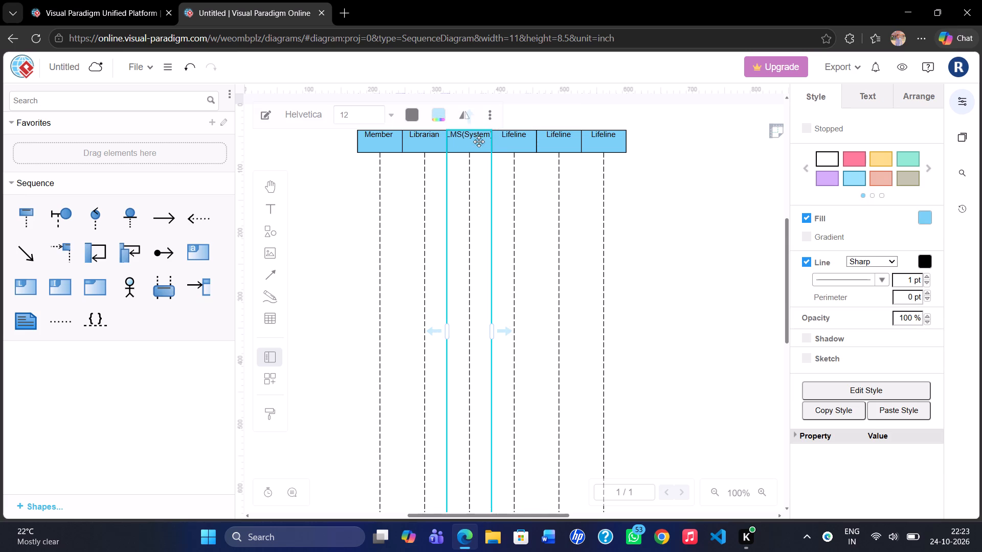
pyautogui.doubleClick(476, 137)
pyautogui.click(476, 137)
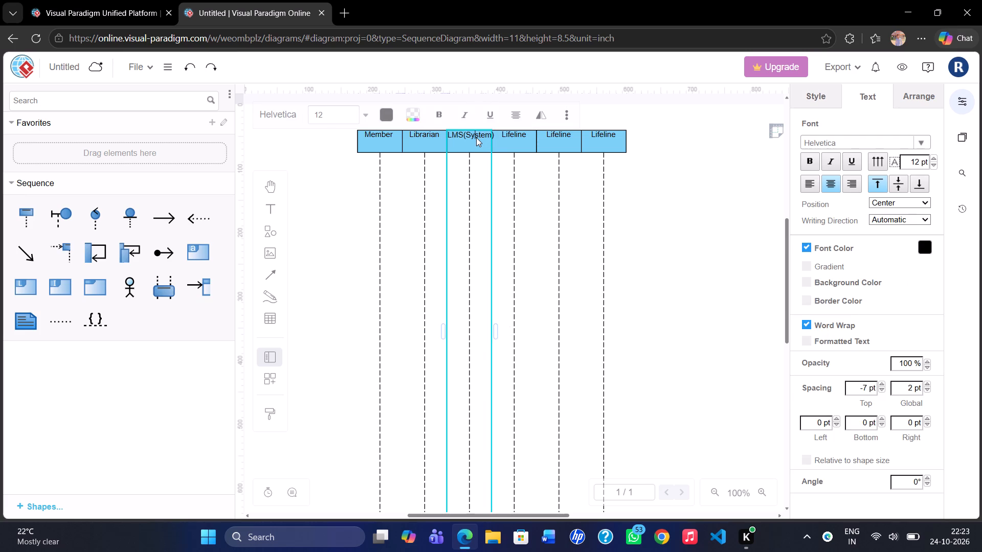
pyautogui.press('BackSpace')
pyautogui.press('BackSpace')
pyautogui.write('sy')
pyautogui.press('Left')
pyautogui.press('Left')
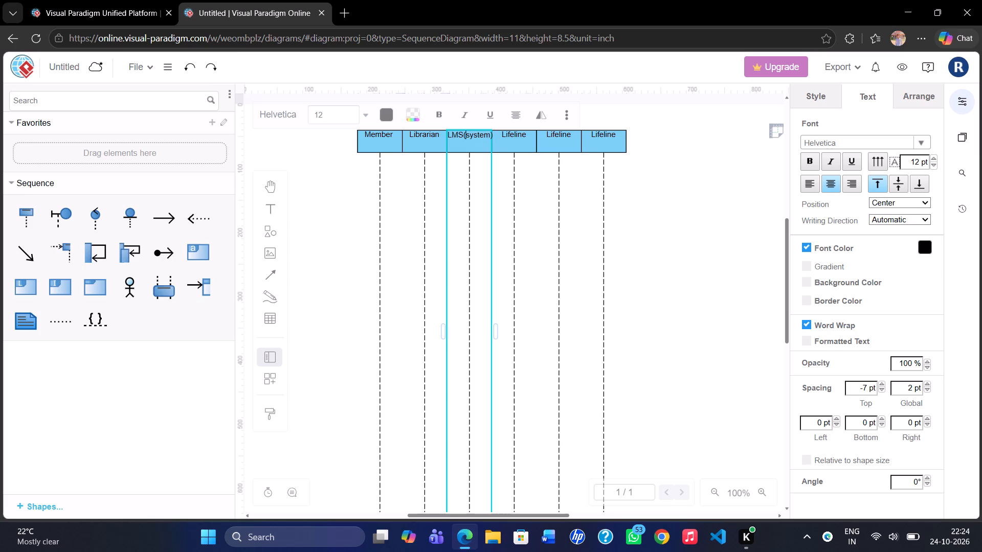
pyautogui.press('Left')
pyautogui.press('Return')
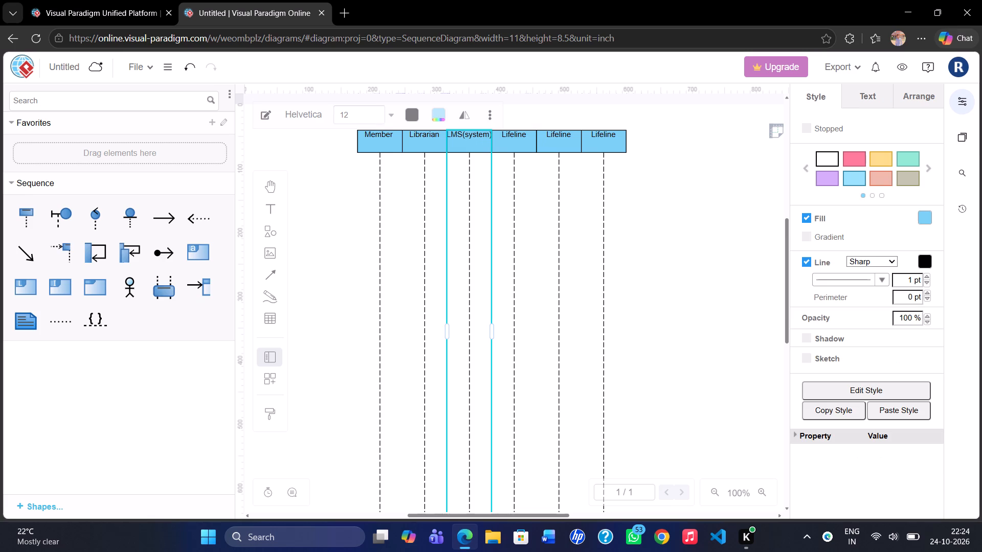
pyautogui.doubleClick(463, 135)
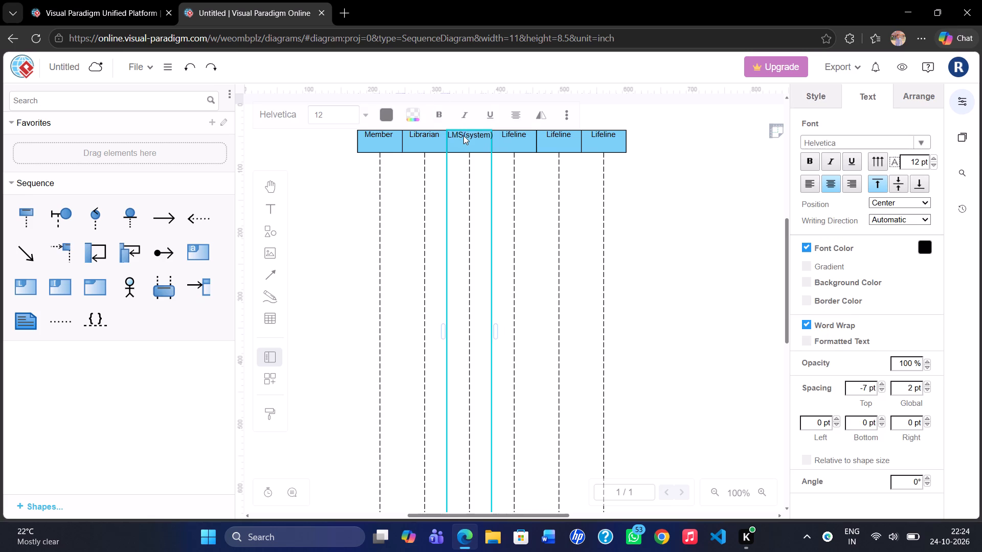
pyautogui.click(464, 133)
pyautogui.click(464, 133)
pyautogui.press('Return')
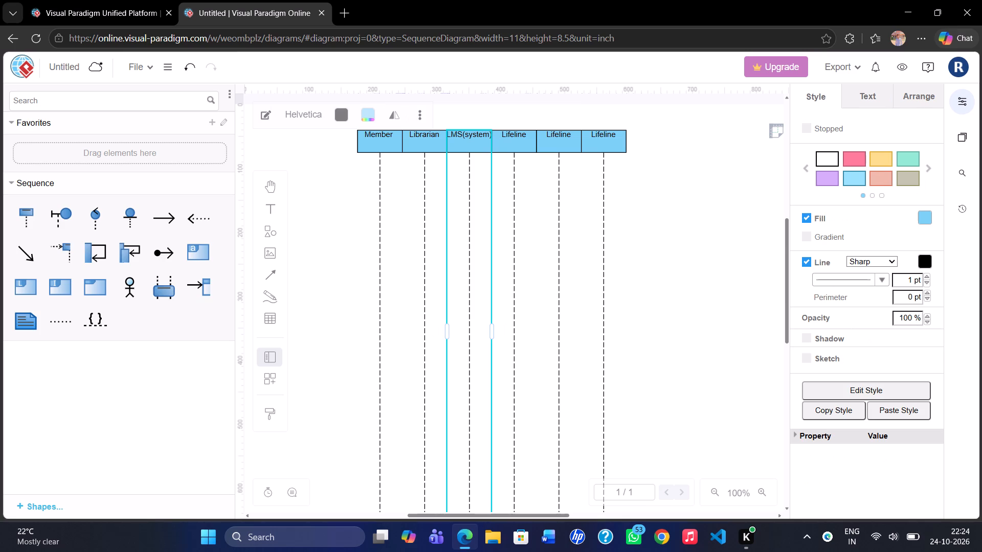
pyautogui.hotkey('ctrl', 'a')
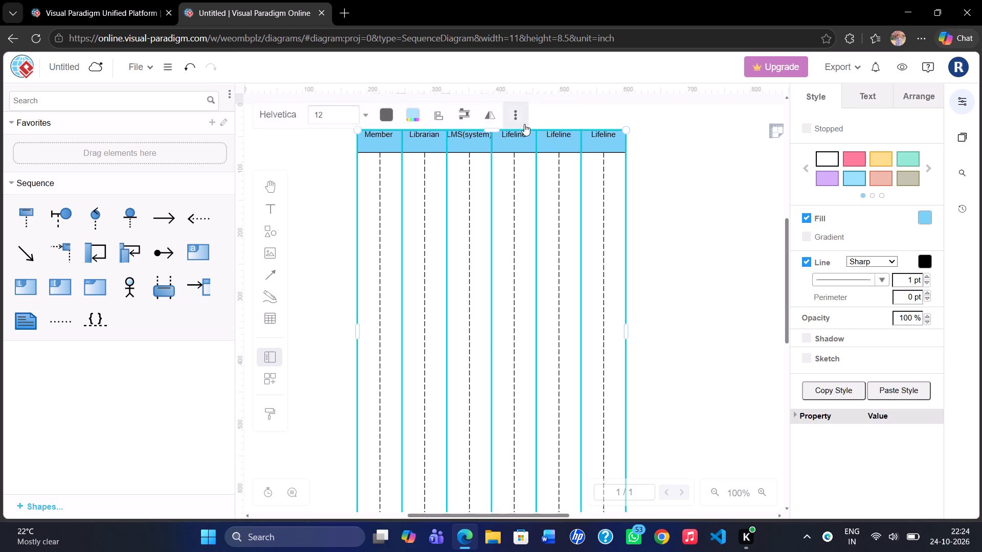
# Clear the third lifeline's name and re-enter it as "LMS(system)".
pyautogui.doubleClick(463, 138)
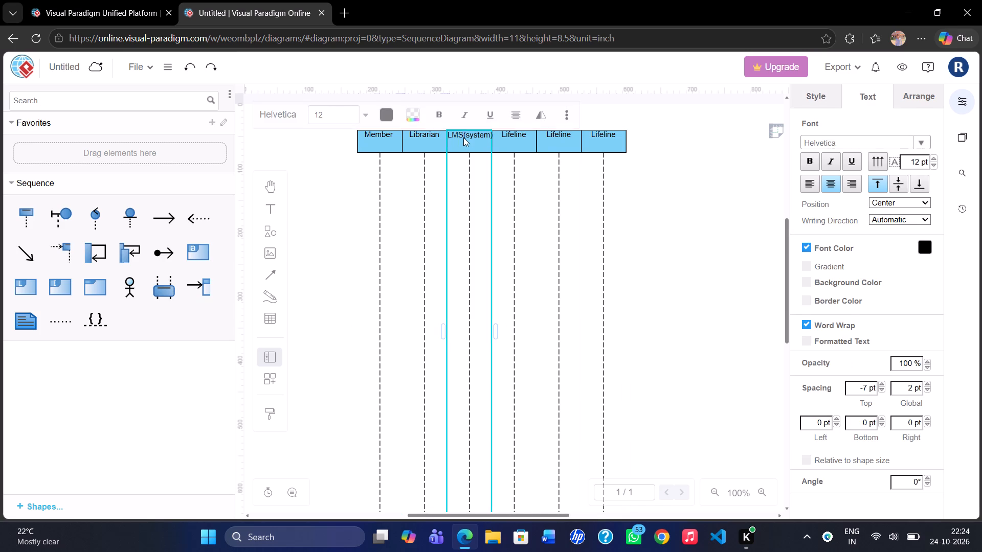
pyautogui.doubleClick(467, 133)
pyautogui.hotkey('ctrl', 'a')
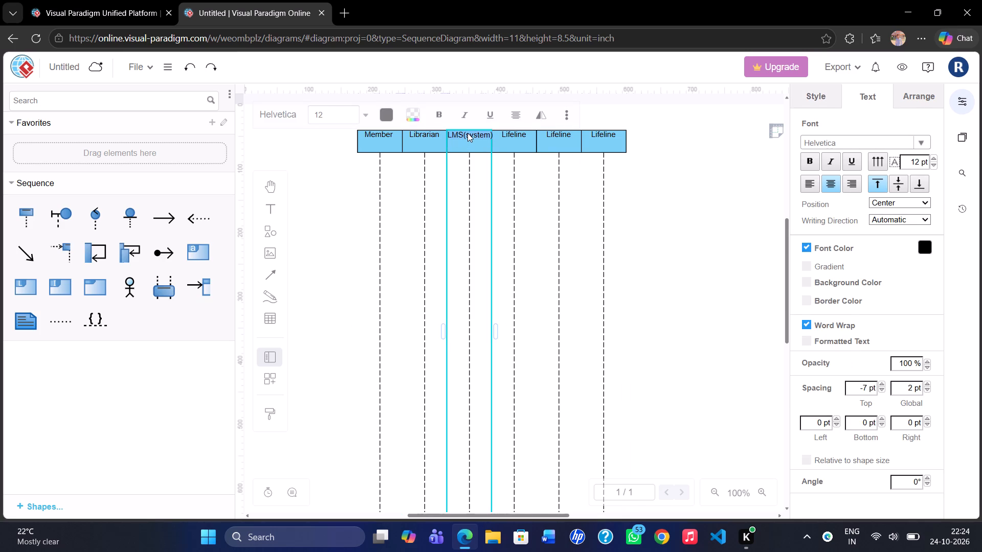
pyautogui.doubleClick(476, 132)
pyautogui.press('BackSpace')
pyautogui.press('BackSpace')
pyautogui.press('BackSpace')
pyautogui.press('BackSpace')
pyautogui.press('BackSpace')
pyautogui.press('BackSpace')
pyautogui.press('BackSpace')
pyautogui.press('BackSpace')
pyautogui.press('BackSpace')
pyautogui.press('BackSpace')
pyautogui.press('BackSpace')
pyautogui.press('BackSpace')
pyautogui.press('Right')
pyautogui.press('Right')
pyautogui.press('BackSpace')
pyautogui.press('BackSpace')
pyautogui.press('BackSpace')
pyautogui.write('lms')
pyautogui.press('BackSpace')
pyautogui.press('BackSpace')
pyautogui.press('BackSpace')
pyautogui.write('()')
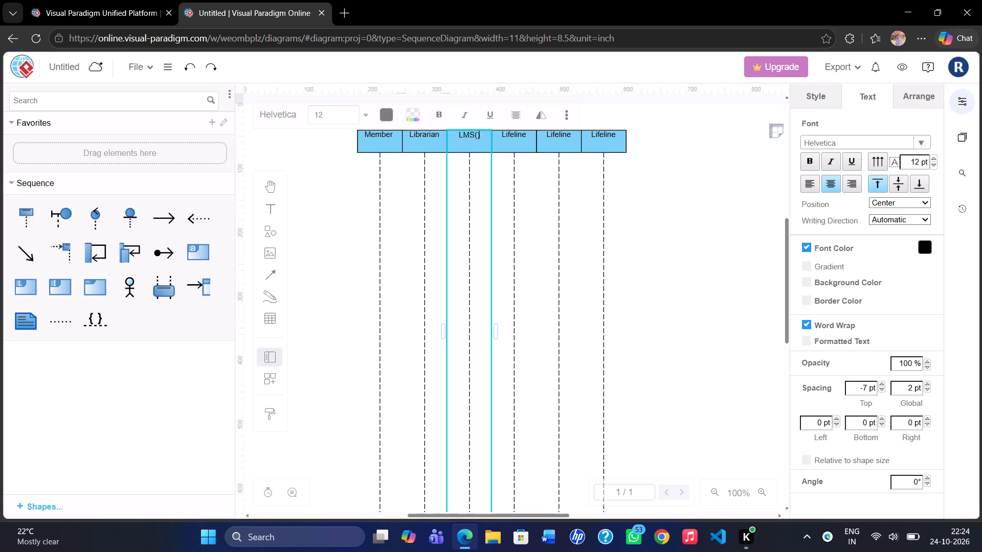
pyautogui.press('Left')
pyautogui.press('d')
pyautogui.press('BackSpace')
pyautogui.write('system')
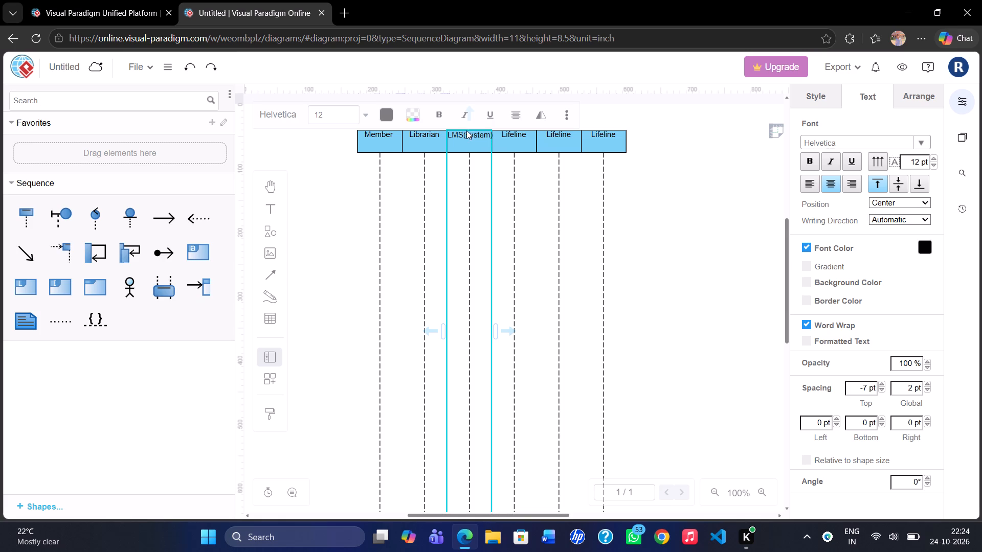
pyautogui.click(466, 133)
pyautogui.press('Left')
pyautogui.press('Return')
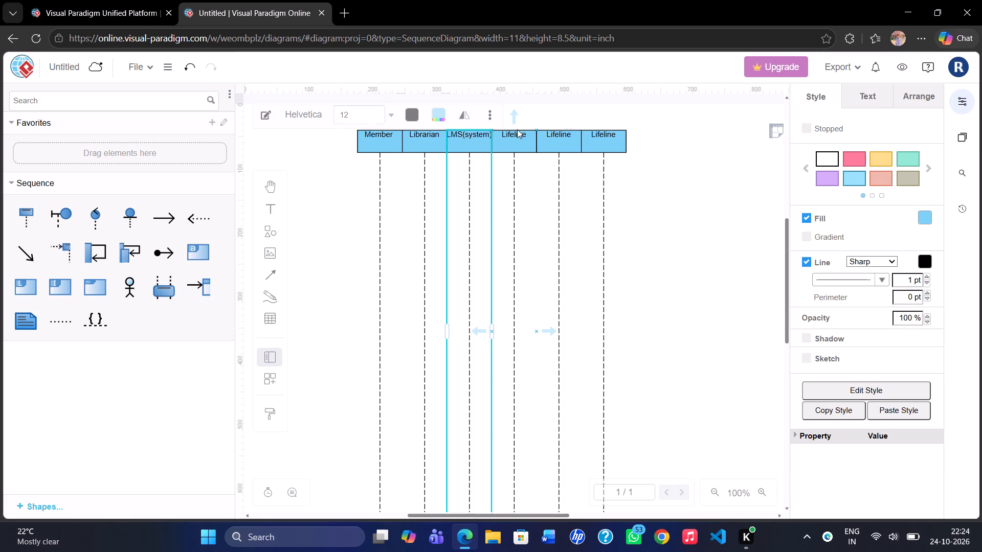
# Rename the fourth lifeline as "BookIssue".
pyautogui.doubleClick(517, 134)
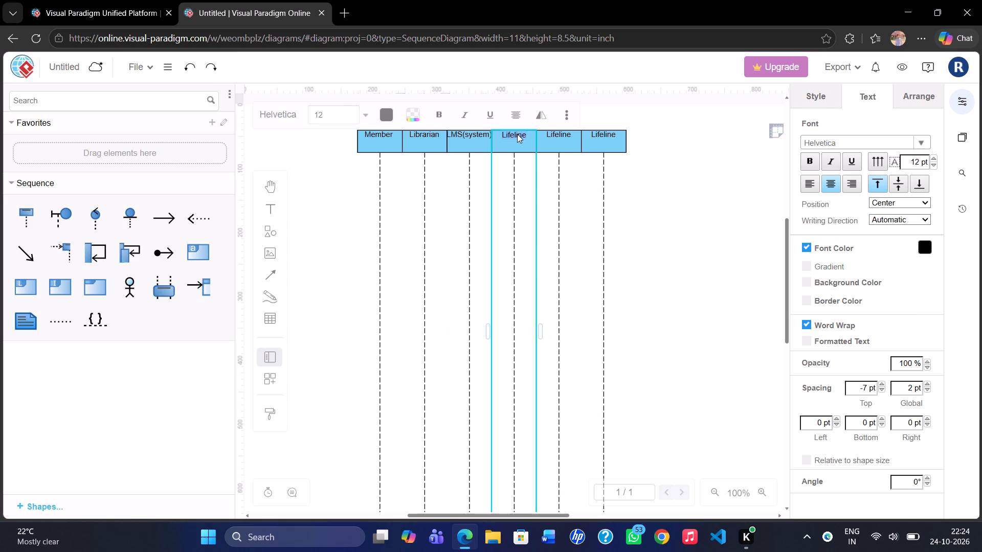
pyautogui.press('BackSpace')
pyautogui.press('b')
pyautogui.write('ssue')
# Rename the fifth lifeline as "Fine".
pyautogui.doubleClick(565, 140)
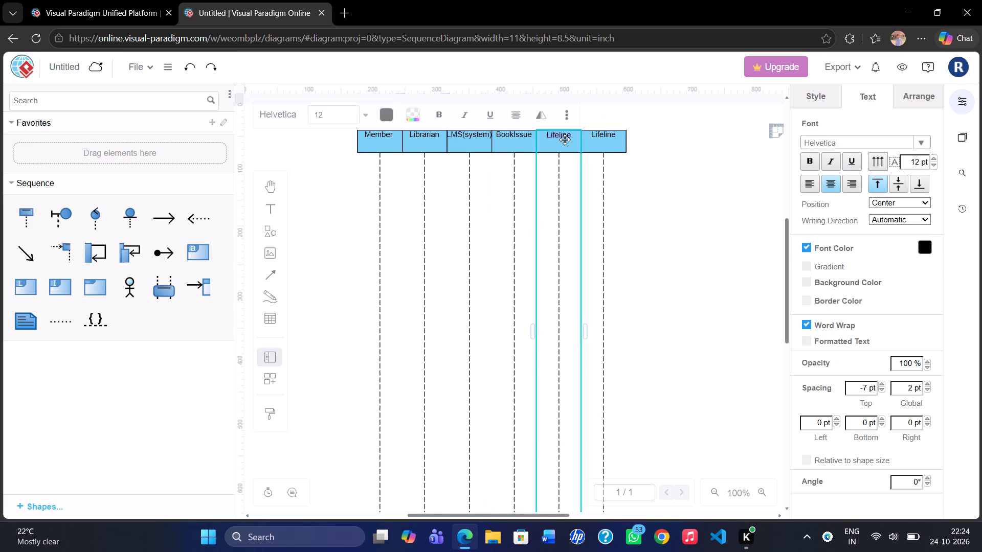
pyautogui.press('BackSpace')
pyautogui.write('fine')
pyautogui.press('BackSpace')
pyautogui.press('BackSpace')
pyautogui.press('BackSpace')
pyautogui.press('BackSpace')
pyautogui.write('Fine')
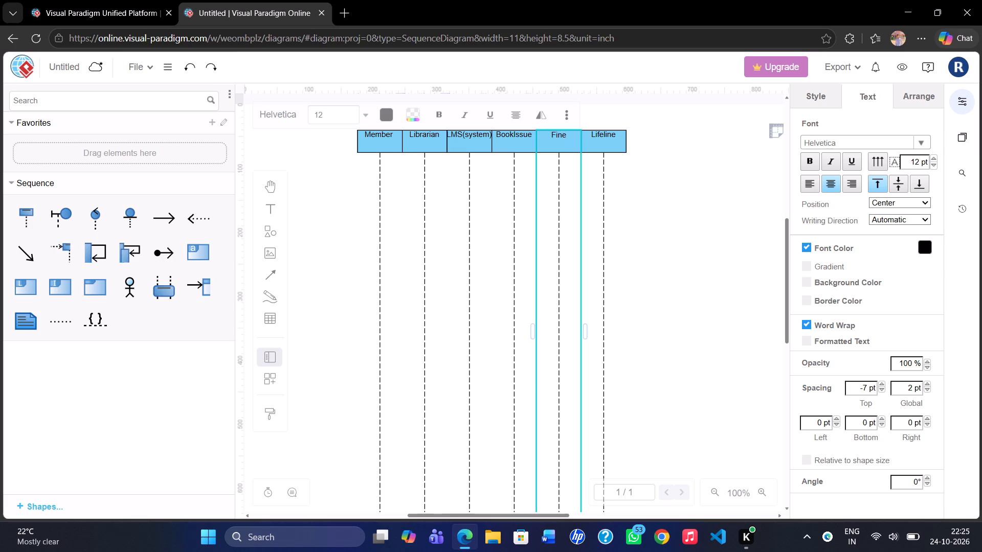
# Rename the sixth lifeline as "Book".
pyautogui.doubleClick(611, 136)
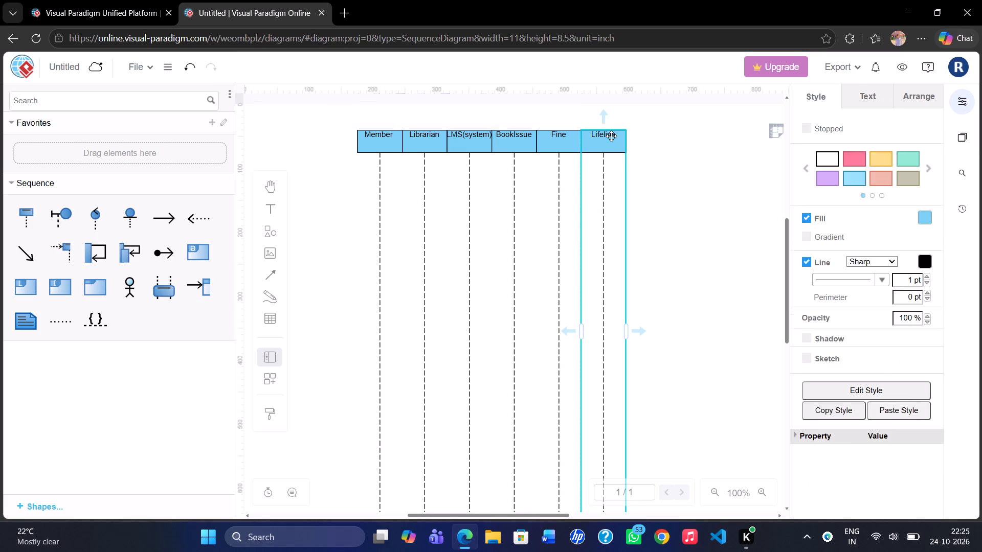
pyautogui.press('BackSpace')
pyautogui.write('Bok')
pyautogui.press('BackSpace')
pyautogui.write('ok')
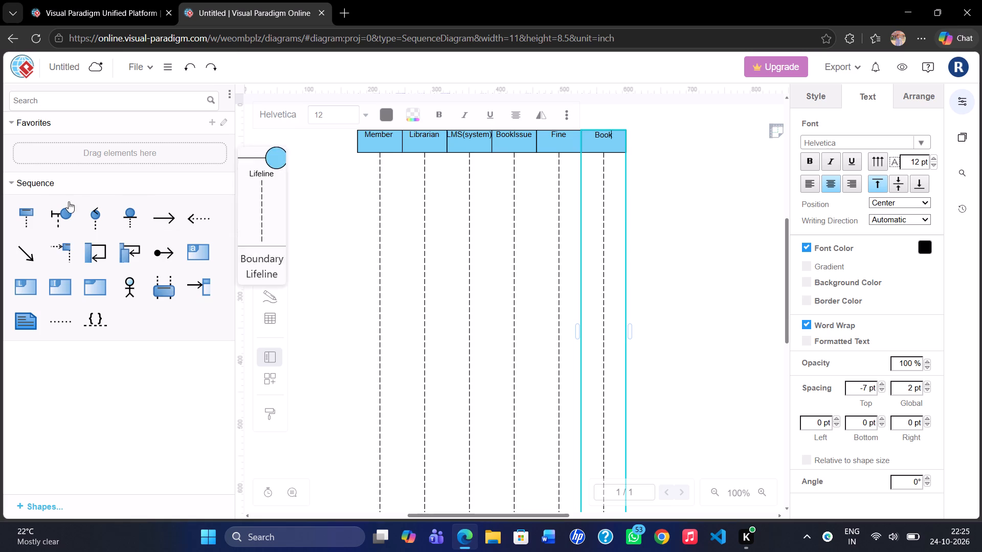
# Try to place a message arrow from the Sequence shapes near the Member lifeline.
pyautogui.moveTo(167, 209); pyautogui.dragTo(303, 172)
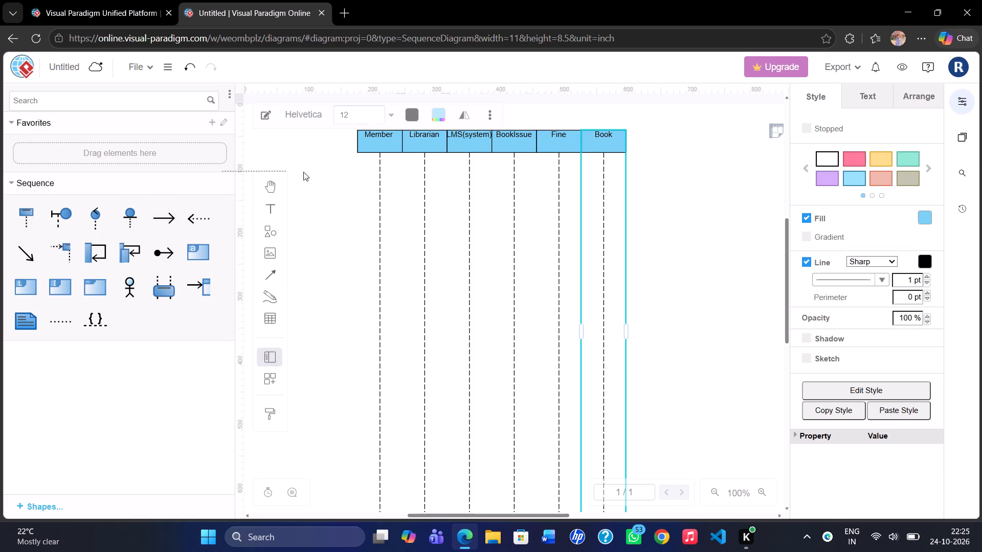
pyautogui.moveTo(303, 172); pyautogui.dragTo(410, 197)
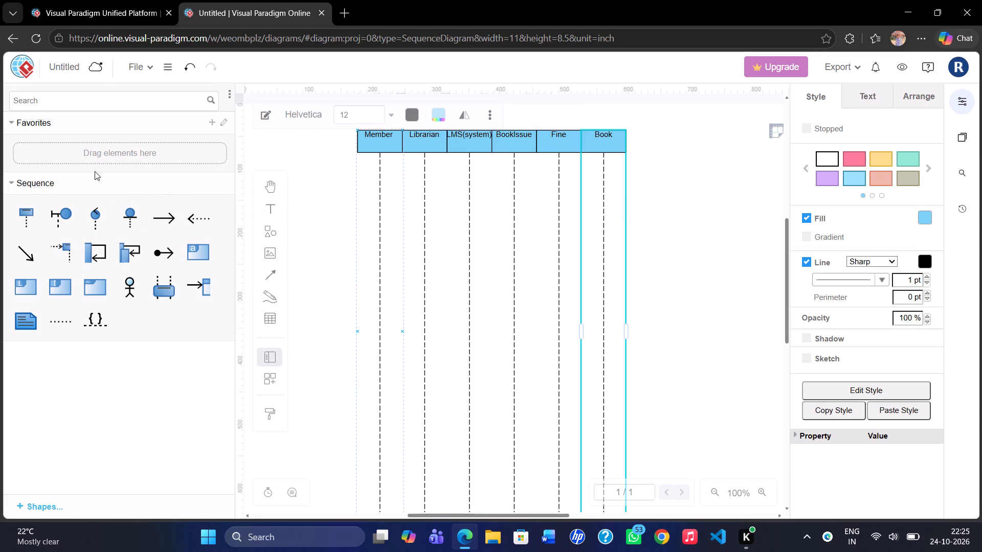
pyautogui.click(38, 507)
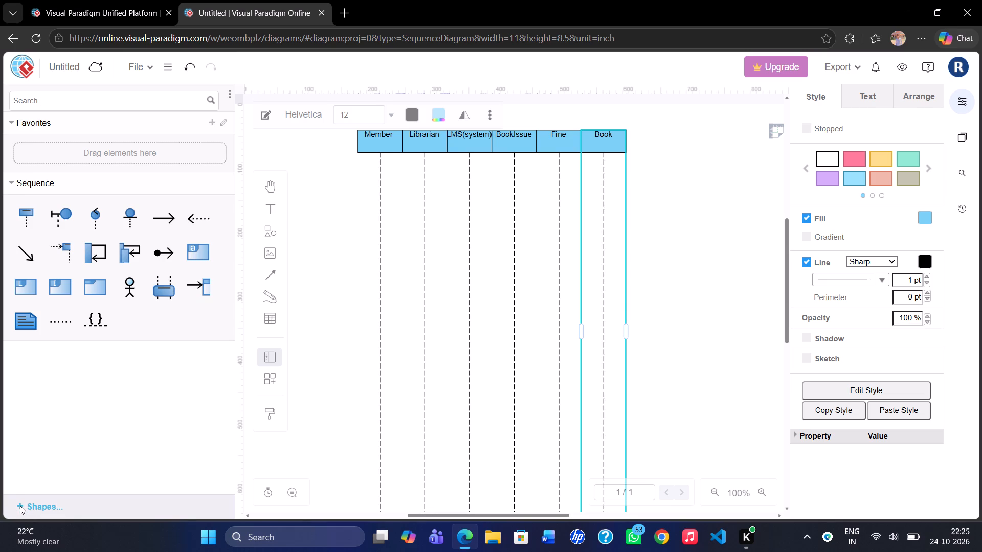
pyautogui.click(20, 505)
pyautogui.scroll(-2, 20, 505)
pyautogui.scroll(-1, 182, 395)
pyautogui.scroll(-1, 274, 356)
# Add the General shape set to the available shapes.
pyautogui.scroll(-1, 343, 295)
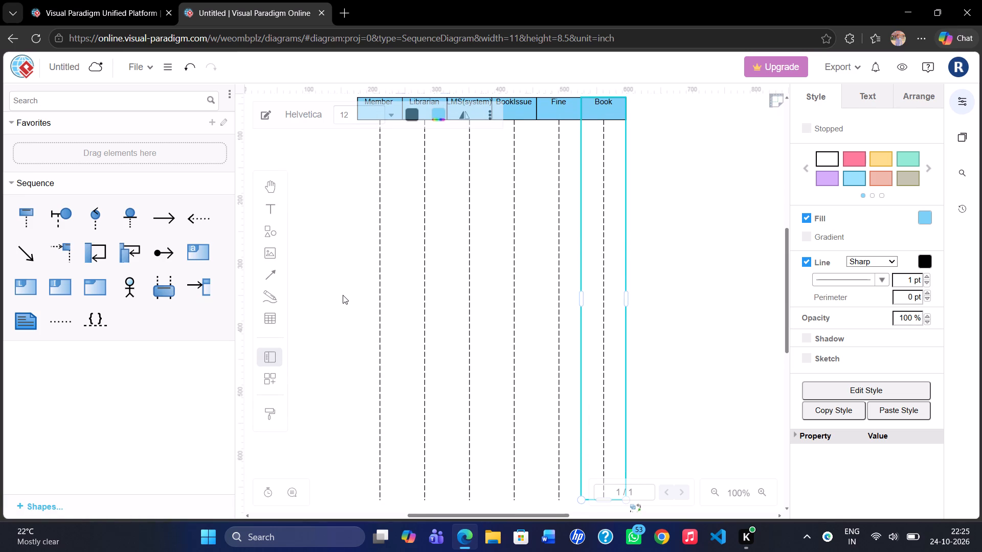
pyautogui.click(312, 316)
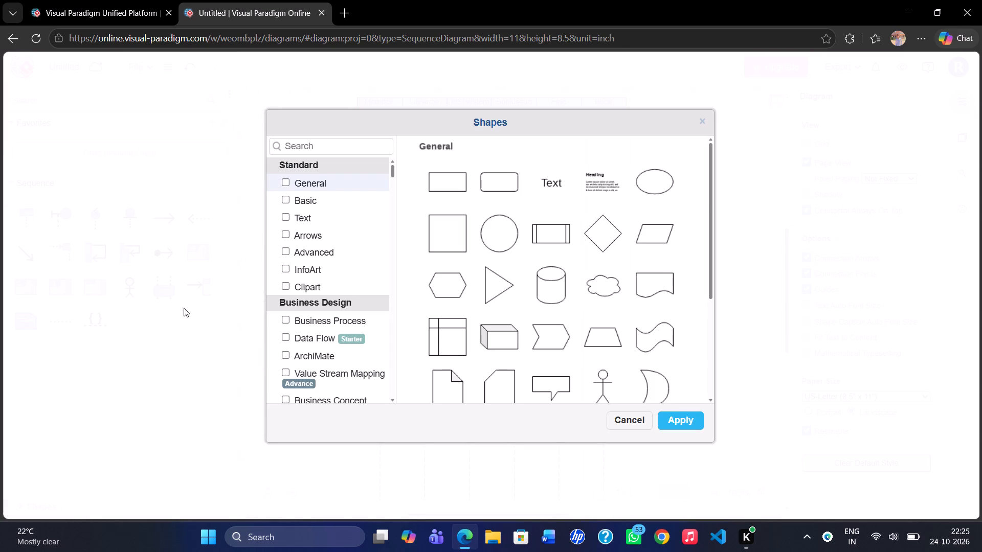
pyautogui.click(284, 184)
pyautogui.click(688, 426)
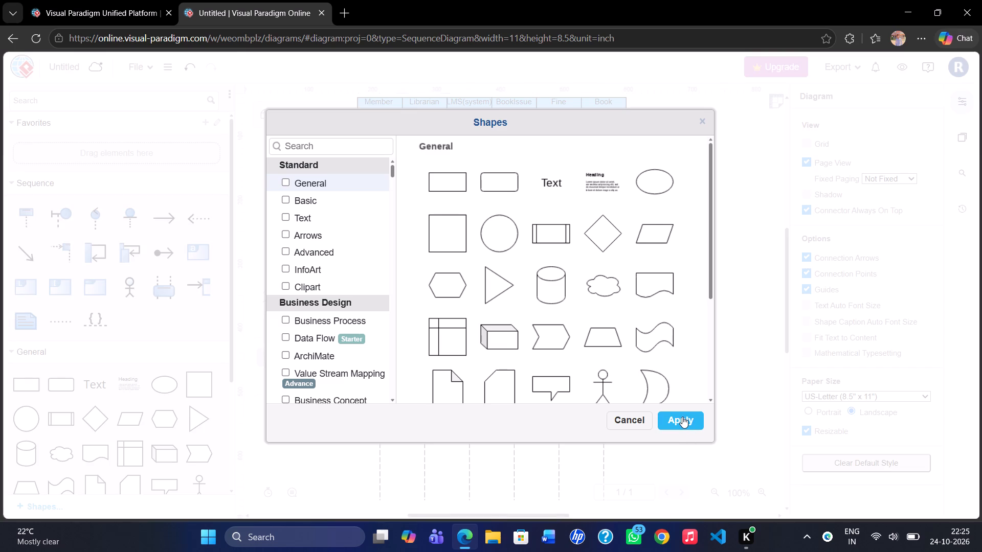
pyautogui.click(716, 227)
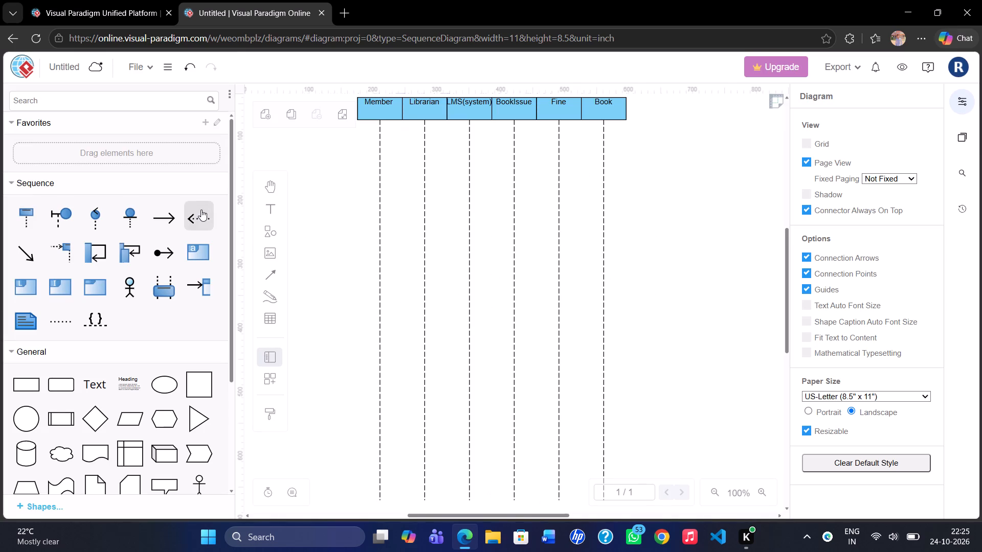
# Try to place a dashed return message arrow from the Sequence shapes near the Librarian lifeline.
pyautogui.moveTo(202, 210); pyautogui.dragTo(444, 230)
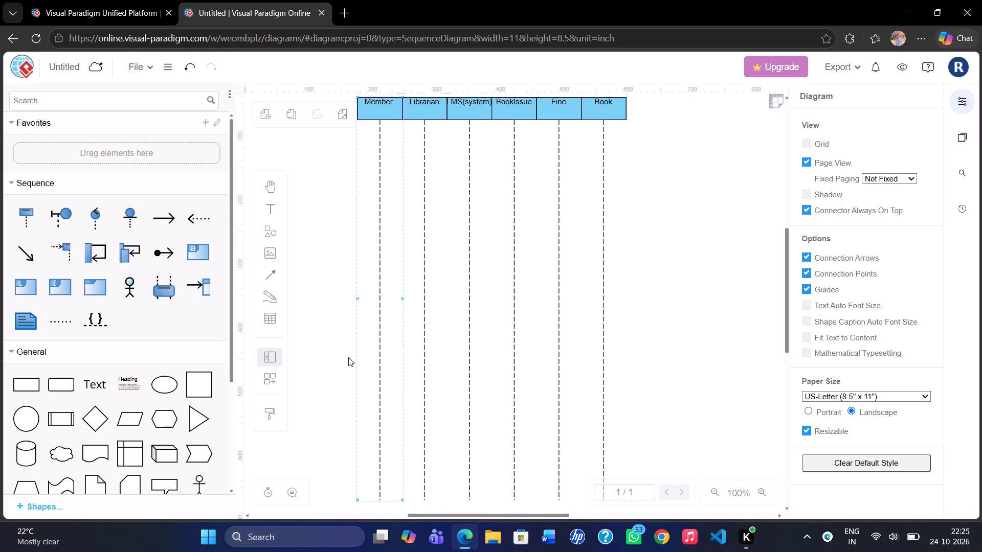
# Place a directional connector from the General shapes as a horizontal arrow from the Member lifeline to the Librarian lifeline, just below the headers.
pyautogui.scroll(-1, 46, 400)
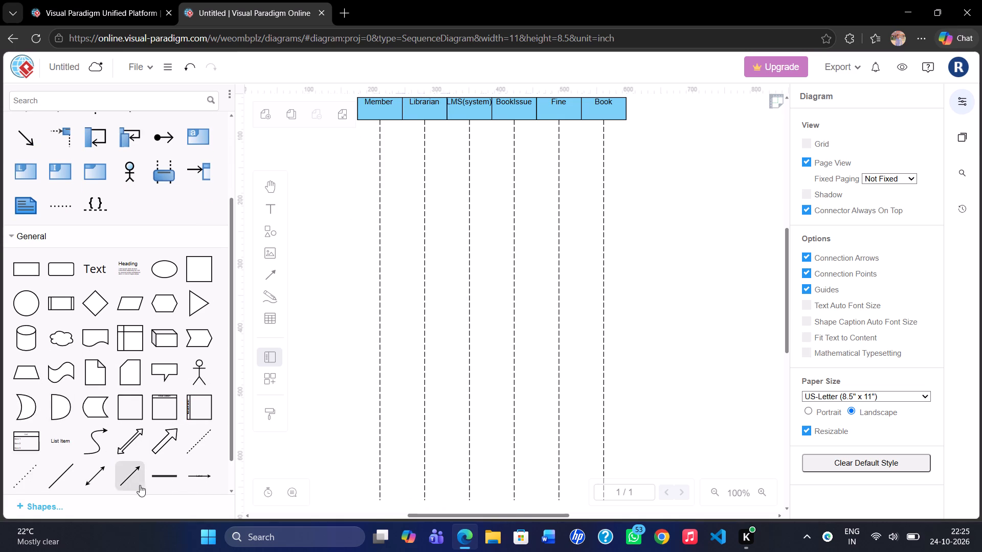
pyautogui.moveTo(130, 474); pyautogui.dragTo(392, 150)
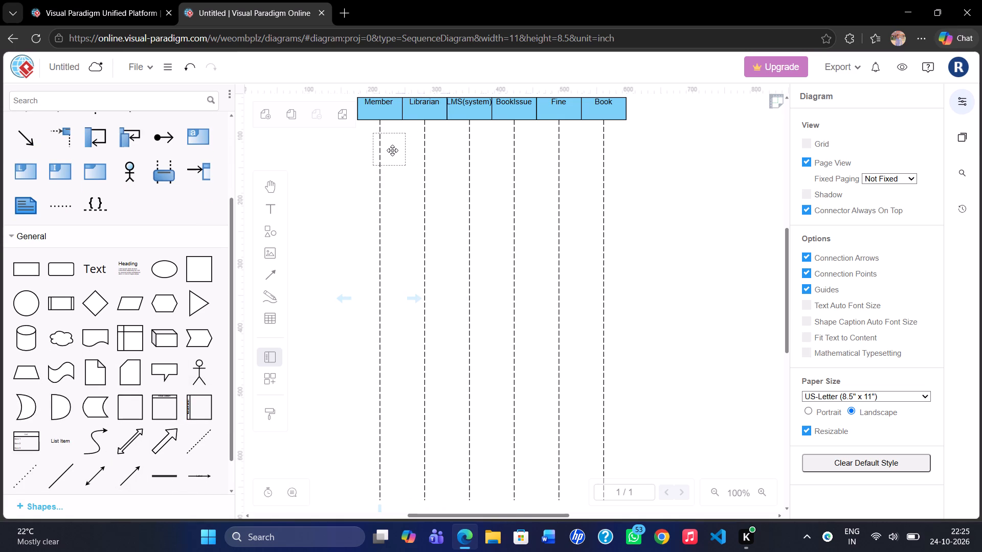
pyautogui.moveTo(392, 150); pyautogui.dragTo(390, 151)
pyautogui.moveTo(369, 162); pyautogui.dragTo(380, 152)
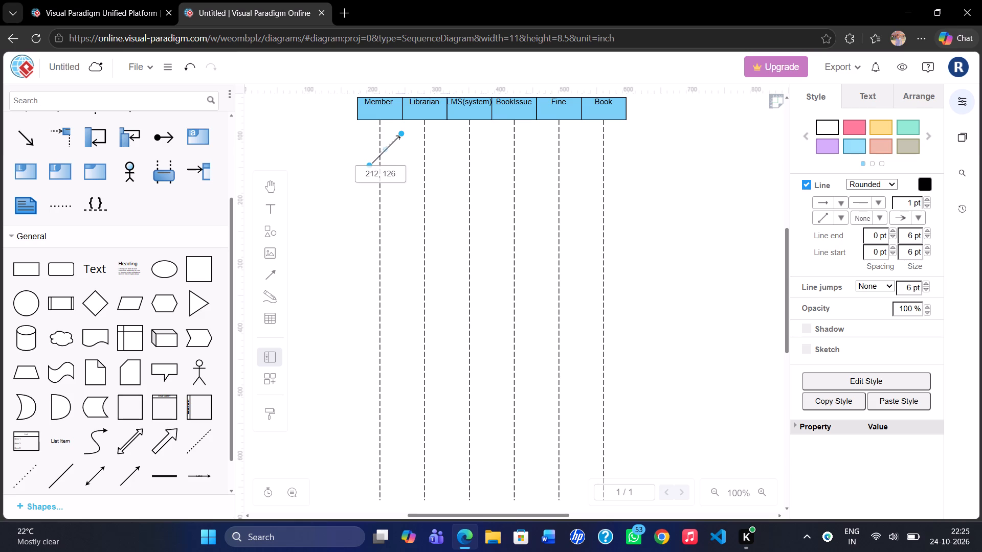
pyautogui.moveTo(380, 152); pyautogui.dragTo(380, 152)
pyautogui.moveTo(401, 135); pyautogui.dragTo(410, 151)
pyautogui.moveTo(410, 151); pyautogui.dragTo(425, 152)
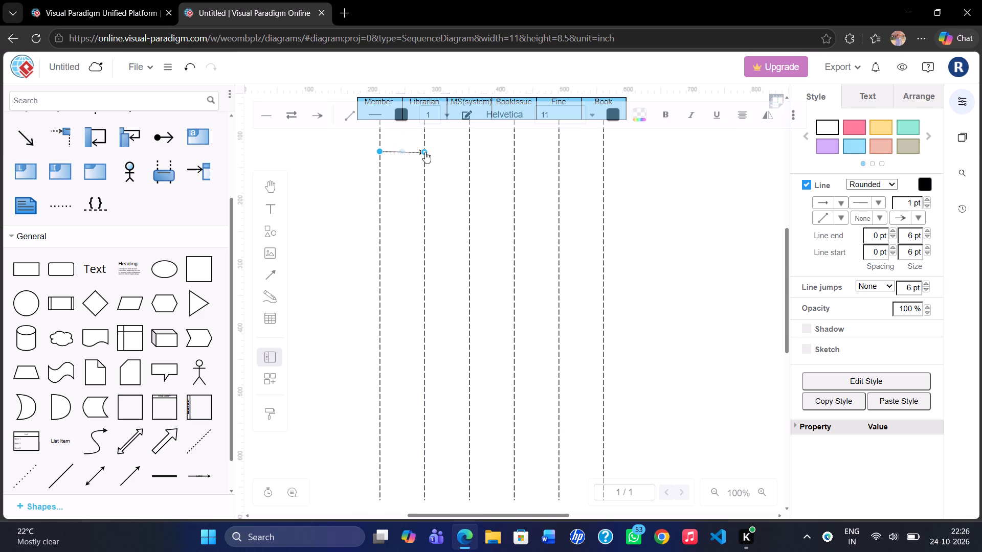
pyautogui.click(380, 149)
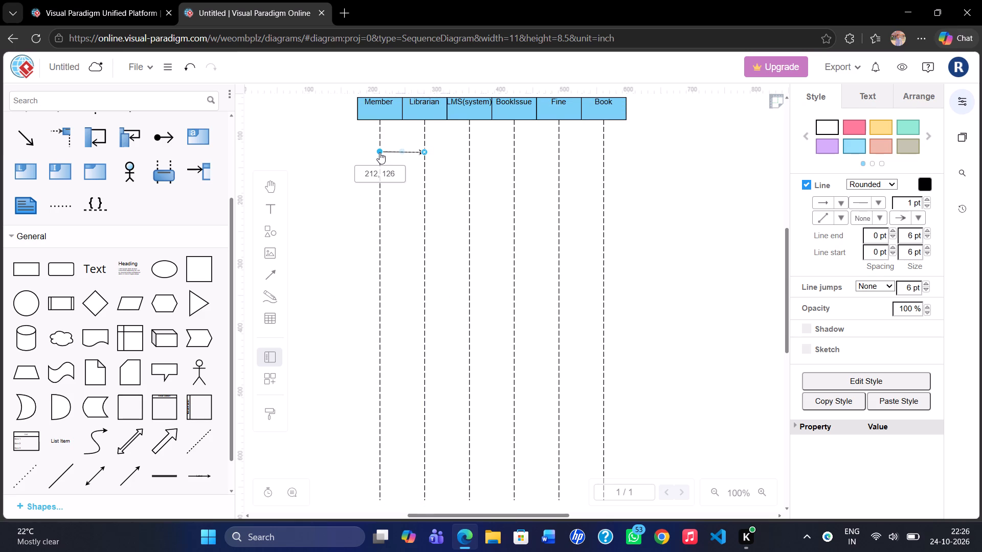
pyautogui.click(394, 163)
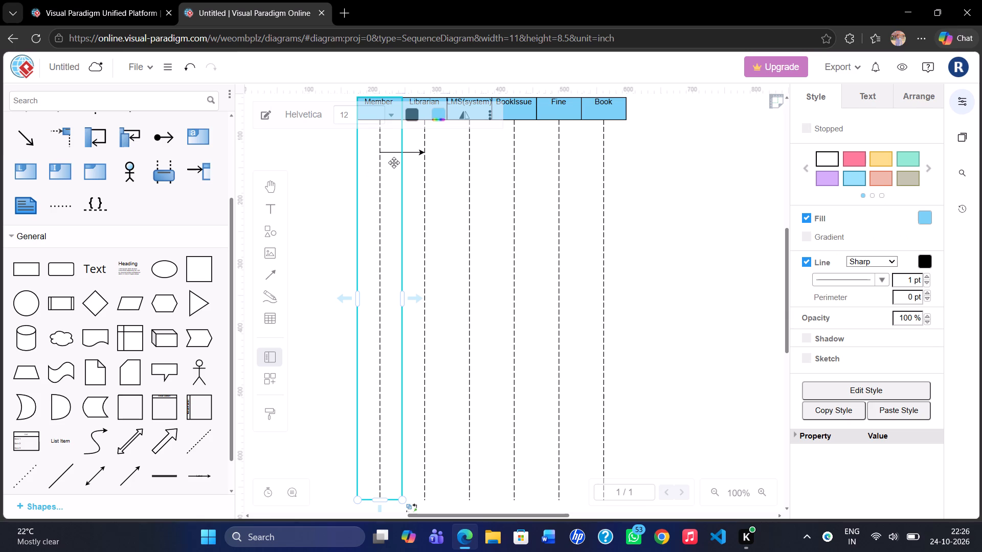
pyautogui.click(410, 174)
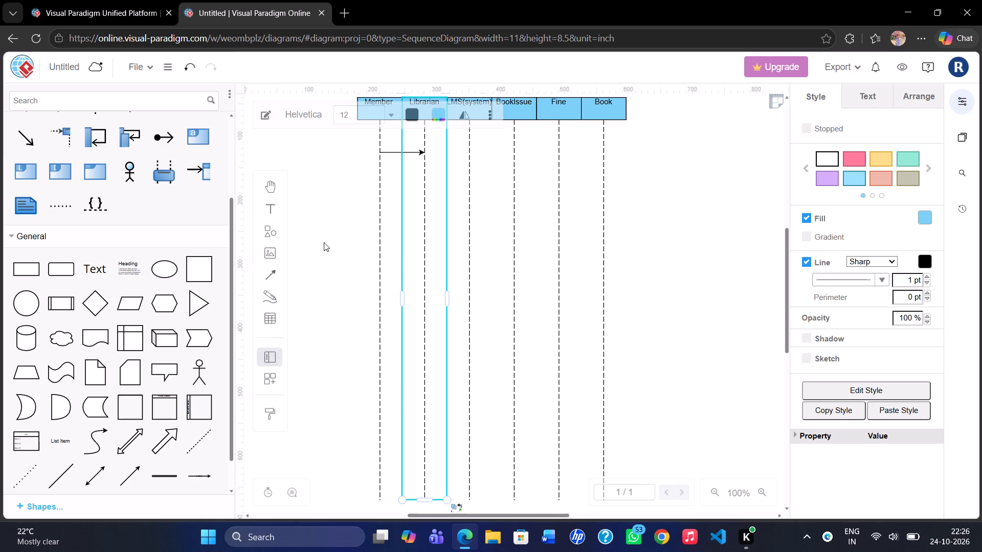
pyautogui.click(338, 212)
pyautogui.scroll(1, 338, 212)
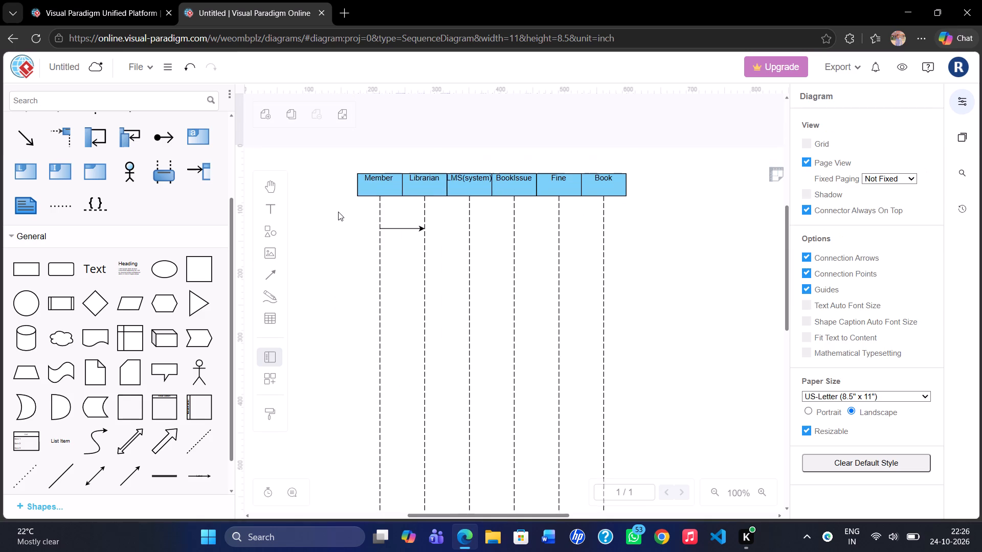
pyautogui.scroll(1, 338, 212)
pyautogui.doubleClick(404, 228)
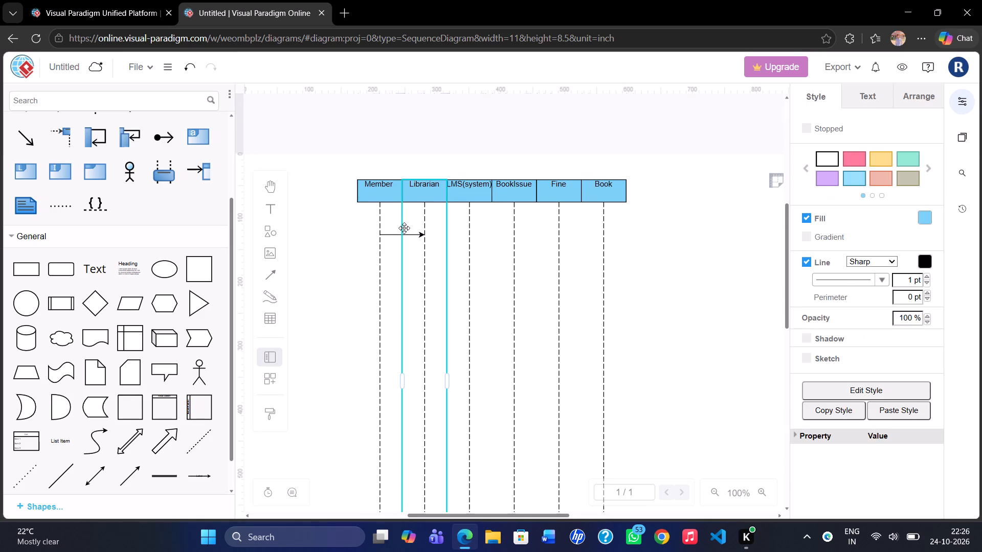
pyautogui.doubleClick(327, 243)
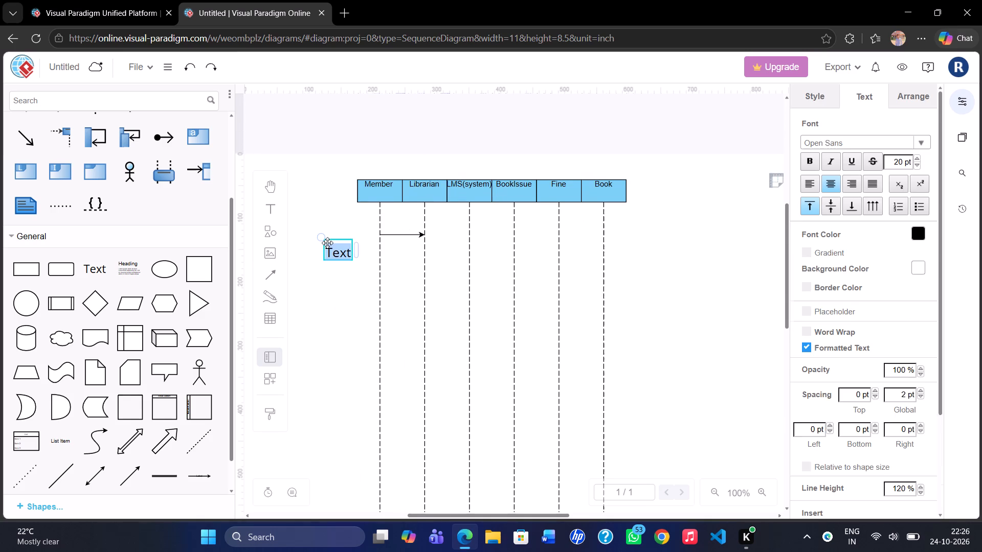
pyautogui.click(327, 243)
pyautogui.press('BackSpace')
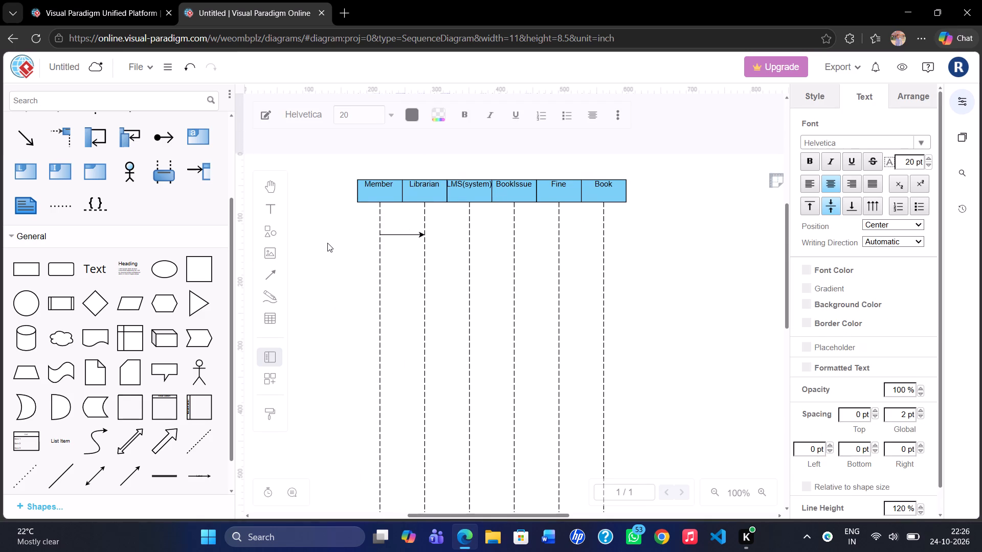
# Add a text label reading "1:returnBook(bookID)" beside the Member lifeline.
pyautogui.doubleClick(327, 243)
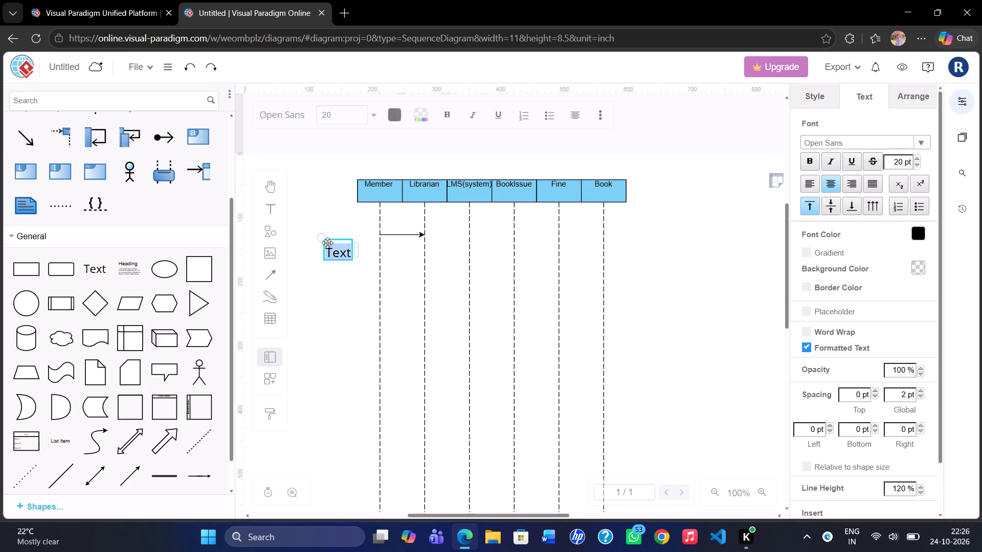
pyautogui.press('BackSpace')
pyautogui.press('1')
pyautogui.hotkey('shift', ':')
pyautogui.write('return')
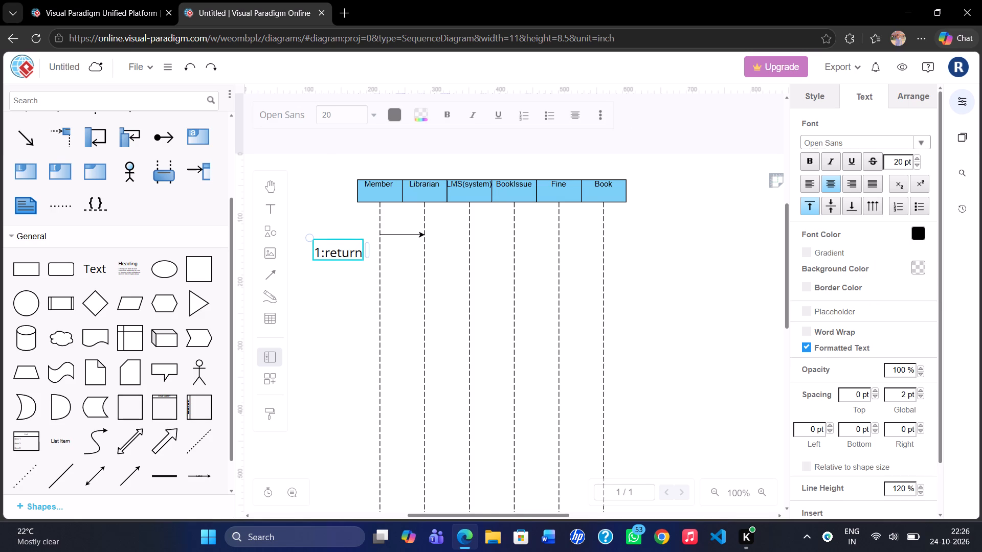
pyautogui.write('Book')
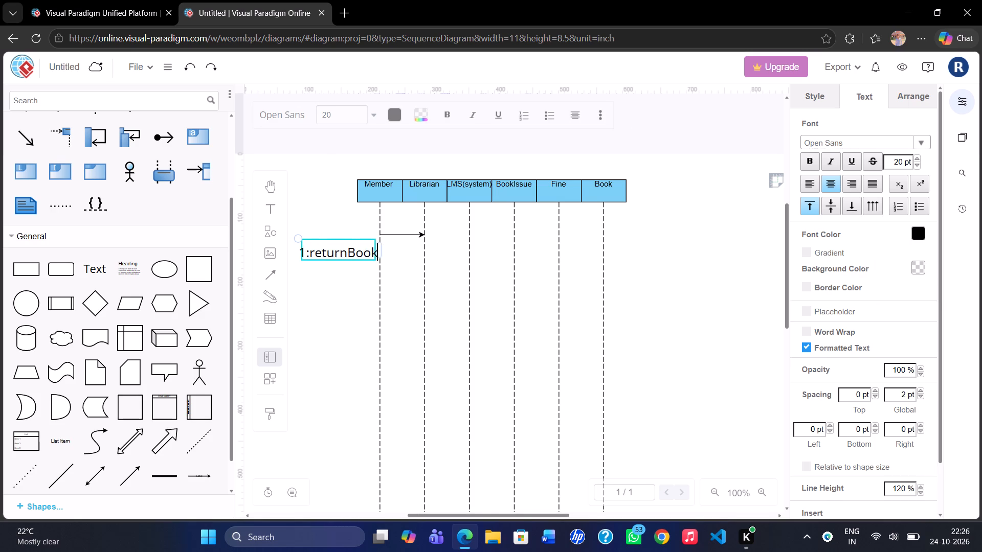
pyautogui.write('()')
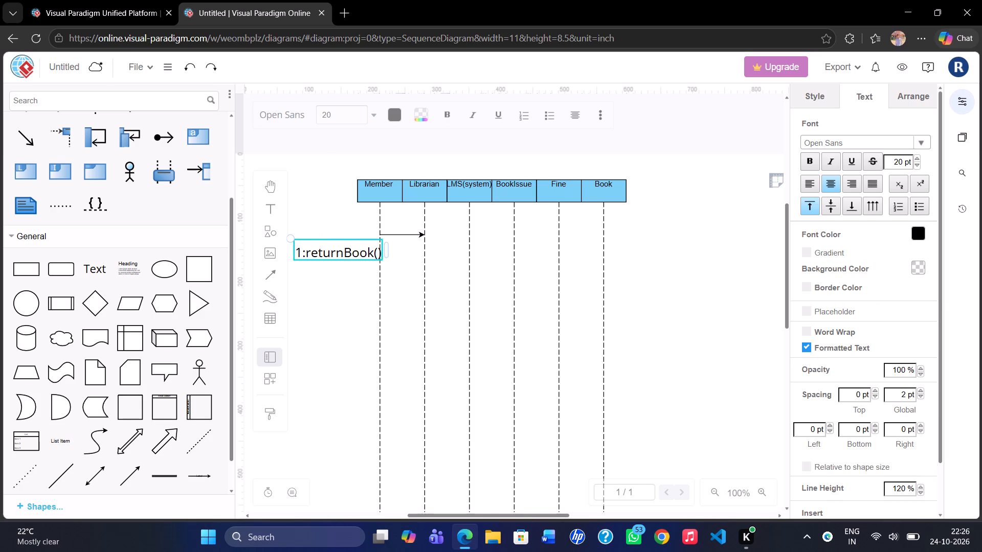
pyautogui.press('Left')
pyautogui.write('book')
pyautogui.write('ID')
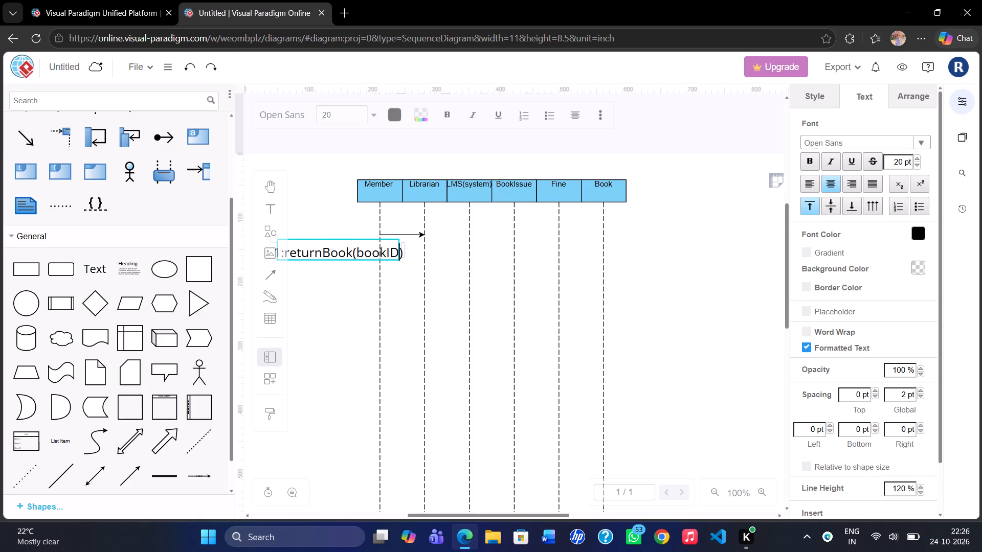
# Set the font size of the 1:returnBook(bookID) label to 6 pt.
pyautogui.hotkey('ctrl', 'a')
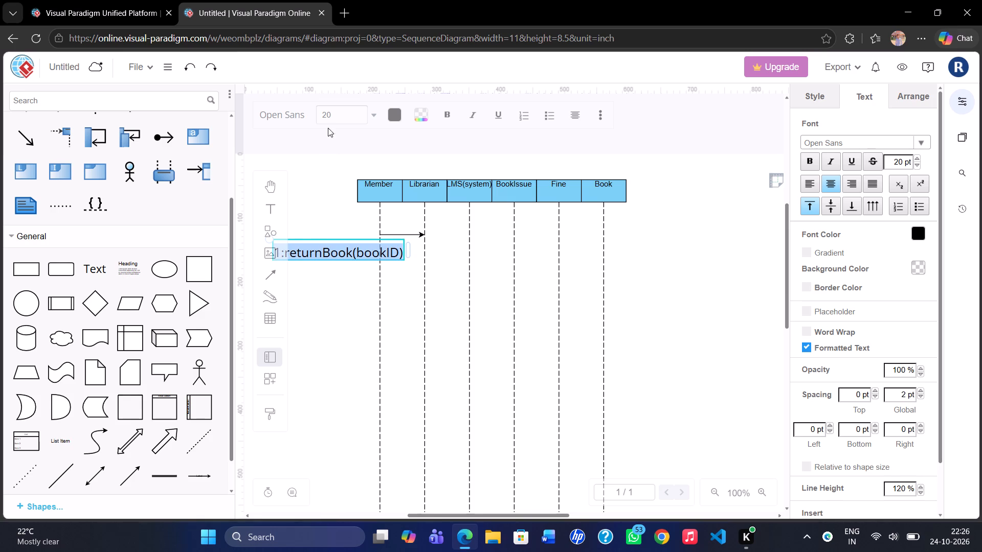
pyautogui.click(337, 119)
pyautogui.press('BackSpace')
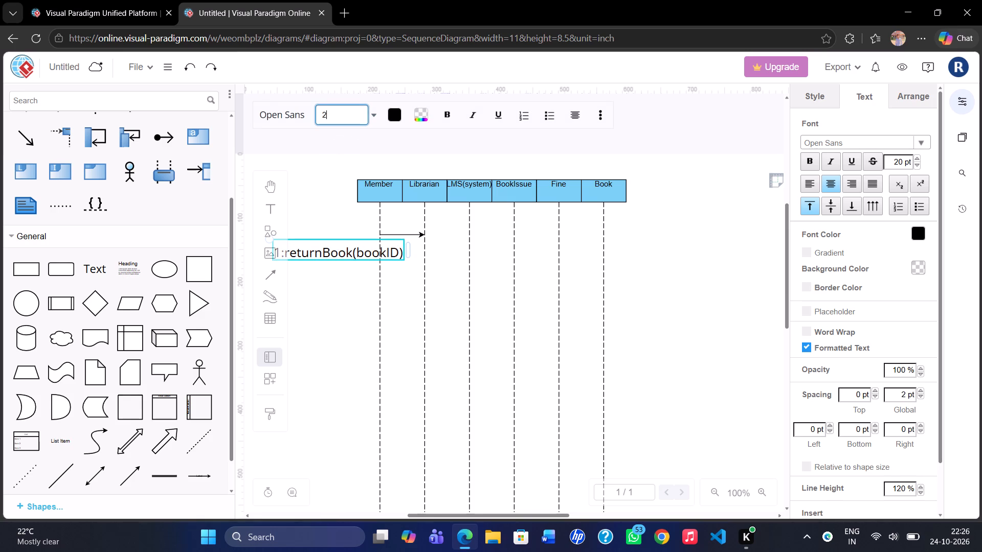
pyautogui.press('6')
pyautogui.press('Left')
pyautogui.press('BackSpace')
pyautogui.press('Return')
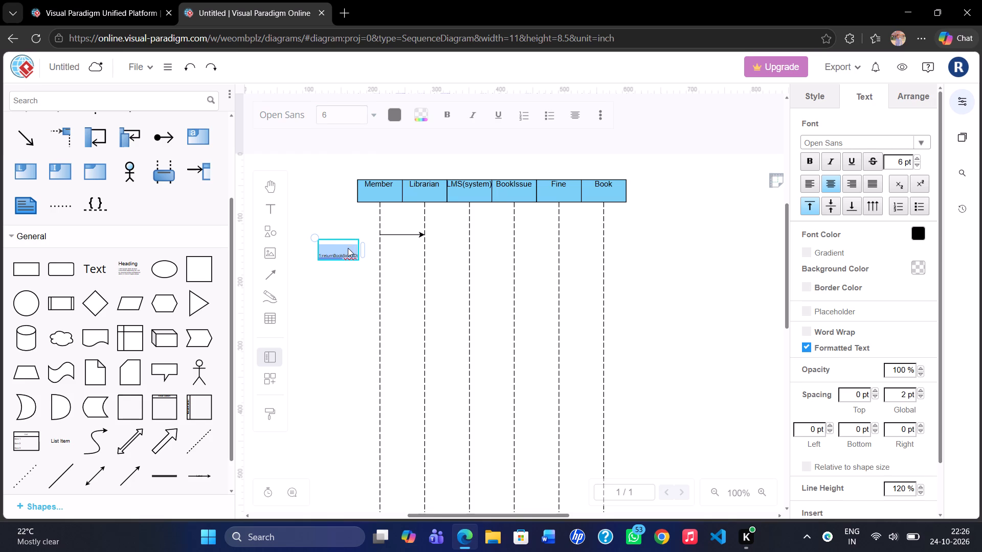
# Set the font size of the 1:returnBook(bookID) label to 7 pt.
pyautogui.click(346, 113)
pyautogui.press('BackSpace')
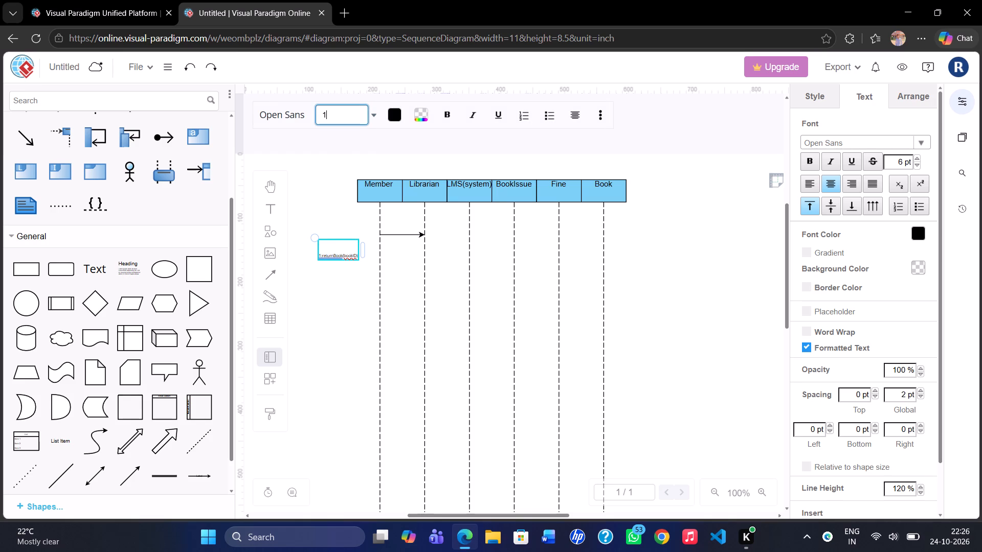
pyautogui.press('7')
pyautogui.press('Left')
pyautogui.press('BackSpace')
pyautogui.press('Return')
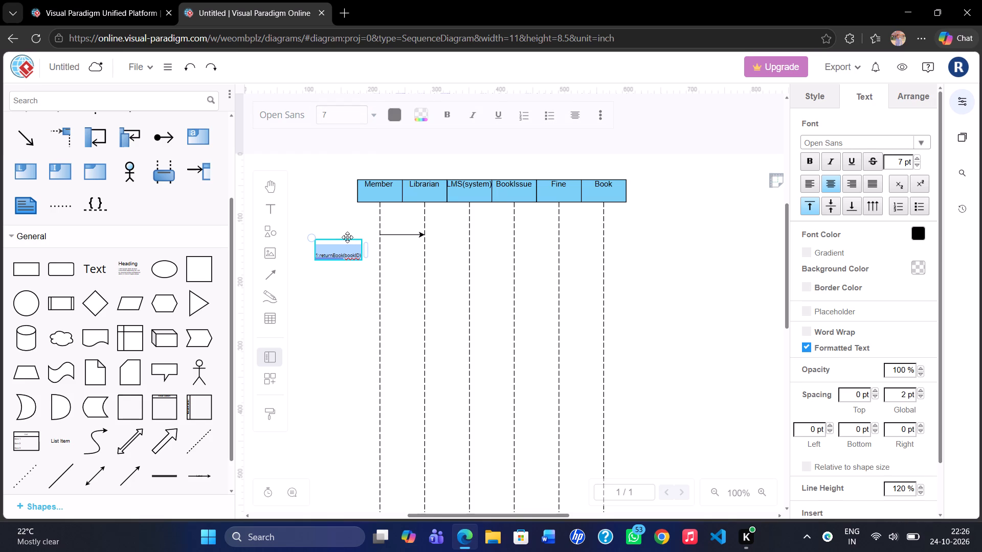
# Move the 1:returnBook(bookID) label directly above the arrow between the Member and Librarian lifelines.
pyautogui.moveTo(347, 237); pyautogui.dragTo(411, 214)
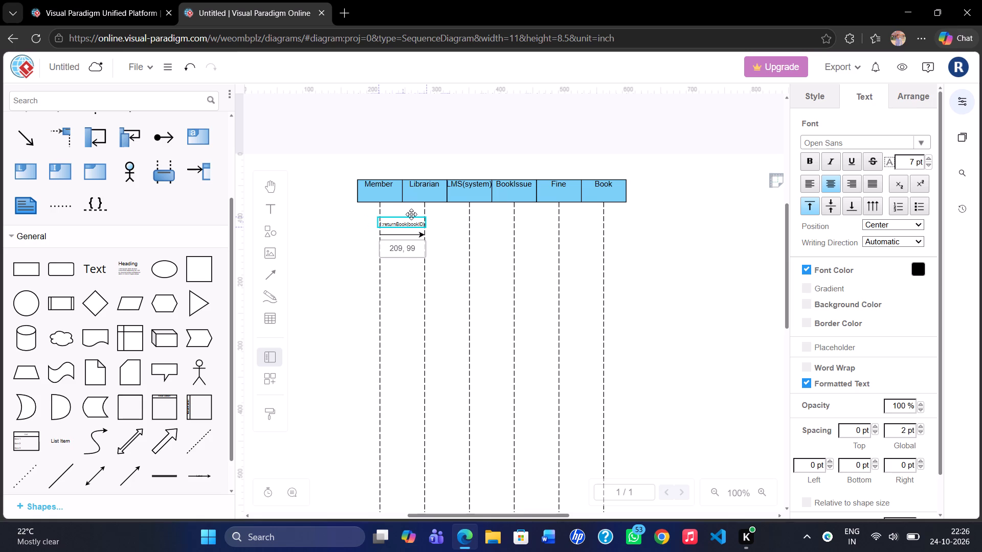
pyautogui.moveTo(411, 214); pyautogui.dragTo(412, 213)
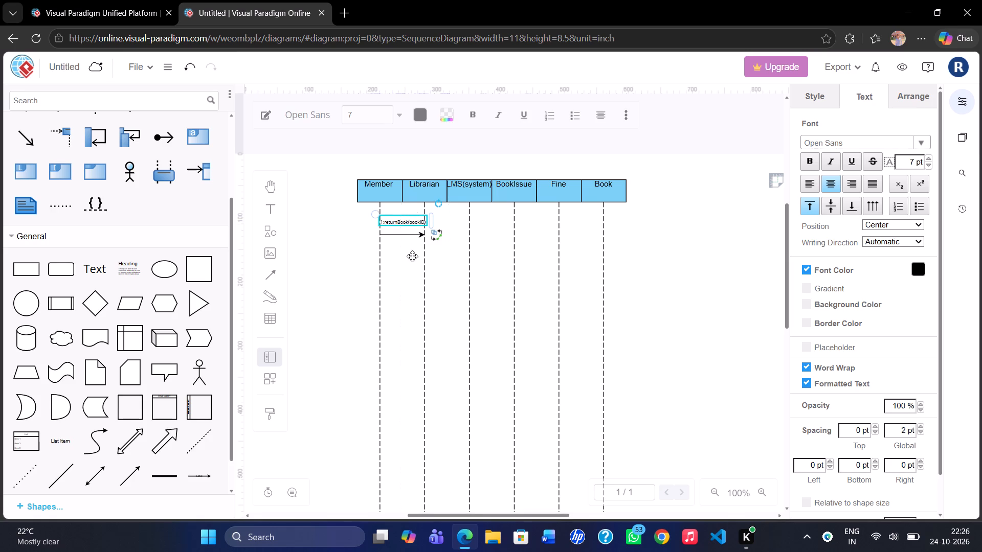
pyautogui.click(415, 282)
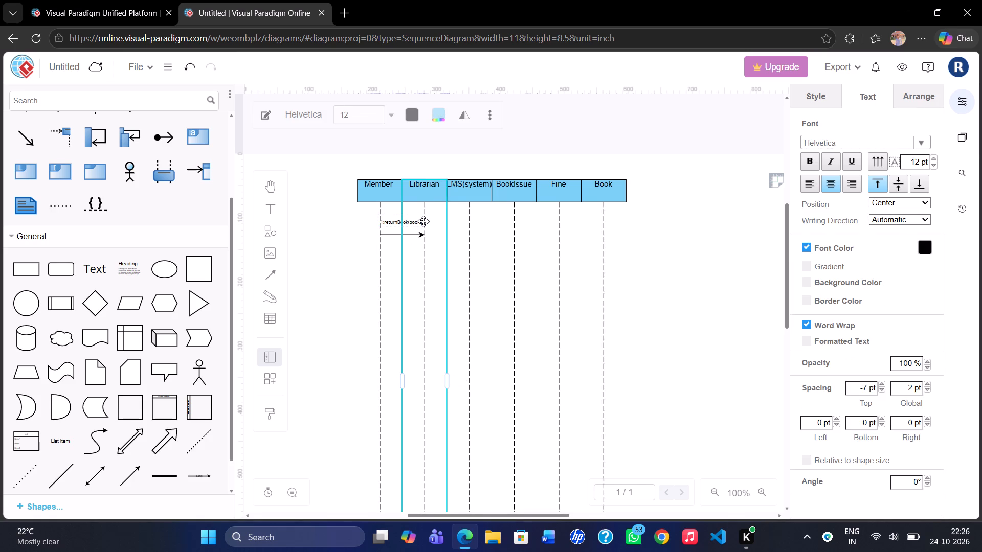
pyautogui.click(423, 221)
pyautogui.click(424, 222)
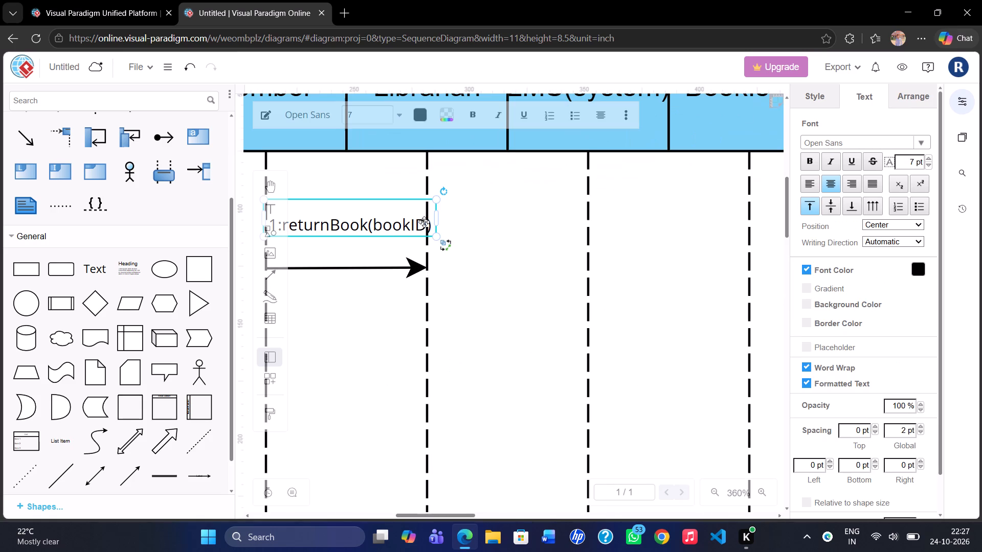
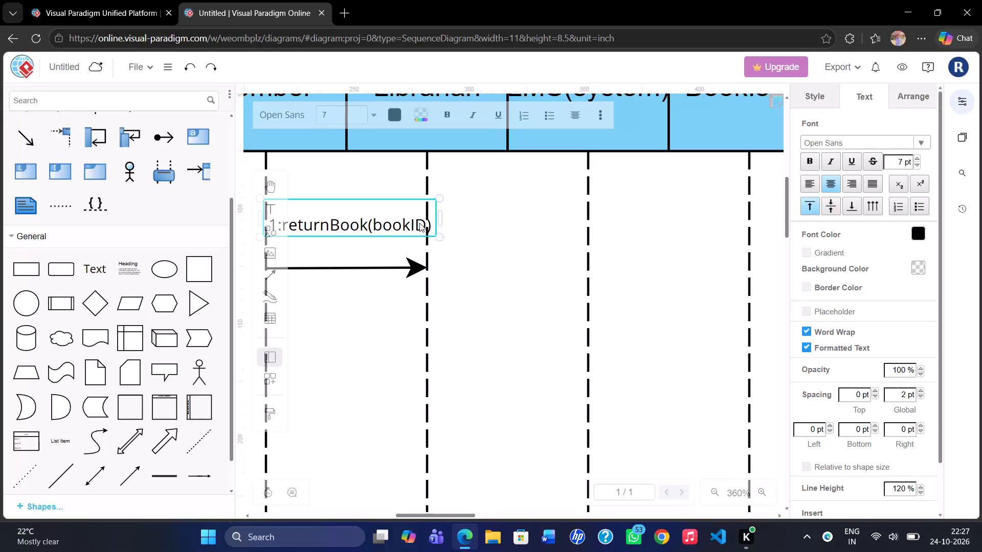
# Correct the label above the Member-to-Librarian arrow to read "1:returnBook(bookId)".
pyautogui.press('BackSpace')
pyautogui.press('d')
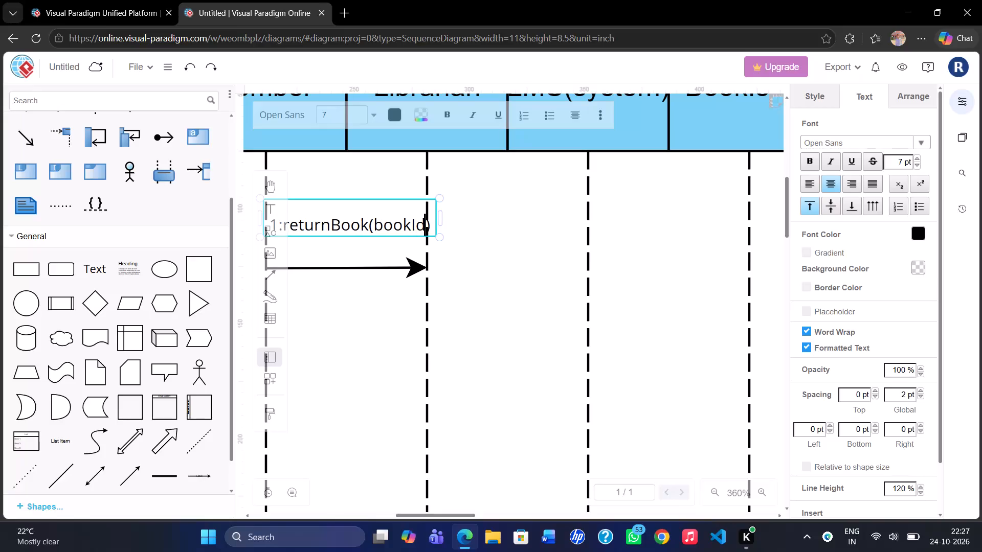
pyautogui.click(589, 271)
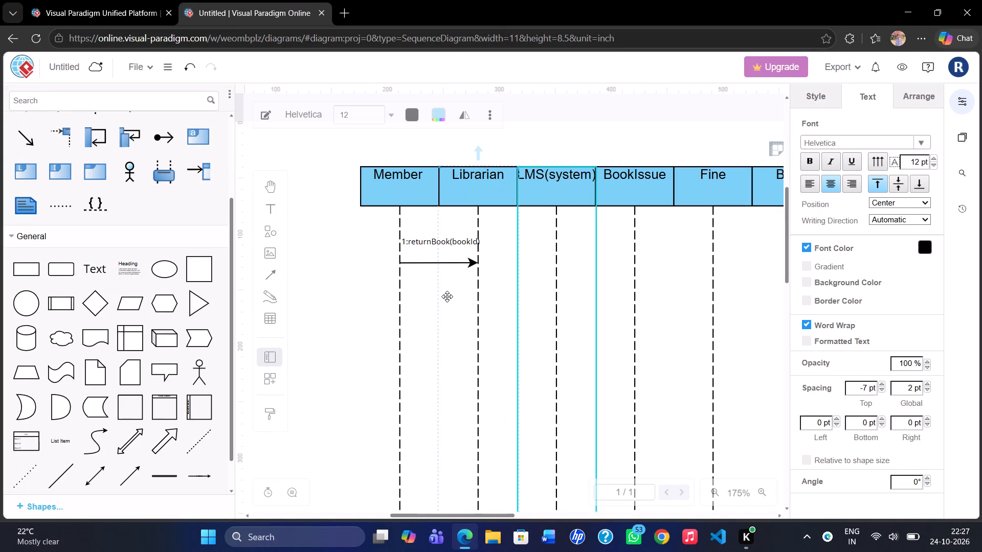
# Add a horizontal message arrow from the Librarian lifeline to the LMS(system) lifeline, below the first message arrow.
pyautogui.scroll(-1, 246, 317)
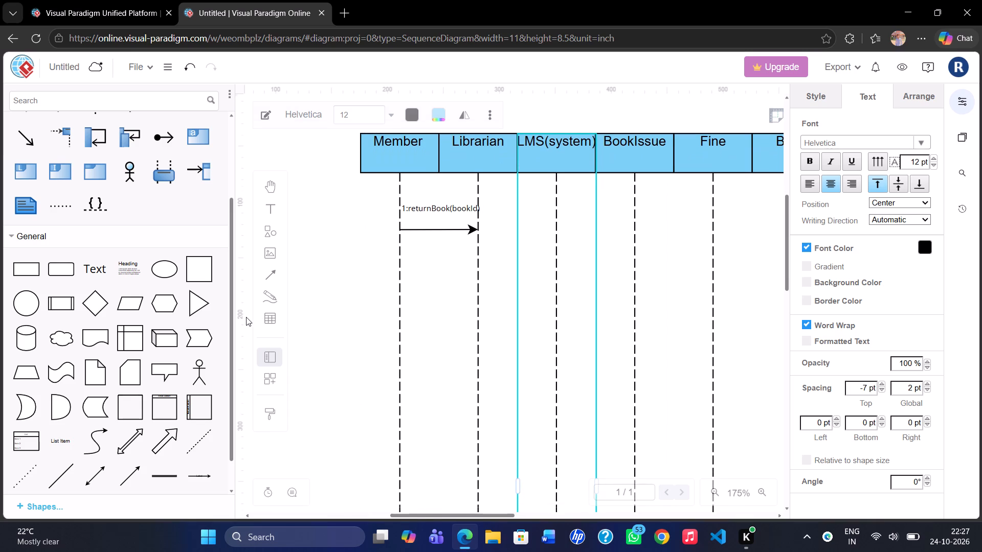
pyautogui.scroll(-1, 246, 317)
pyautogui.moveTo(126, 468); pyautogui.dragTo(459, 286)
pyautogui.moveTo(459, 286); pyautogui.dragTo(517, 251)
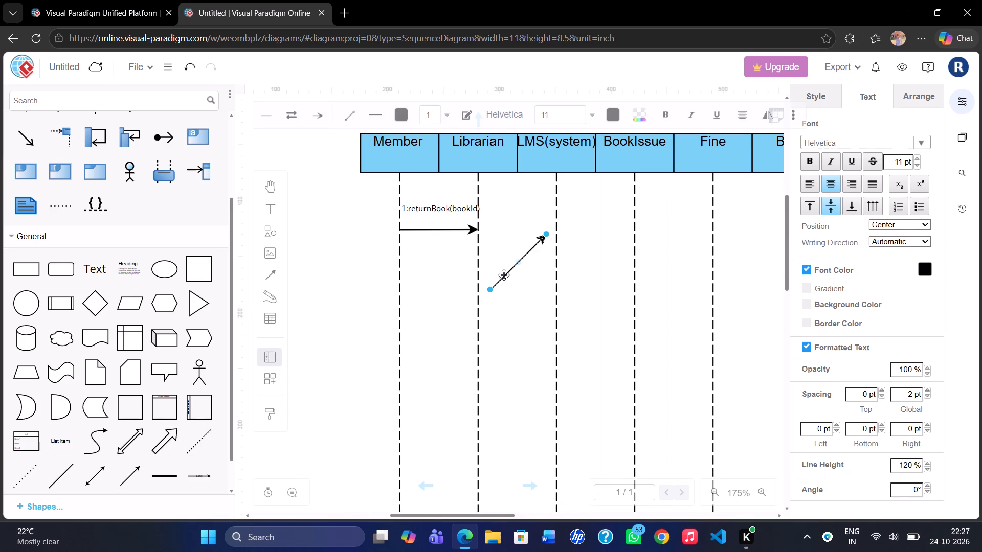
pyautogui.moveTo(489, 288); pyautogui.dragTo(480, 280)
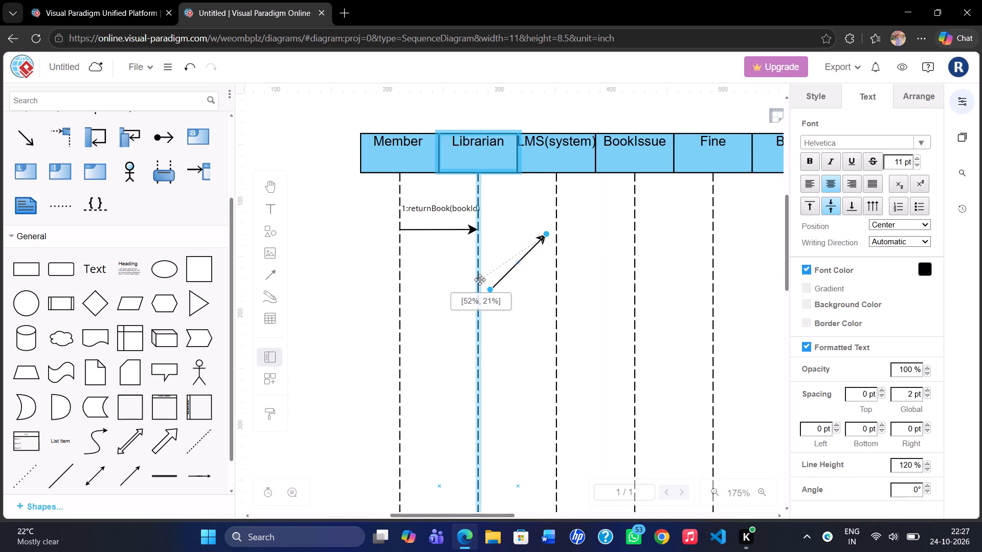
pyautogui.moveTo(480, 280); pyautogui.dragTo(479, 281)
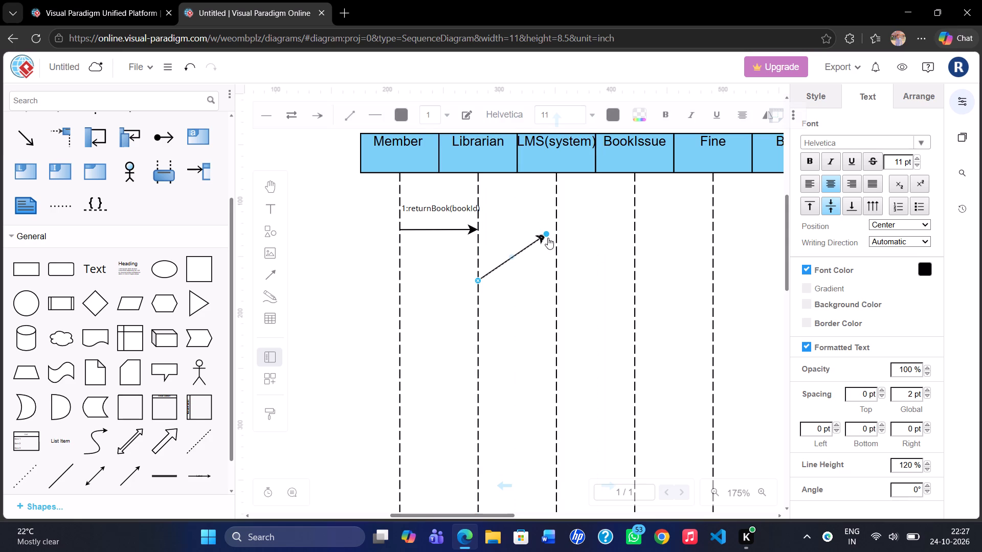
pyautogui.moveTo(545, 235); pyautogui.dragTo(544, 248)
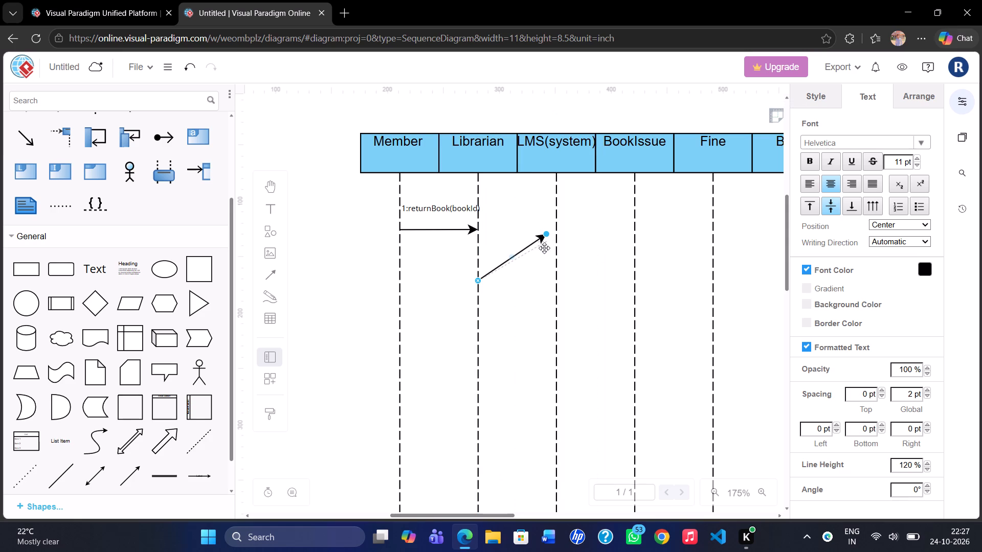
pyautogui.moveTo(544, 248); pyautogui.dragTo(552, 279)
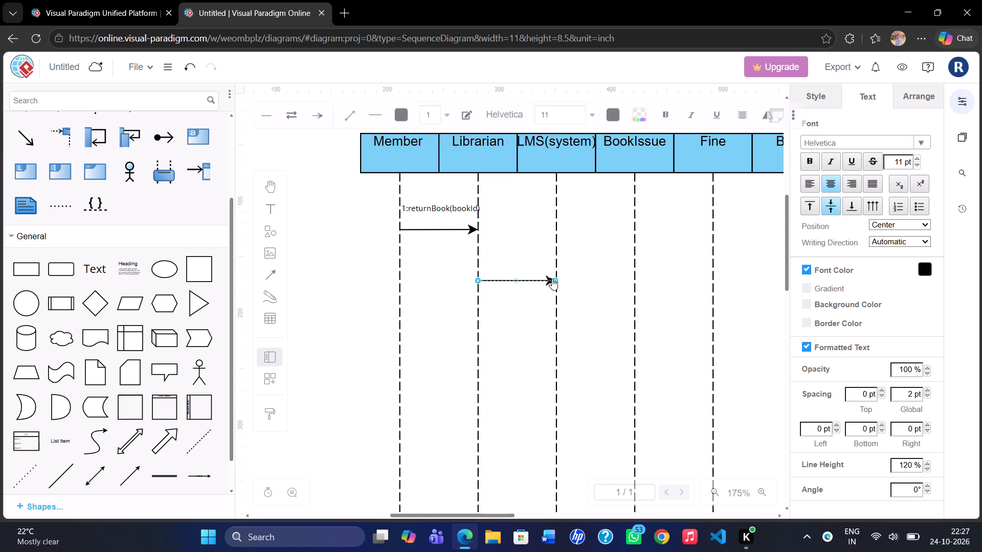
pyautogui.click(526, 319)
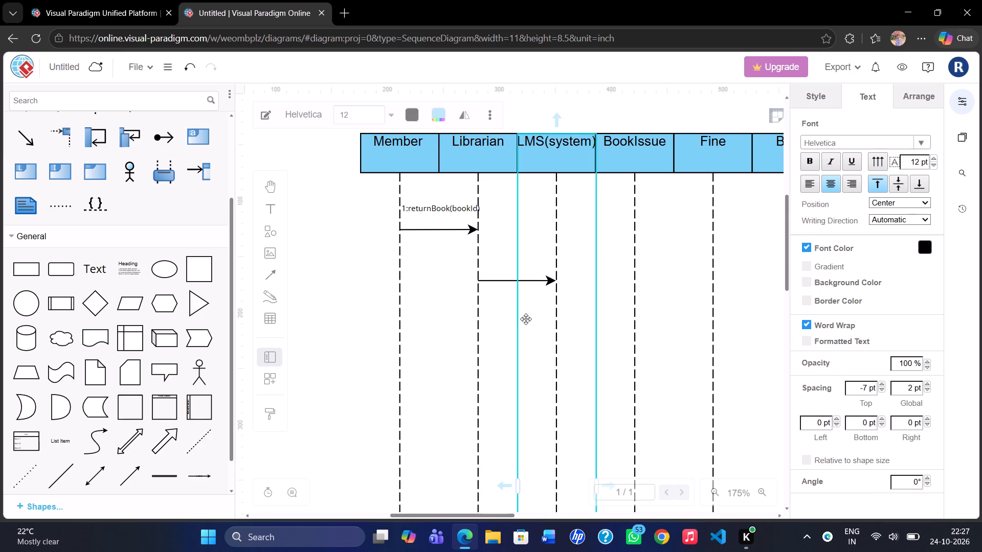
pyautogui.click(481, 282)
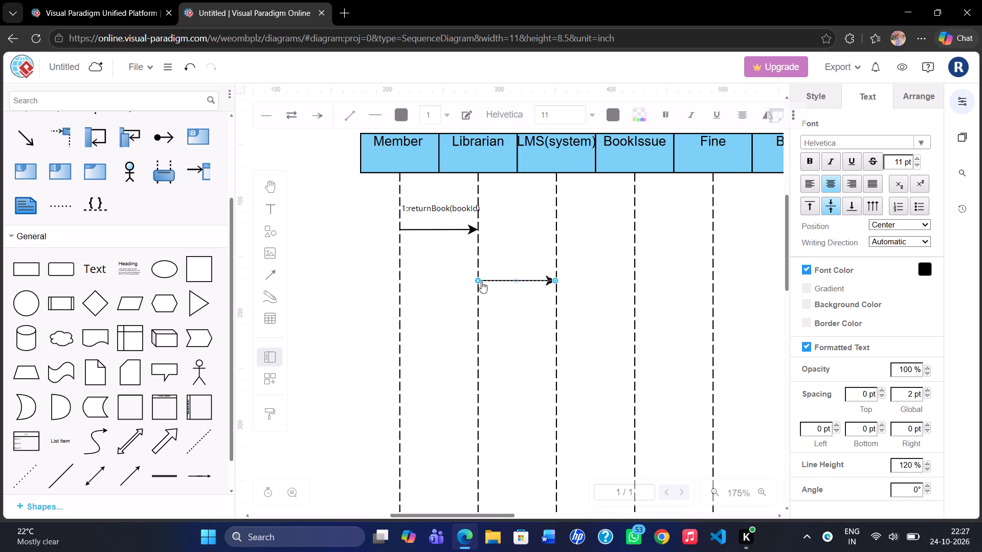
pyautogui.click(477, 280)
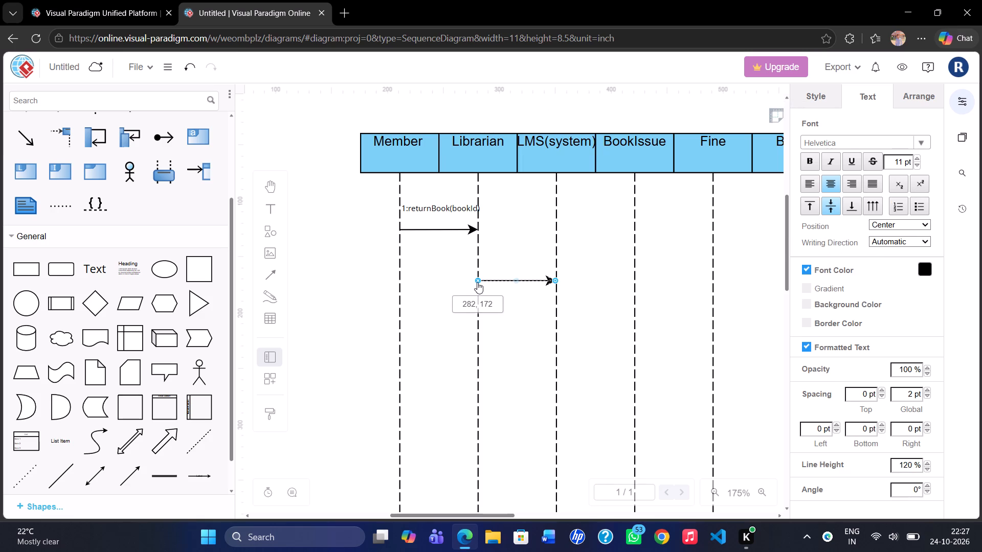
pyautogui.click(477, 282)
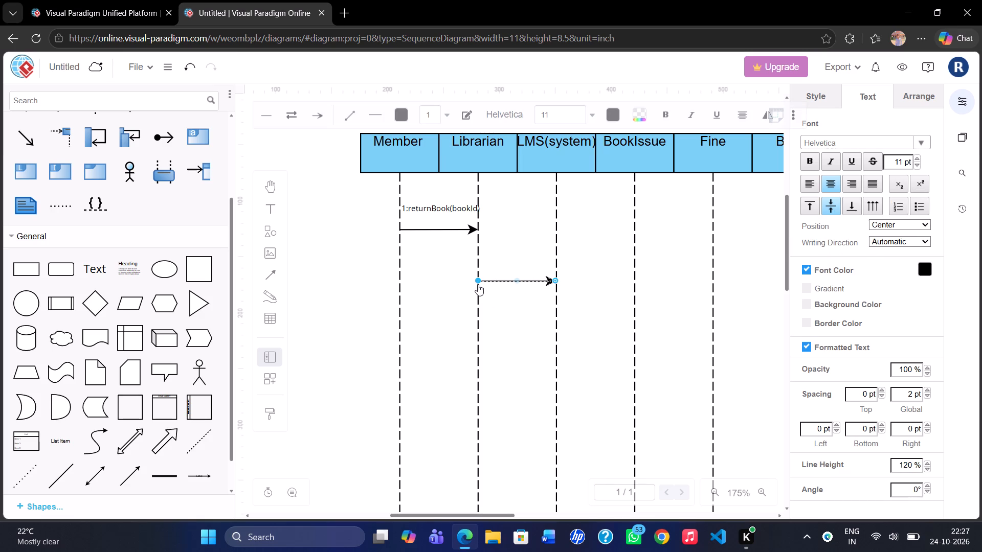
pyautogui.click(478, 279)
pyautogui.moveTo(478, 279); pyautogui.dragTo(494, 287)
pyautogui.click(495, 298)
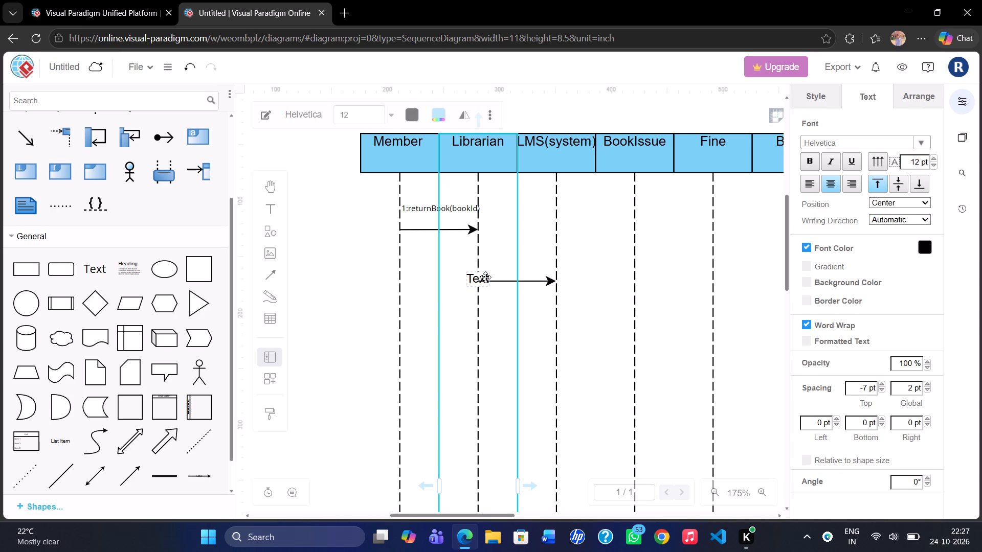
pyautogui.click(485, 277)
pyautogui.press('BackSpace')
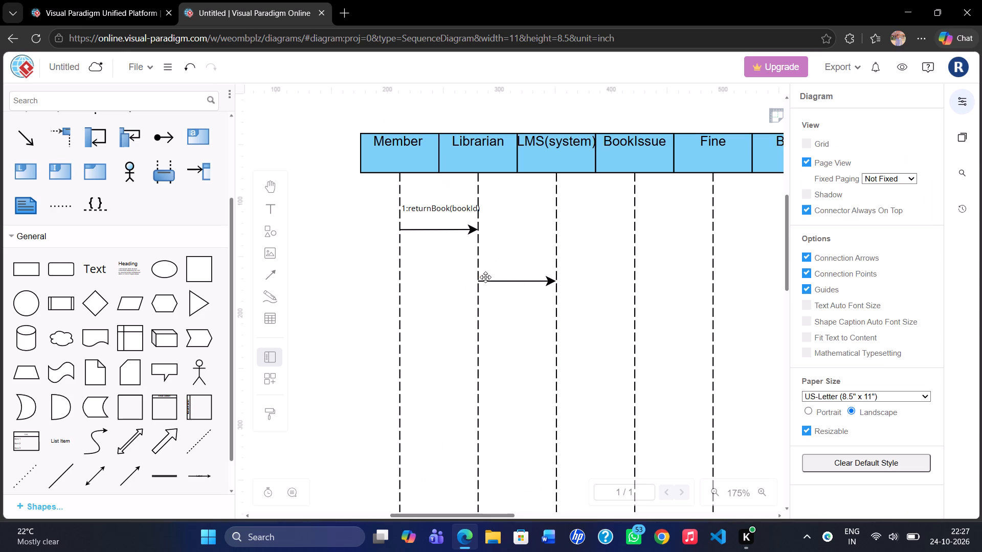
# Shift the Librarian-to-LMS(system) message arrow slightly lower on the lifelines.
pyautogui.click(499, 282)
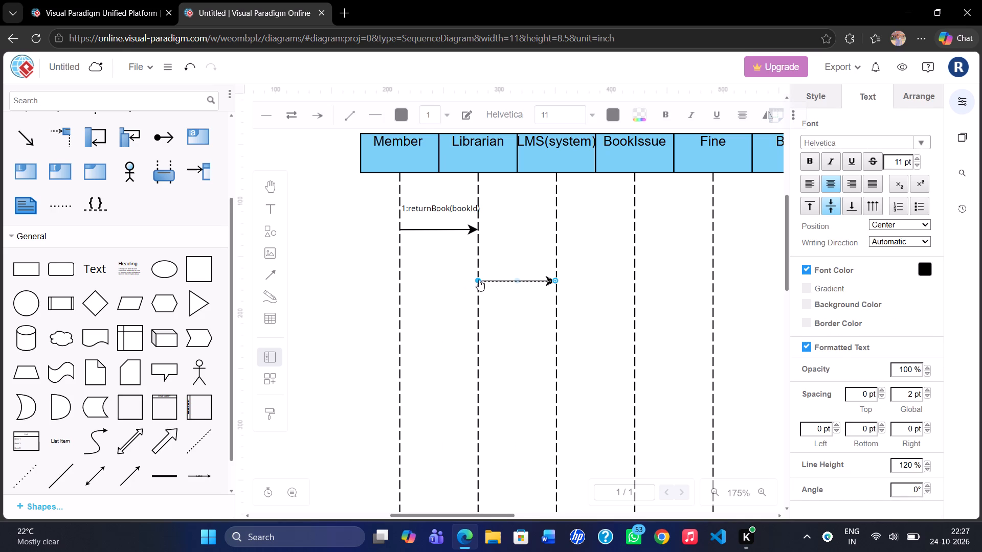
pyautogui.moveTo(479, 279); pyautogui.dragTo(480, 284)
pyautogui.click(503, 298)
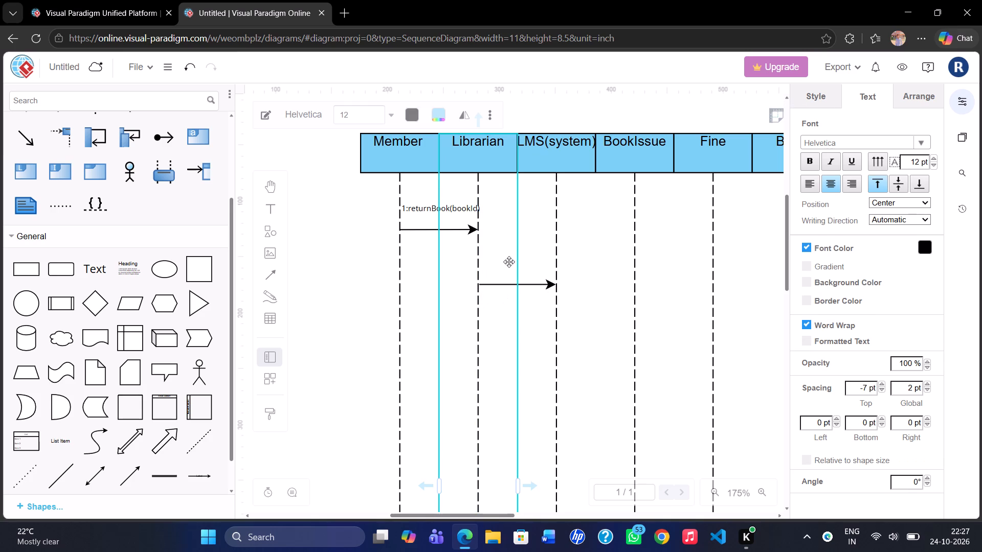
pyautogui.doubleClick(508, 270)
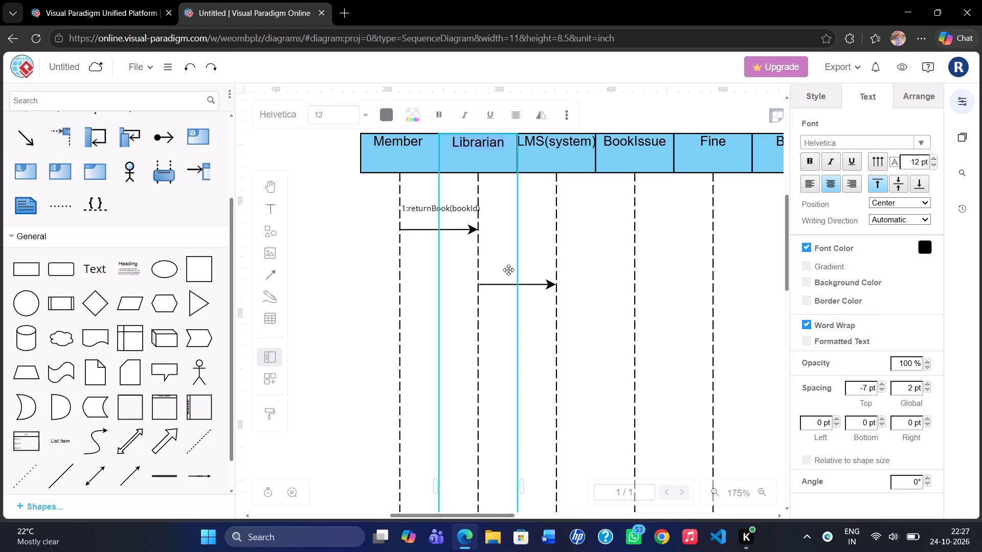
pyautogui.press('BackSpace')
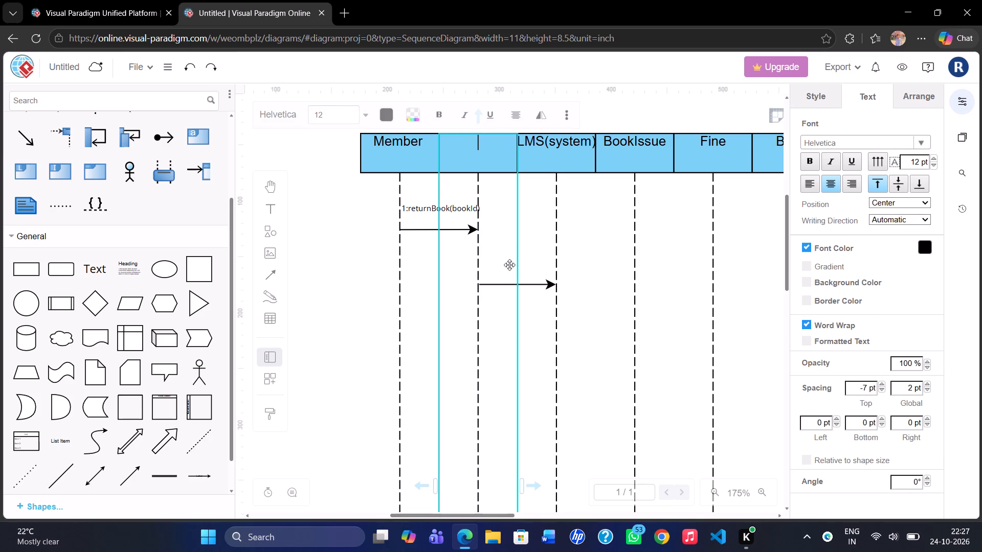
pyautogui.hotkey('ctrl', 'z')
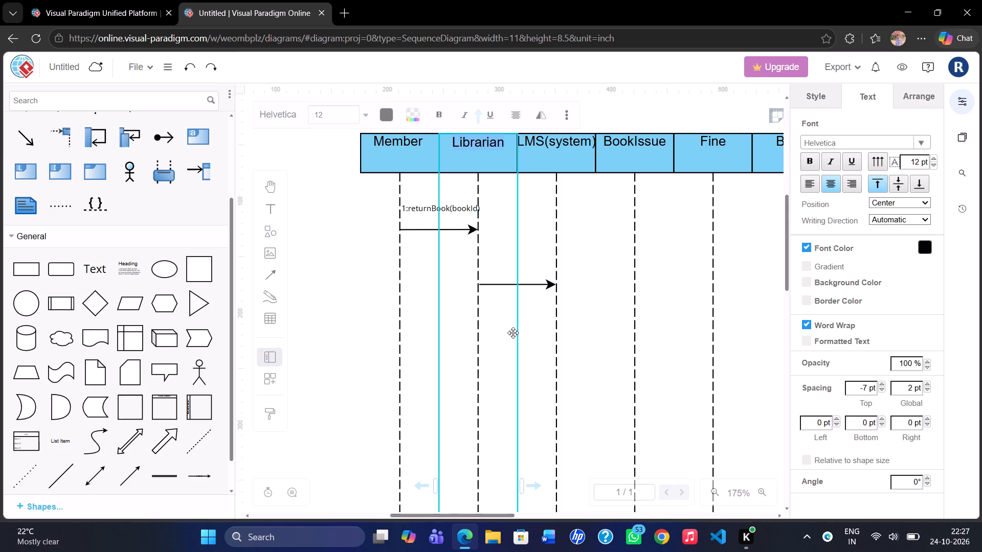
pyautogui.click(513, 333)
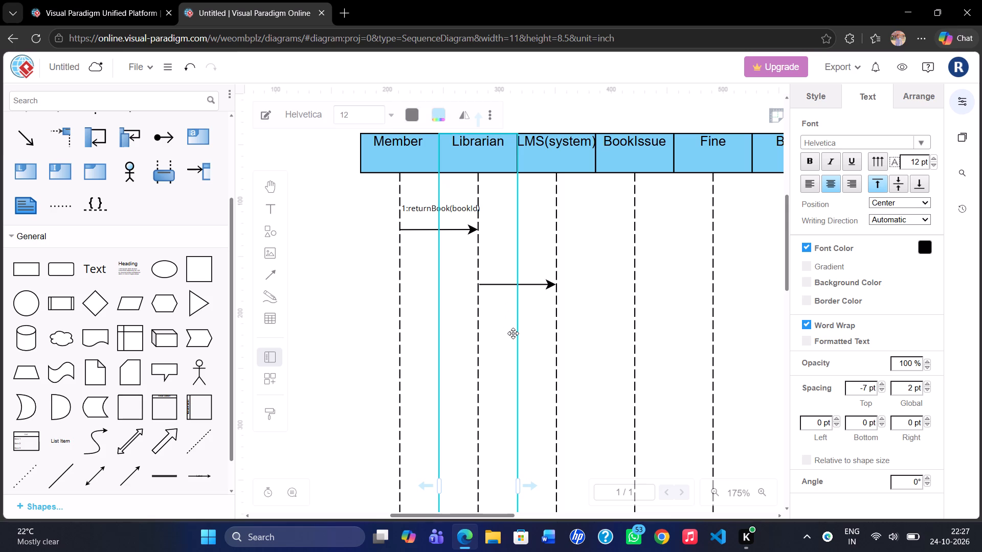
# Add a horizontal message arrow from the LMS(system) lifeline to the BookIssue lifeline, below the second message arrow.
pyautogui.click(542, 326)
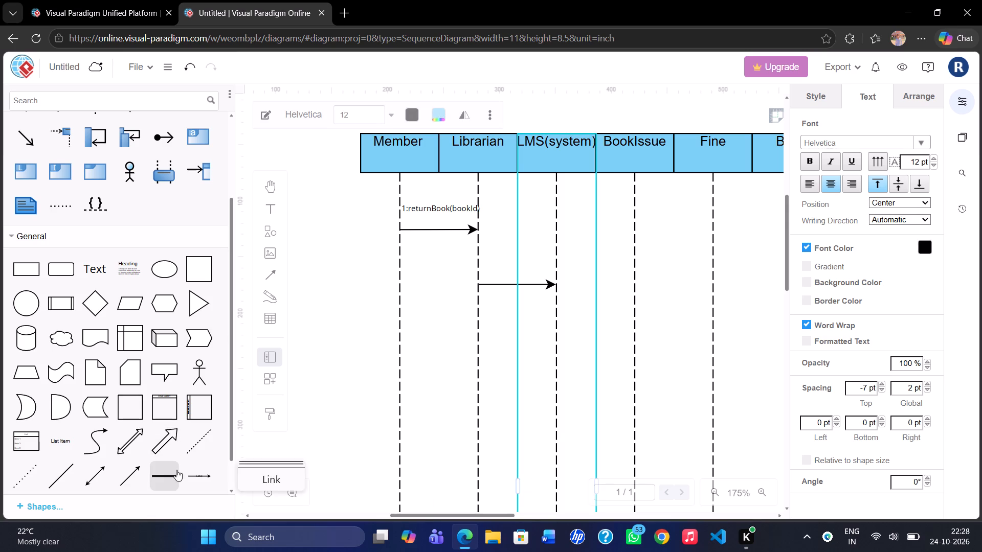
pyautogui.moveTo(128, 470); pyautogui.dragTo(597, 326)
pyautogui.moveTo(568, 358); pyautogui.dragTo(563, 346)
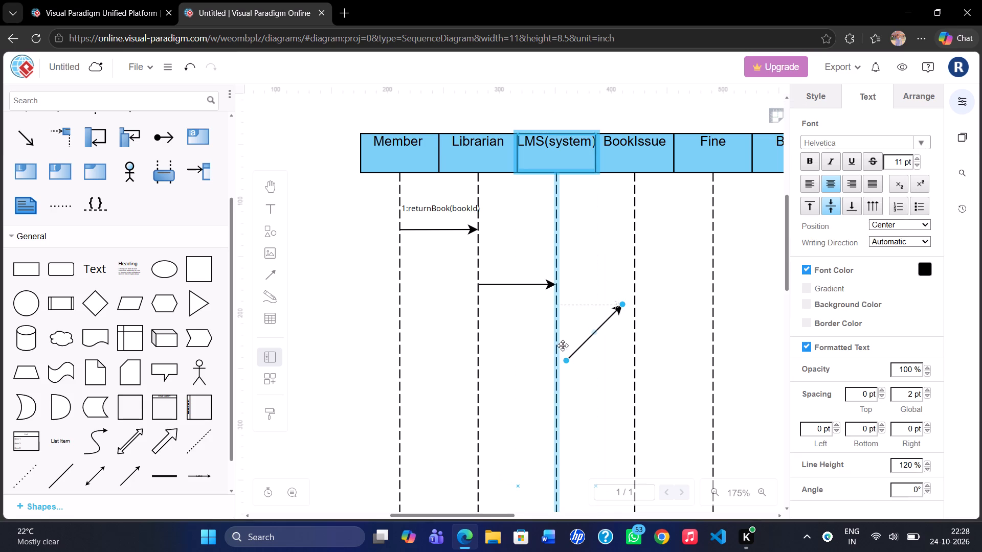
pyautogui.moveTo(563, 346); pyautogui.dragTo(559, 347)
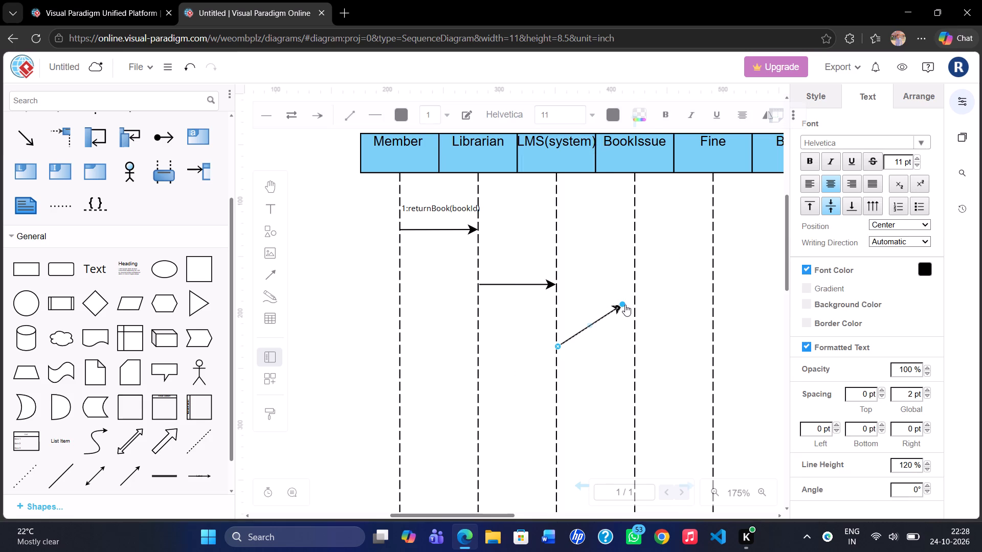
pyautogui.moveTo(625, 305); pyautogui.dragTo(634, 343)
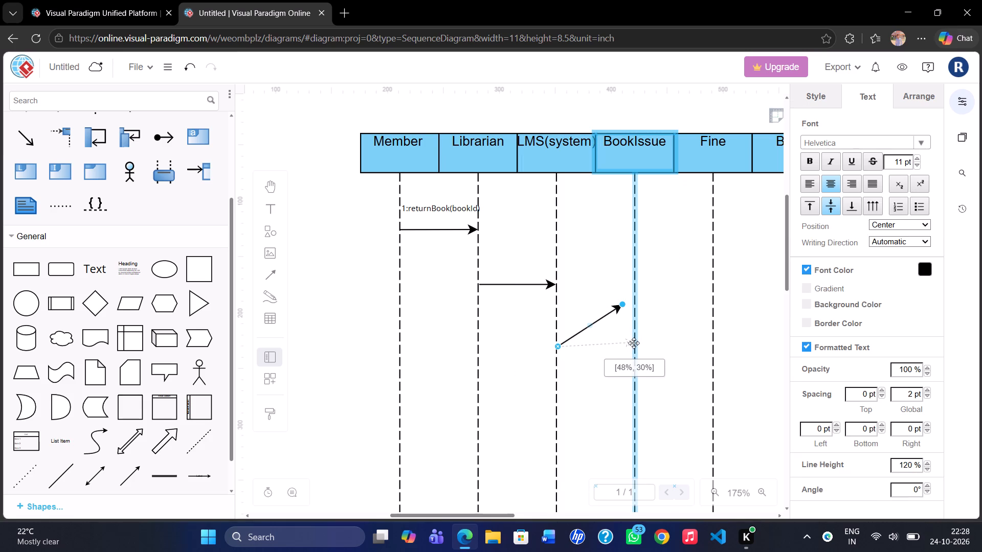
pyautogui.moveTo(634, 343); pyautogui.dragTo(633, 346)
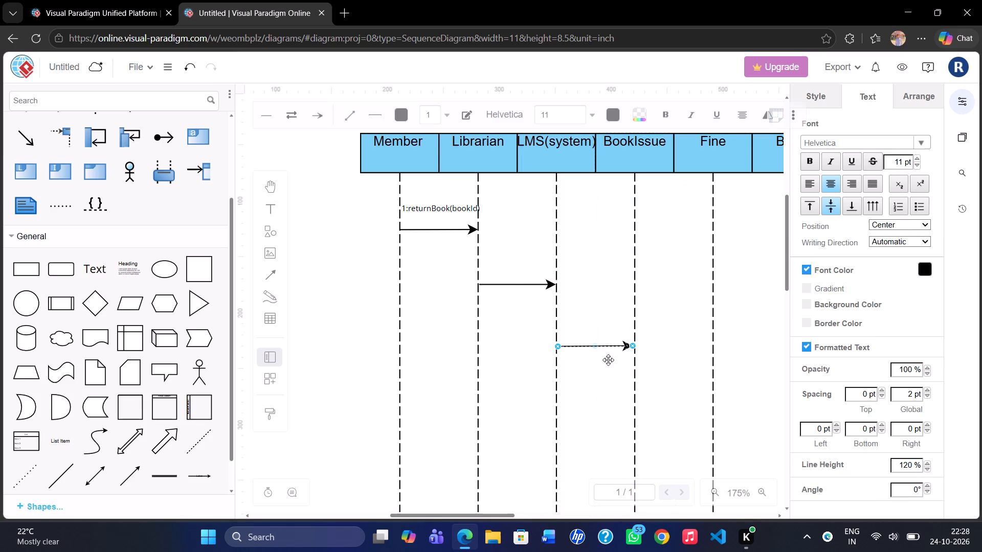
pyautogui.click(589, 379)
# Add a horizontal message arrow from the BookIssue lifeline back to the LMS(system) lifeline, below the third message arrow.
pyautogui.scroll(-1, 589, 379)
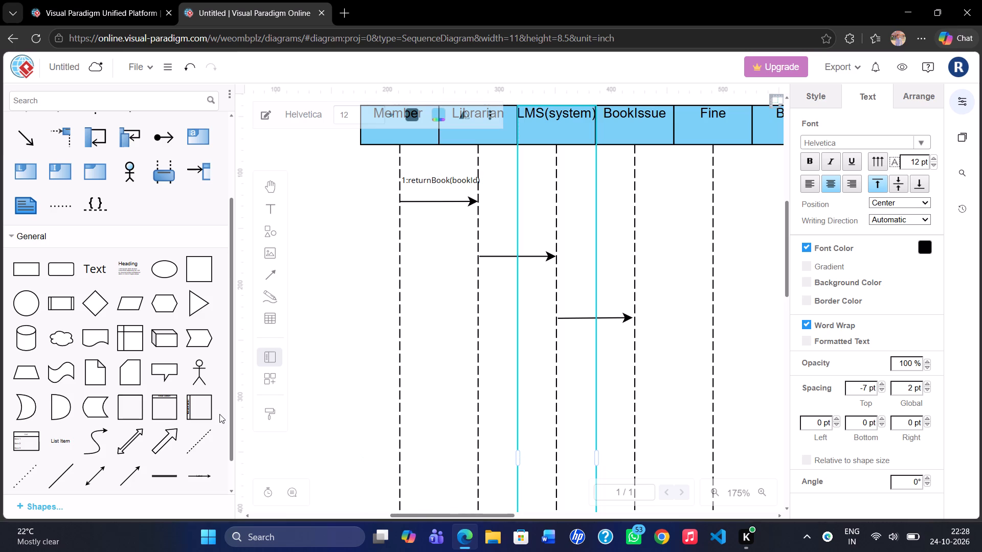
pyautogui.click(146, 477)
pyautogui.moveTo(127, 472); pyautogui.dragTo(600, 372)
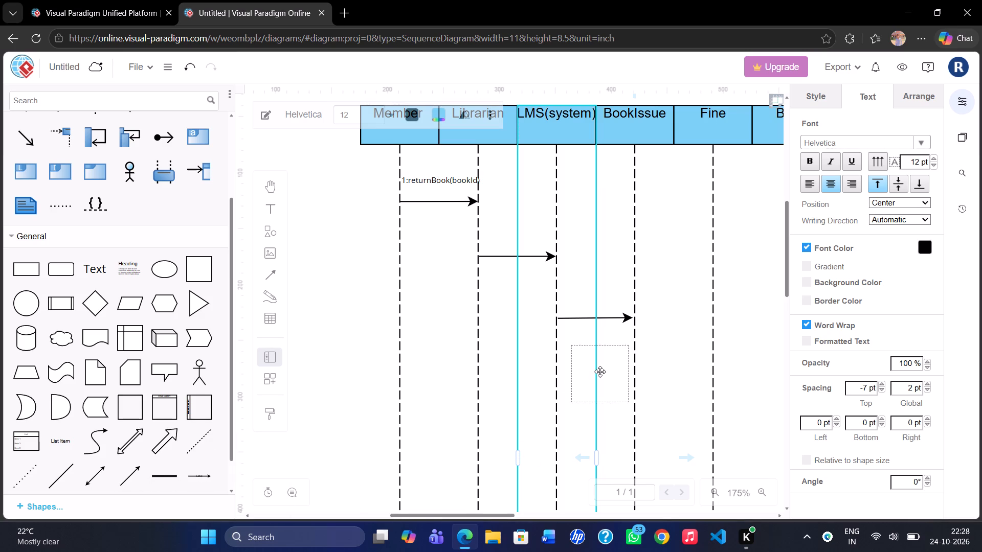
pyautogui.moveTo(600, 372); pyautogui.dragTo(600, 373)
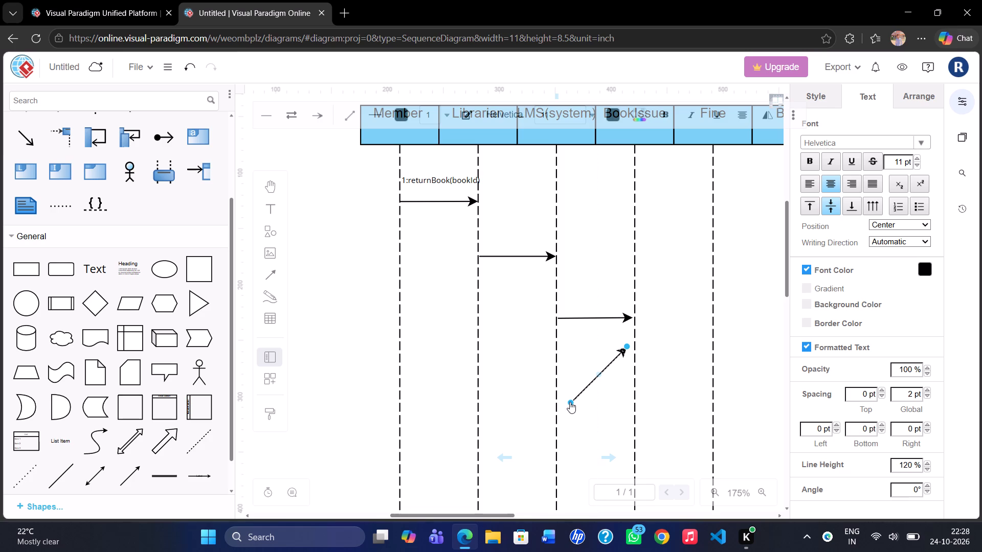
pyautogui.moveTo(570, 402); pyautogui.dragTo(634, 378)
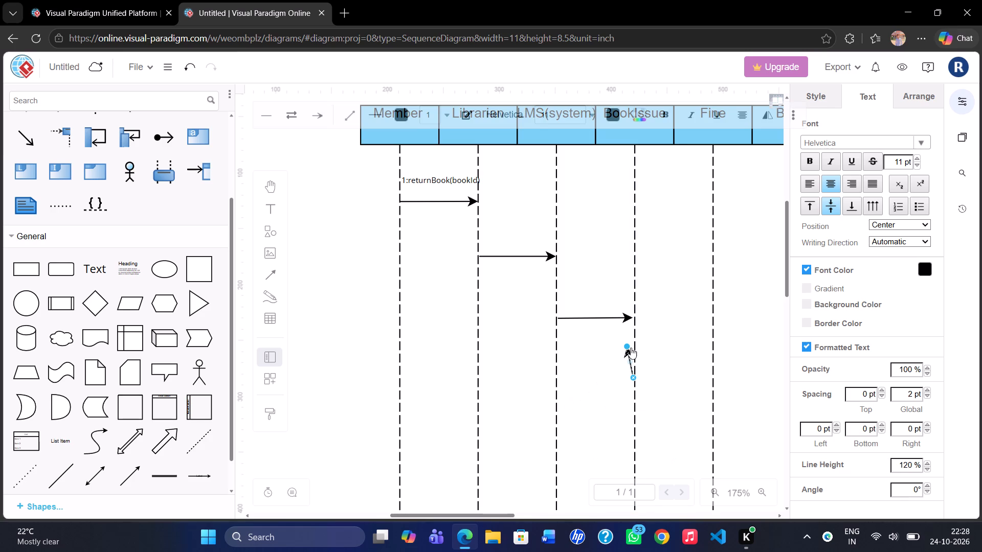
pyautogui.moveTo(626, 348); pyautogui.dragTo(562, 378)
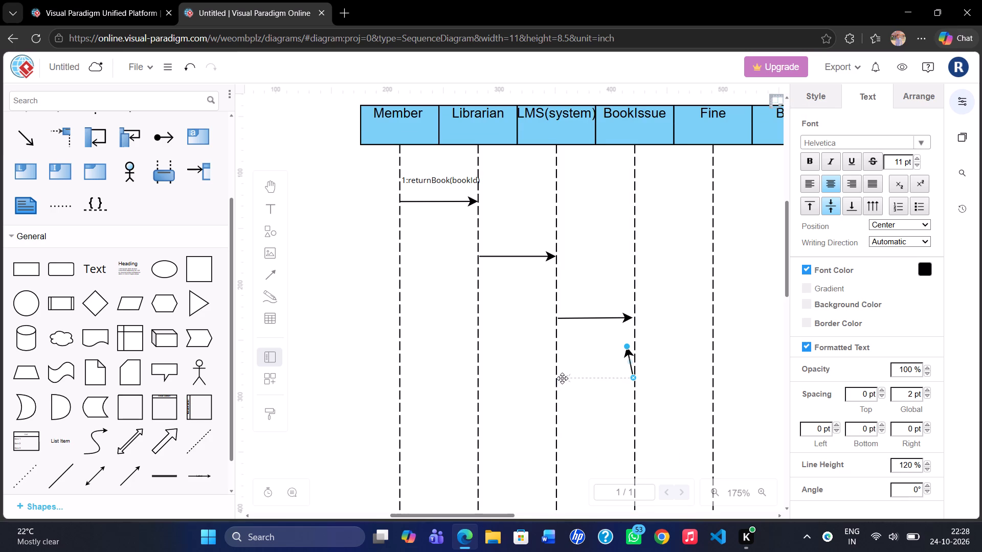
pyautogui.moveTo(562, 378); pyautogui.dragTo(561, 378)
pyautogui.click(560, 378)
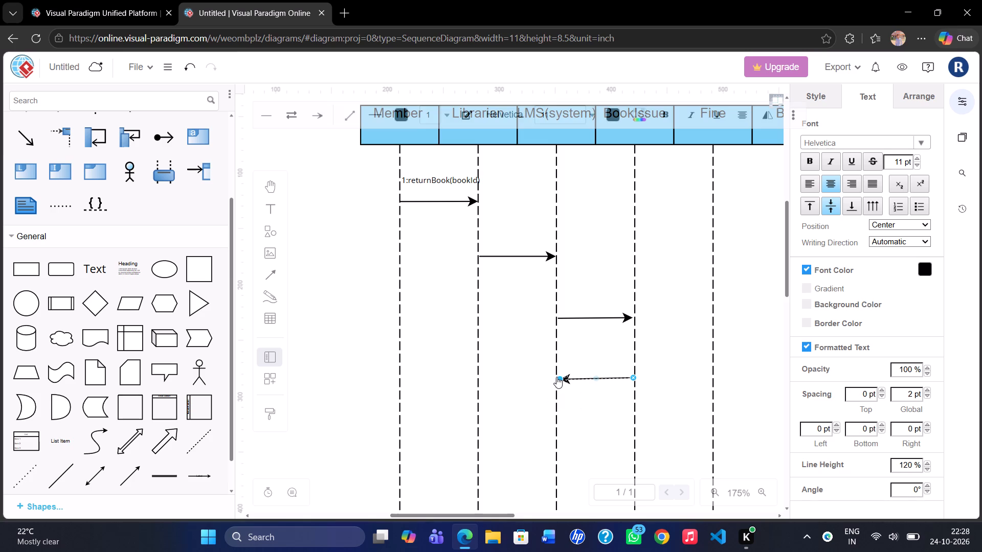
pyautogui.click(592, 399)
pyautogui.click(568, 381)
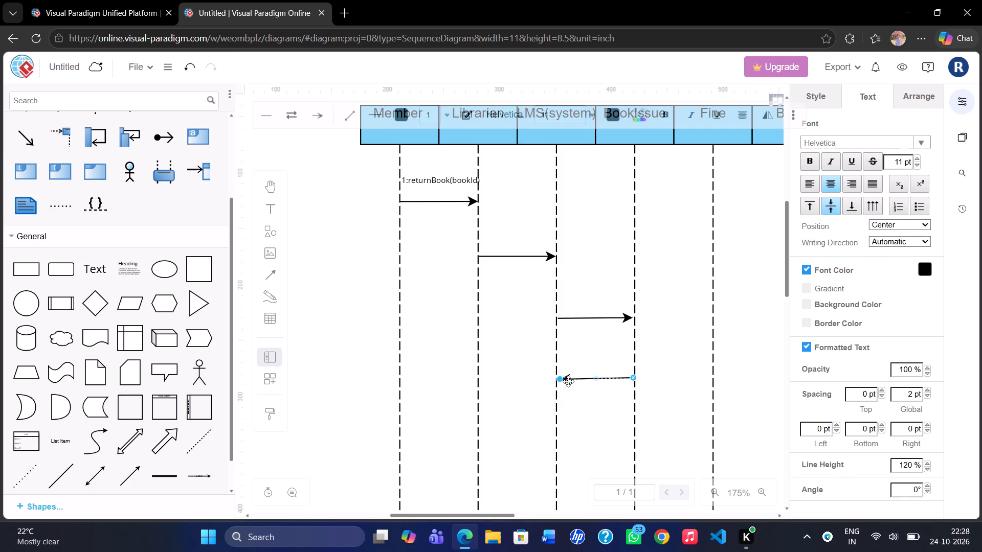
pyautogui.click(561, 379)
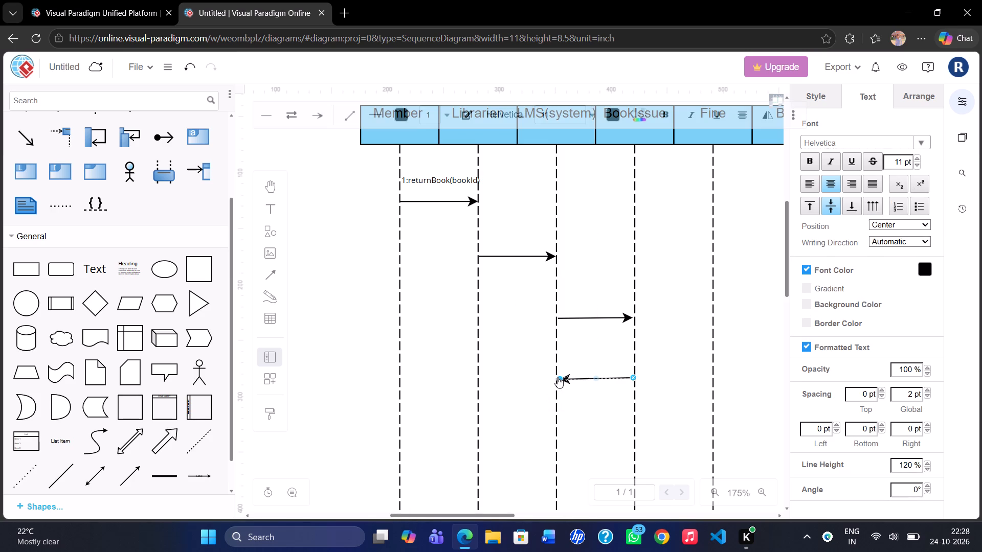
pyautogui.click(557, 377)
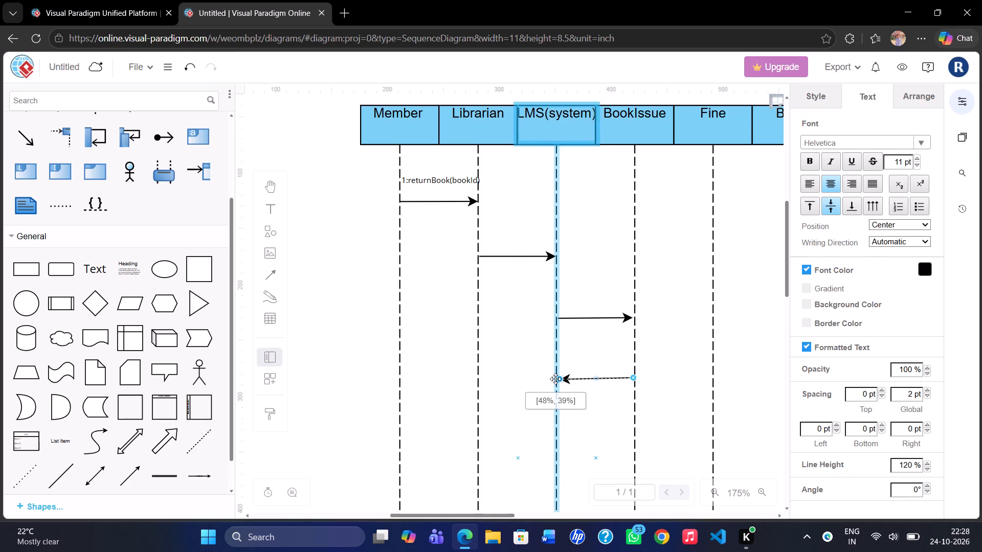
pyautogui.click(525, 401)
# Add a self-message arrow on the LMS(system) lifeline below the fourth message arrow, bent to loop out and return to the same lifeline.
pyautogui.scroll(-1, 525, 401)
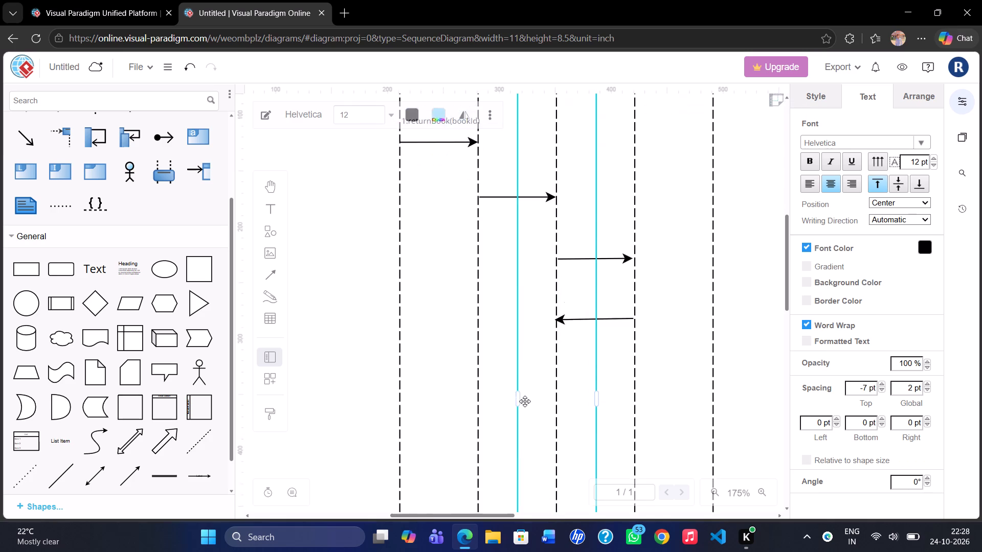
pyautogui.scroll(-1, 525, 401)
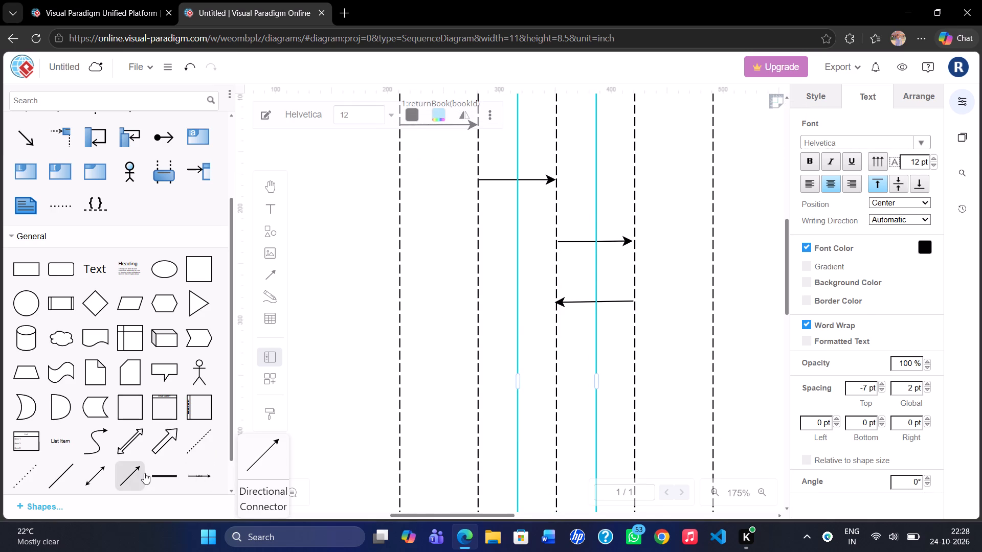
pyautogui.moveTo(135, 472); pyautogui.dragTo(593, 340)
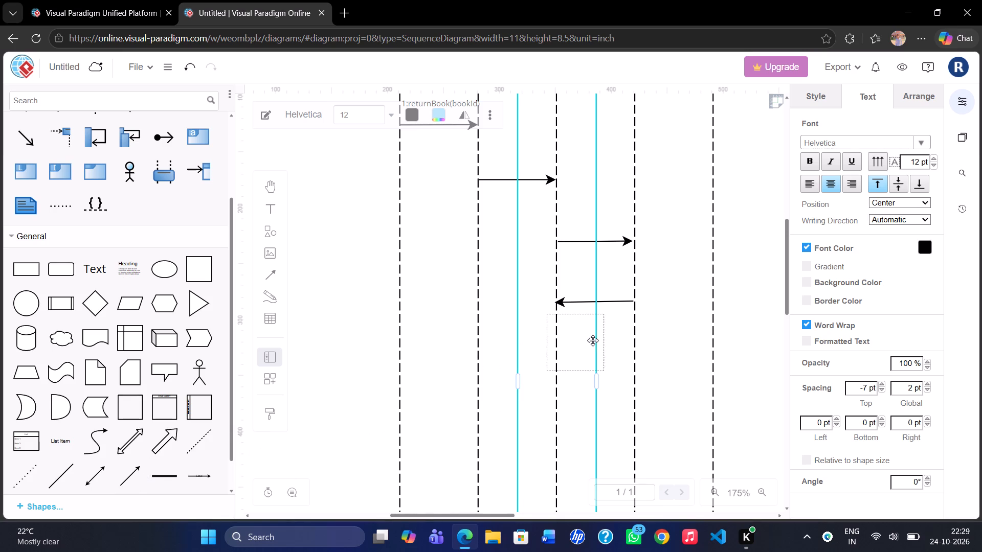
pyautogui.moveTo(593, 340); pyautogui.dragTo(609, 348)
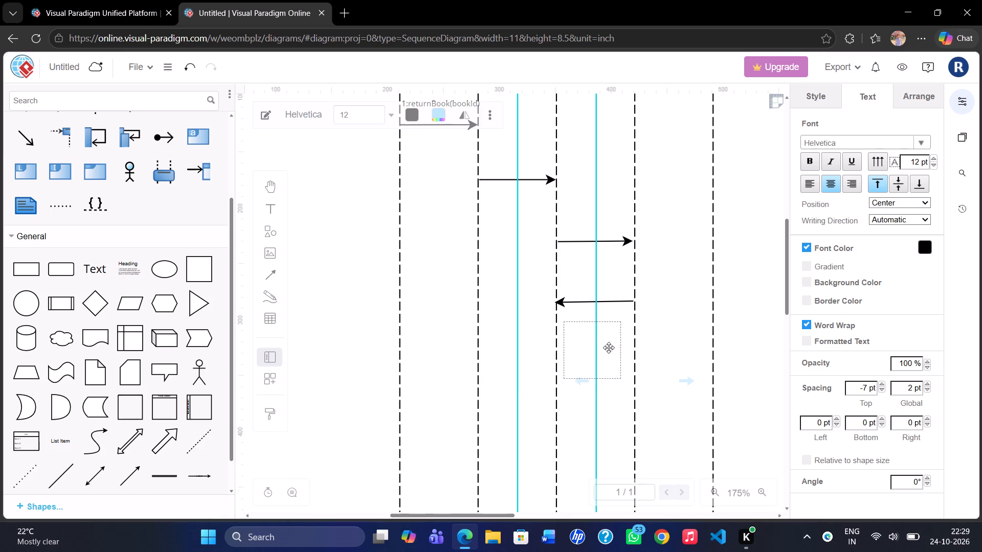
pyautogui.moveTo(609, 348); pyautogui.dragTo(608, 353)
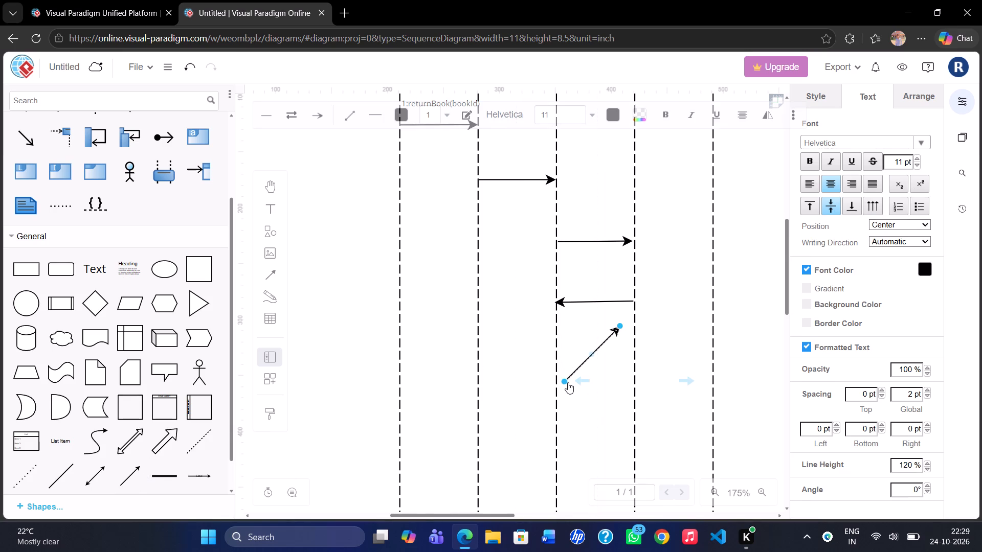
pyautogui.moveTo(567, 382); pyautogui.dragTo(559, 364)
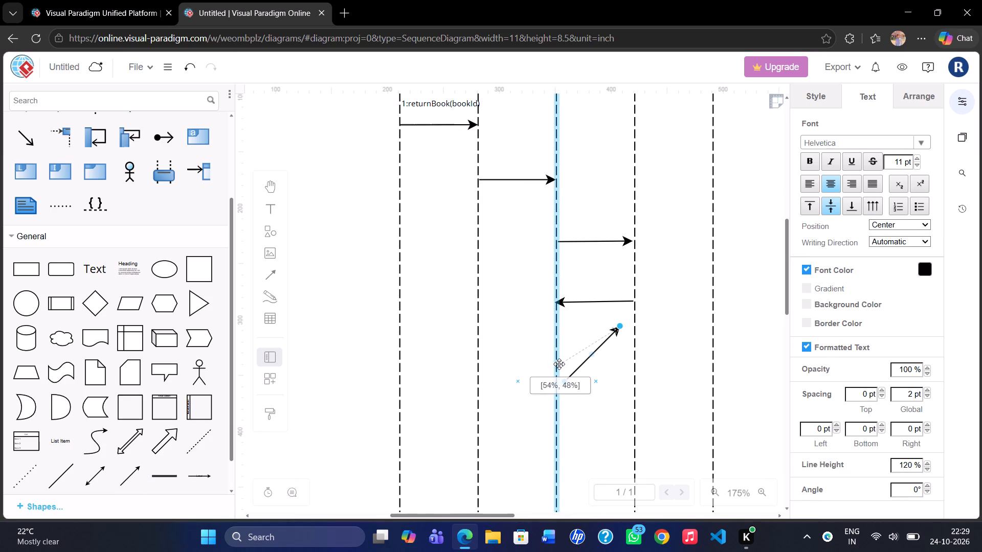
pyautogui.moveTo(559, 364); pyautogui.dragTo(556, 359)
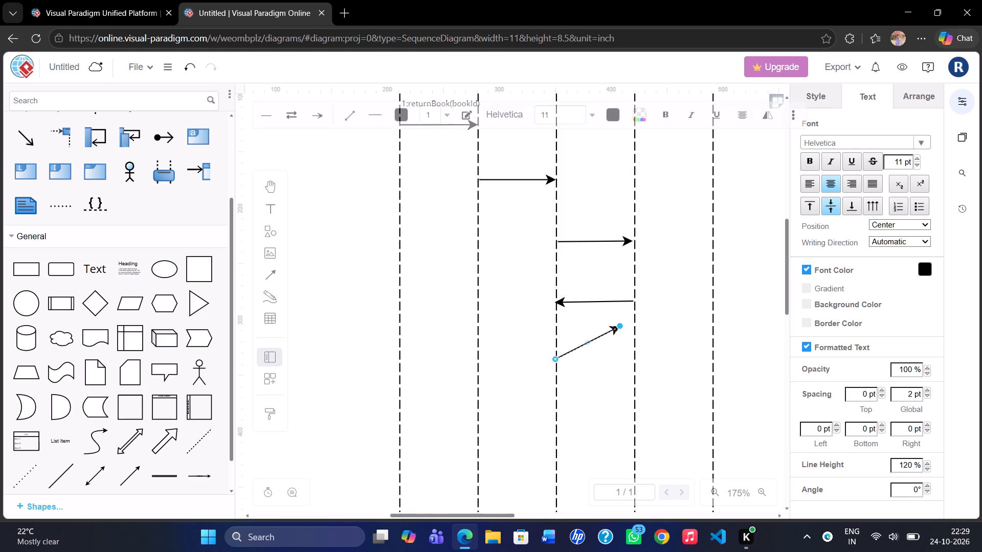
pyautogui.click(582, 343)
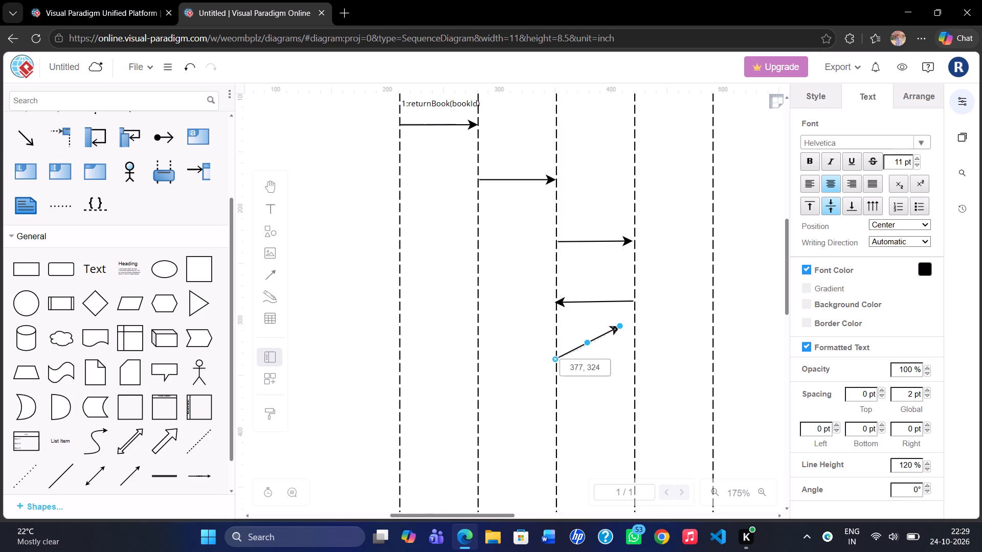
pyautogui.moveTo(584, 347); pyautogui.dragTo(587, 353)
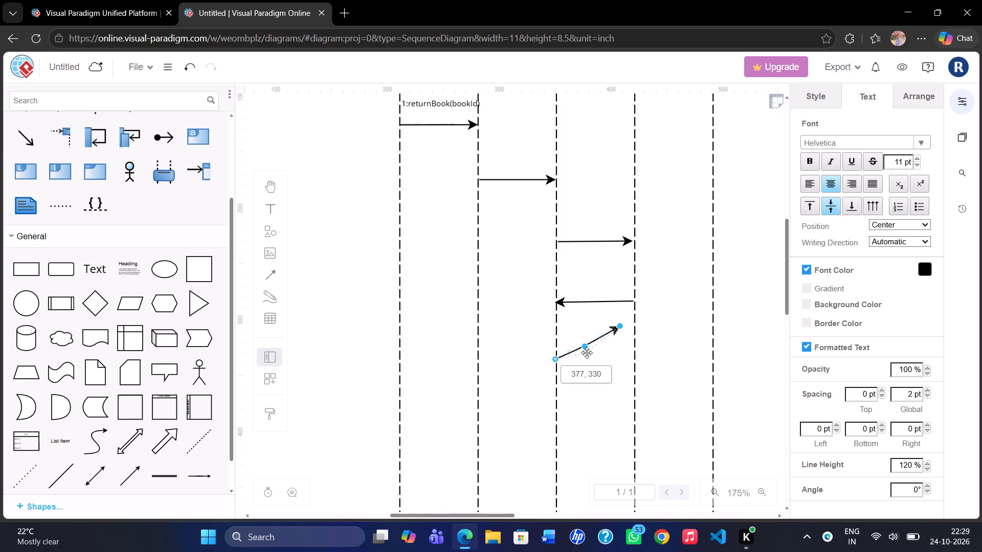
pyautogui.moveTo(587, 353); pyautogui.dragTo(590, 354)
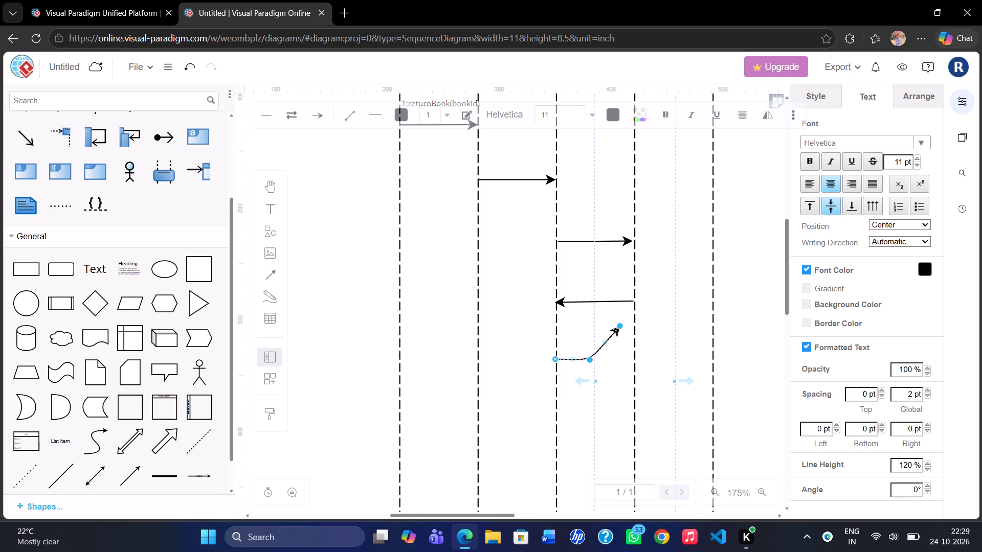
pyautogui.moveTo(605, 342); pyautogui.dragTo(586, 384)
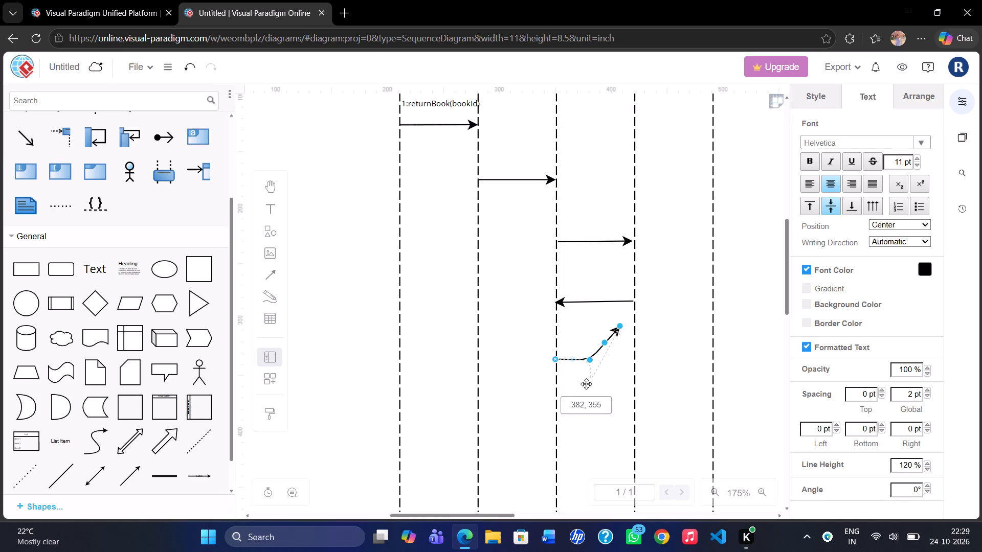
pyautogui.moveTo(586, 384); pyautogui.dragTo(586, 384)
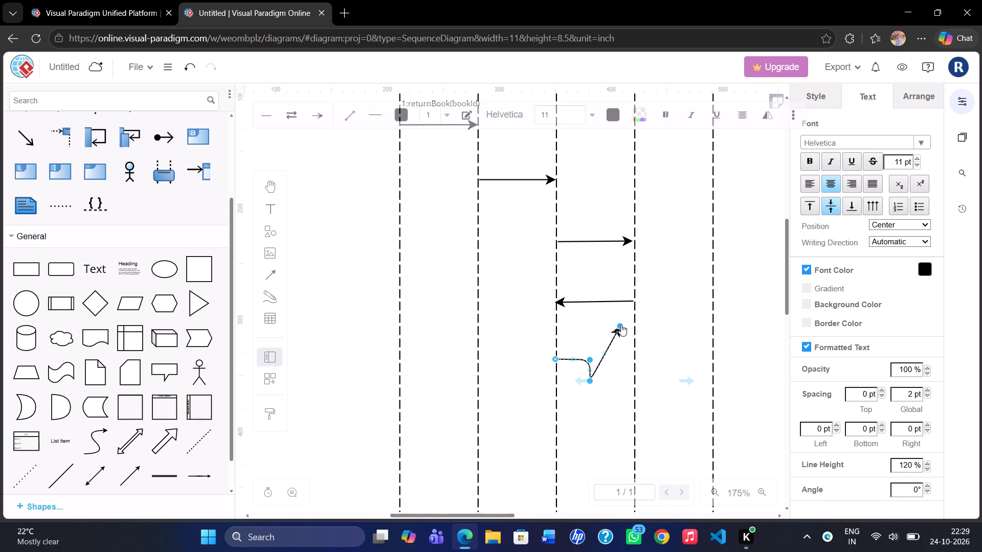
pyautogui.moveTo(620, 325); pyautogui.dragTo(563, 383)
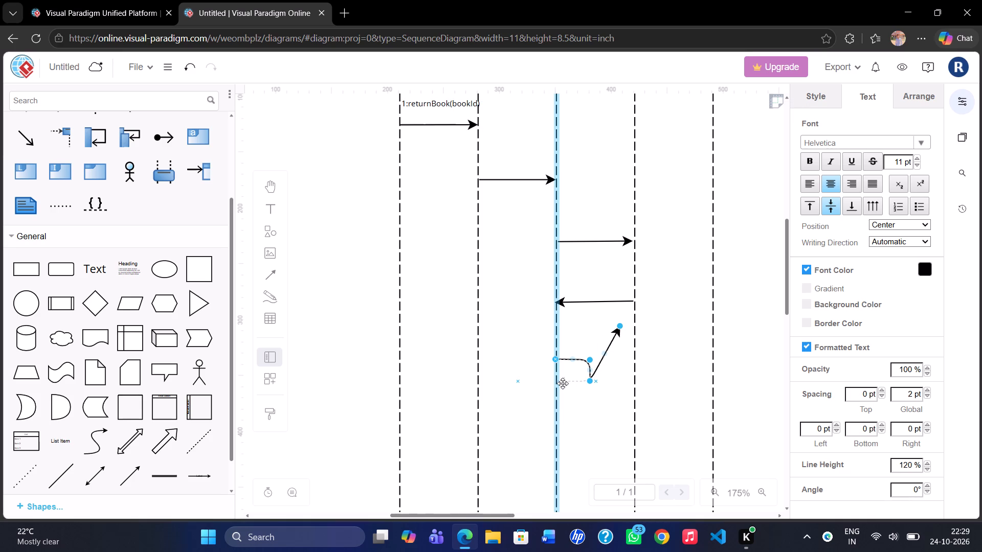
pyautogui.moveTo(563, 383); pyautogui.dragTo(559, 381)
pyautogui.moveTo(559, 381); pyautogui.dragTo(557, 381)
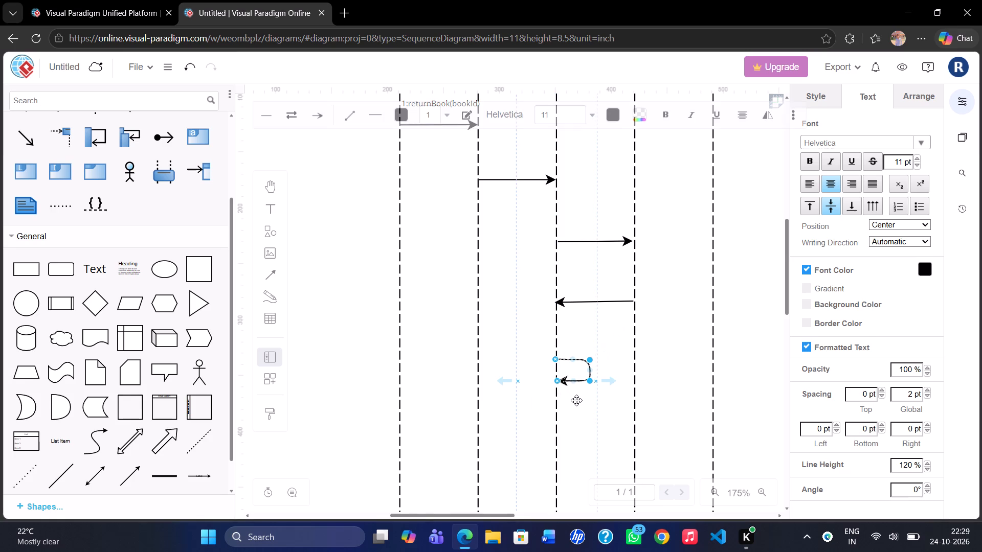
pyautogui.click(576, 400)
# Add a horizontal message arrow from the LMS(system) lifeline to the Fine lifeline, below the self-message loop.
pyautogui.scroll(-1, 578, 403)
pyautogui.click(578, 403)
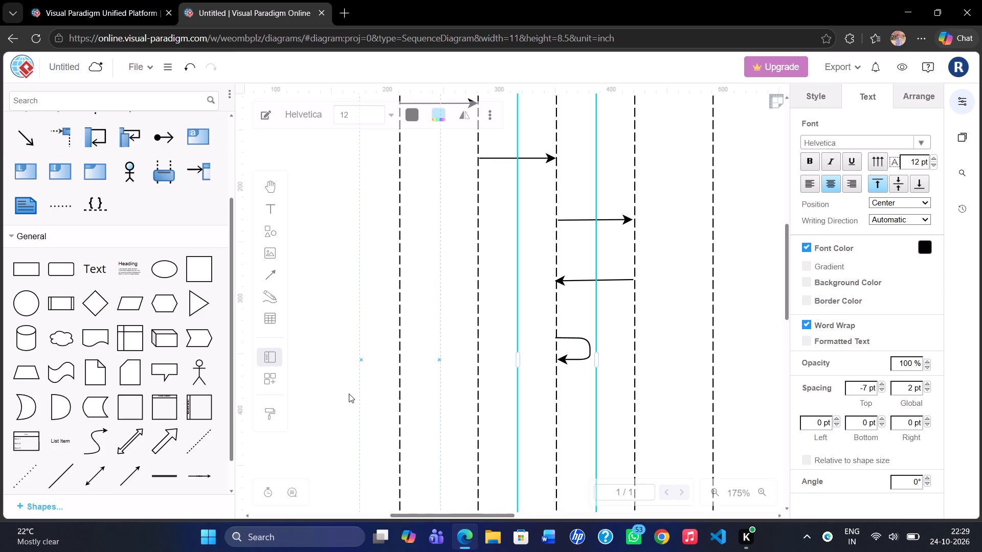
pyautogui.moveTo(132, 473); pyautogui.dragTo(582, 384)
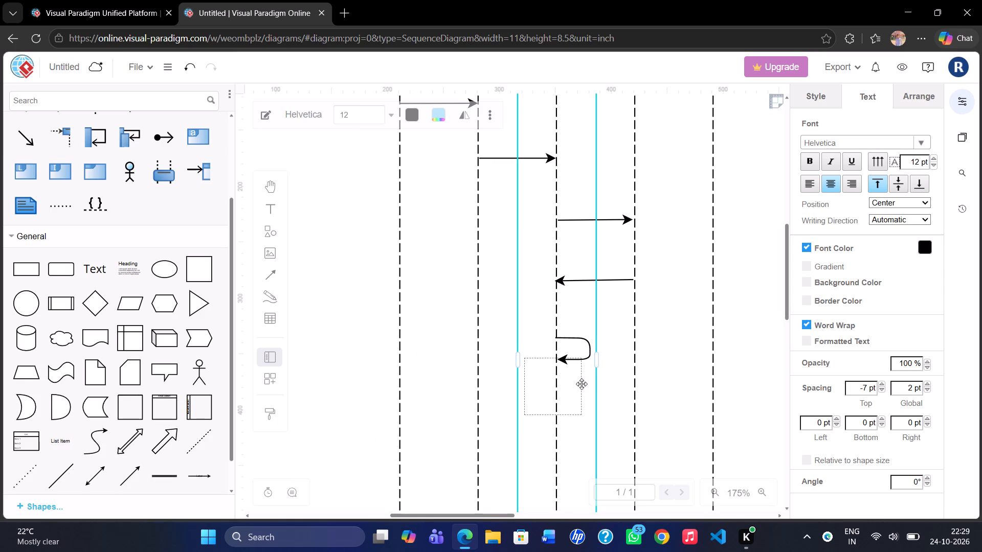
pyautogui.moveTo(582, 384); pyautogui.dragTo(595, 383)
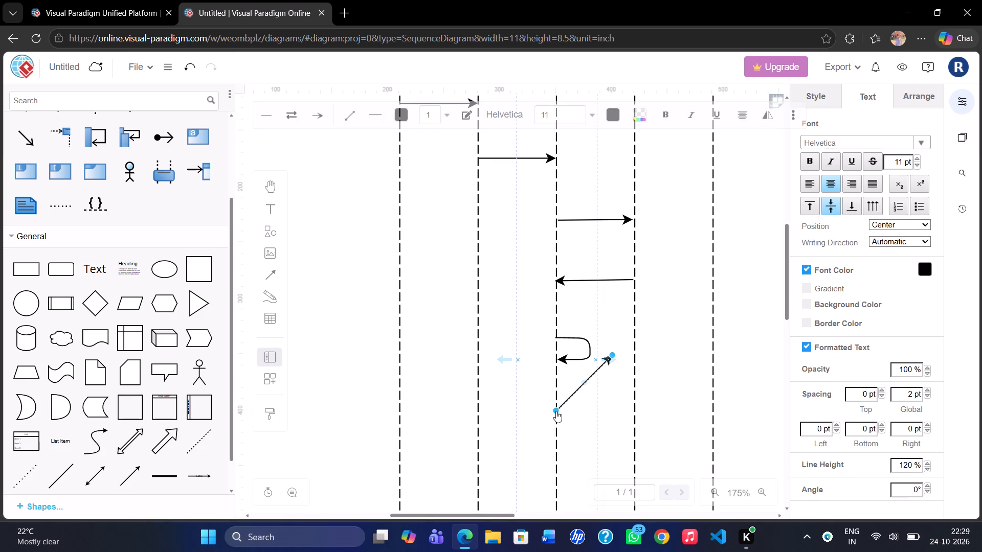
pyautogui.moveTo(611, 354); pyautogui.dragTo(687, 416)
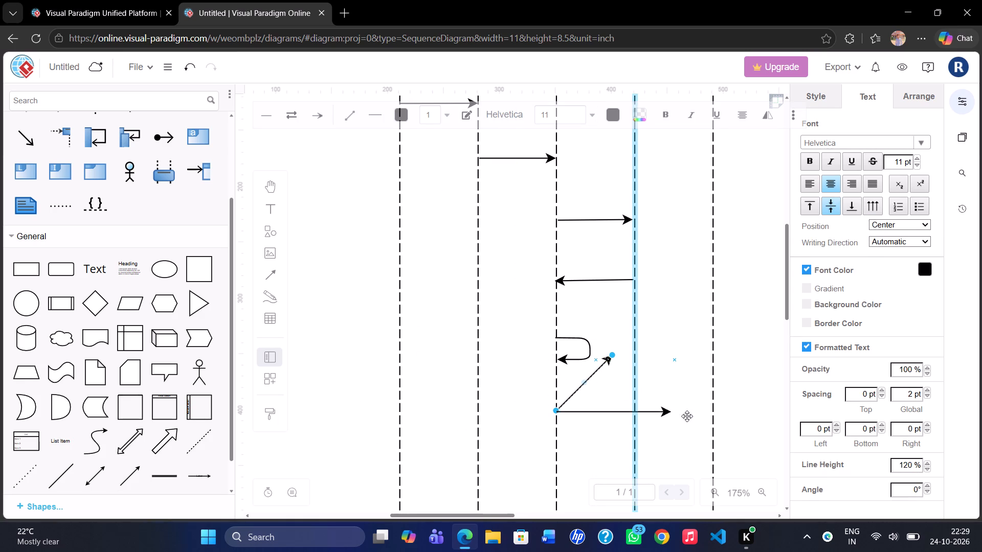
pyautogui.moveTo(687, 416); pyautogui.dragTo(715, 400)
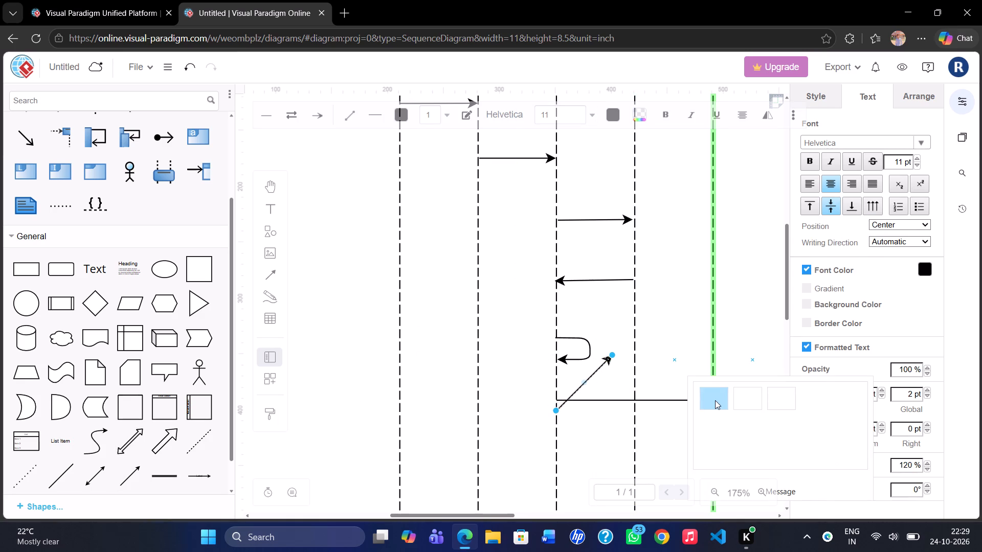
pyautogui.click(671, 324)
pyautogui.scroll(-1, 671, 324)
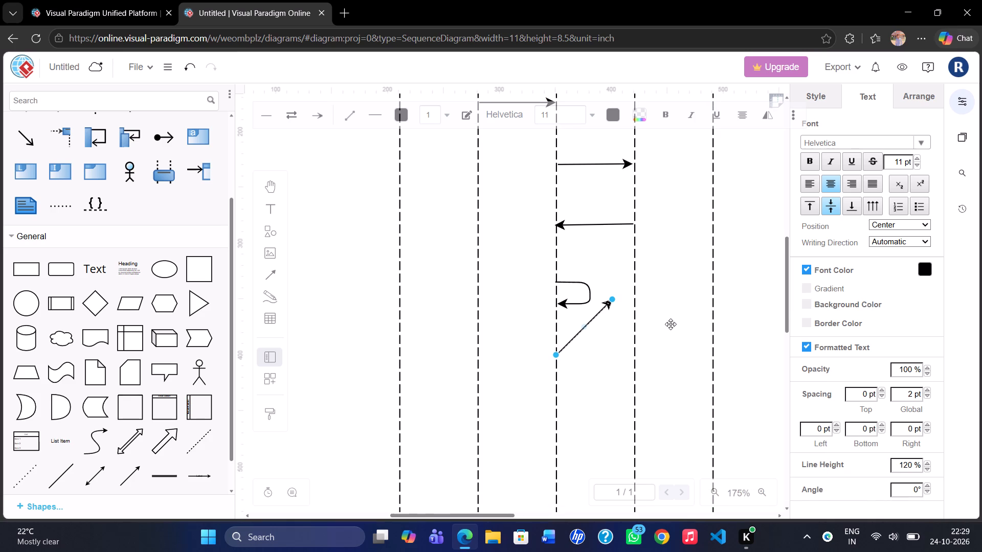
pyautogui.moveTo(612, 299); pyautogui.dragTo(707, 341)
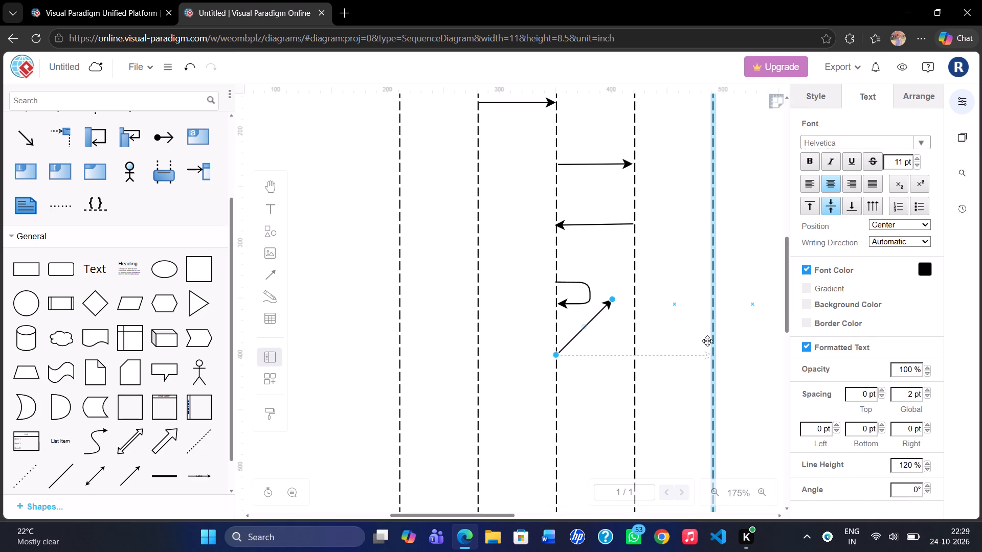
pyautogui.moveTo(707, 341); pyautogui.dragTo(709, 343)
pyautogui.click(693, 338)
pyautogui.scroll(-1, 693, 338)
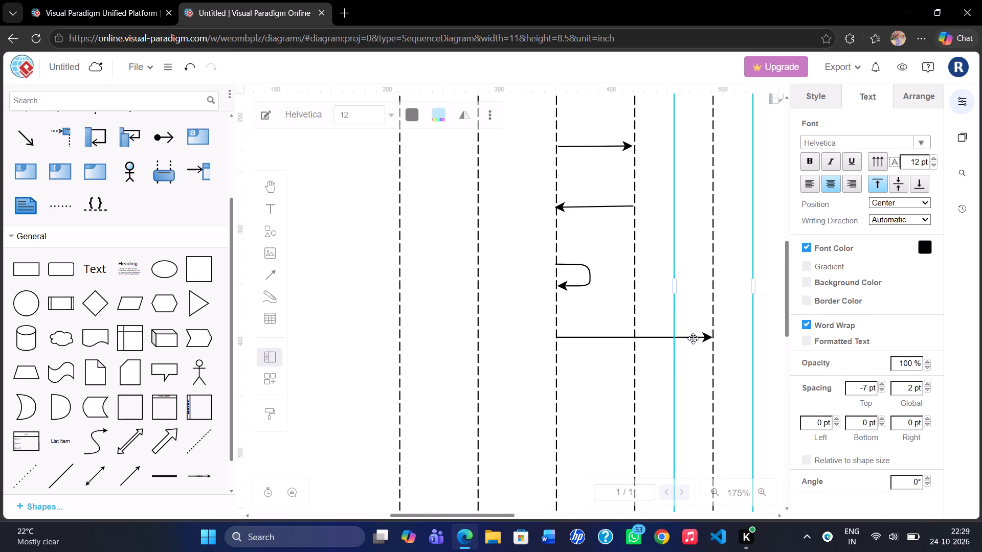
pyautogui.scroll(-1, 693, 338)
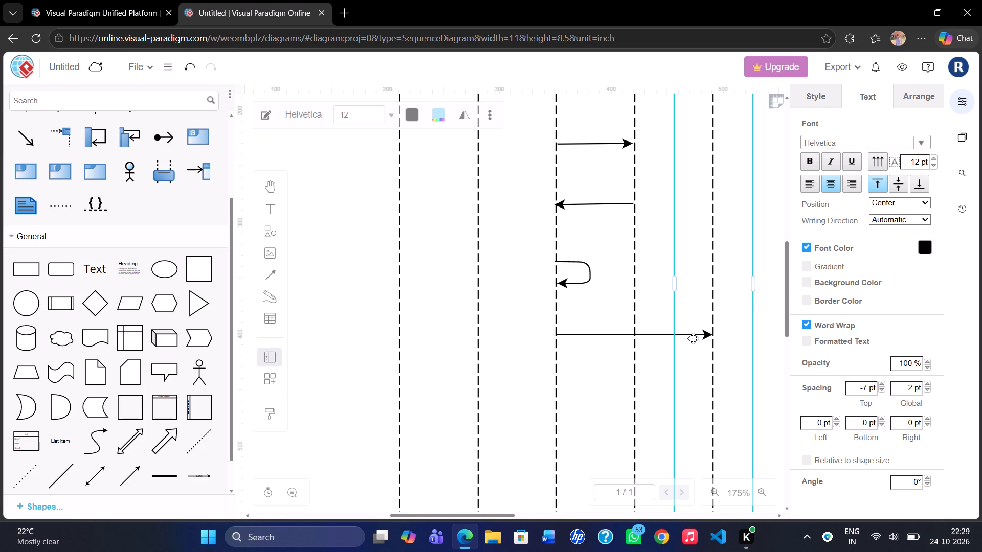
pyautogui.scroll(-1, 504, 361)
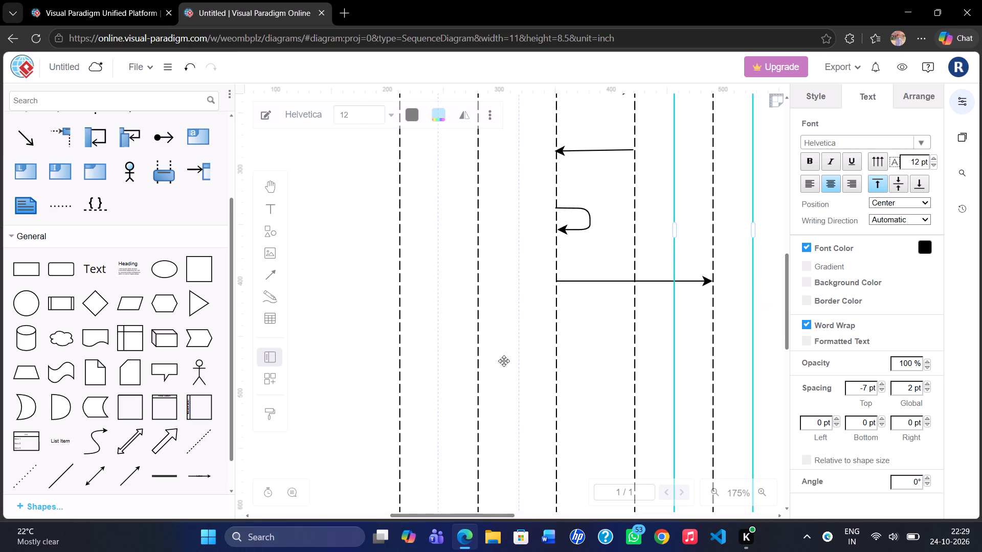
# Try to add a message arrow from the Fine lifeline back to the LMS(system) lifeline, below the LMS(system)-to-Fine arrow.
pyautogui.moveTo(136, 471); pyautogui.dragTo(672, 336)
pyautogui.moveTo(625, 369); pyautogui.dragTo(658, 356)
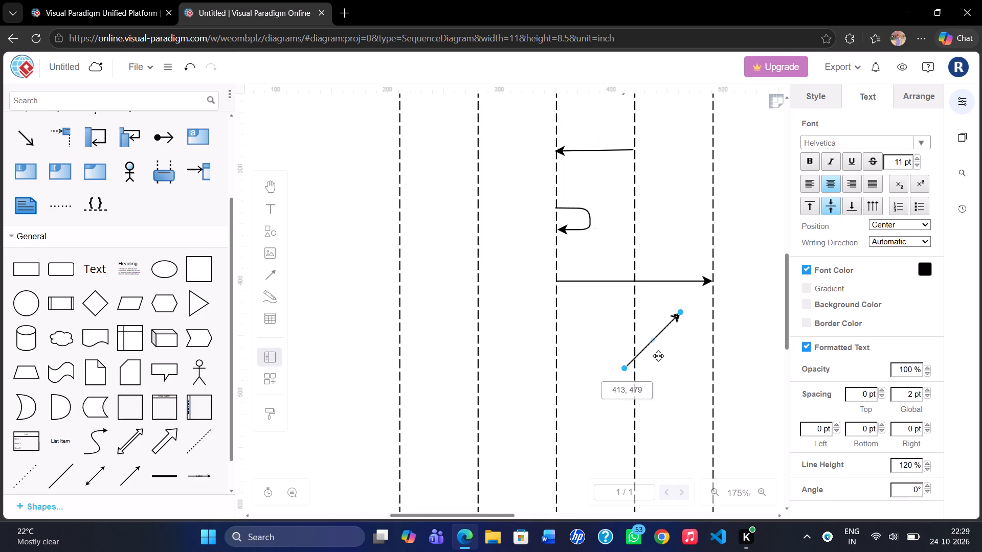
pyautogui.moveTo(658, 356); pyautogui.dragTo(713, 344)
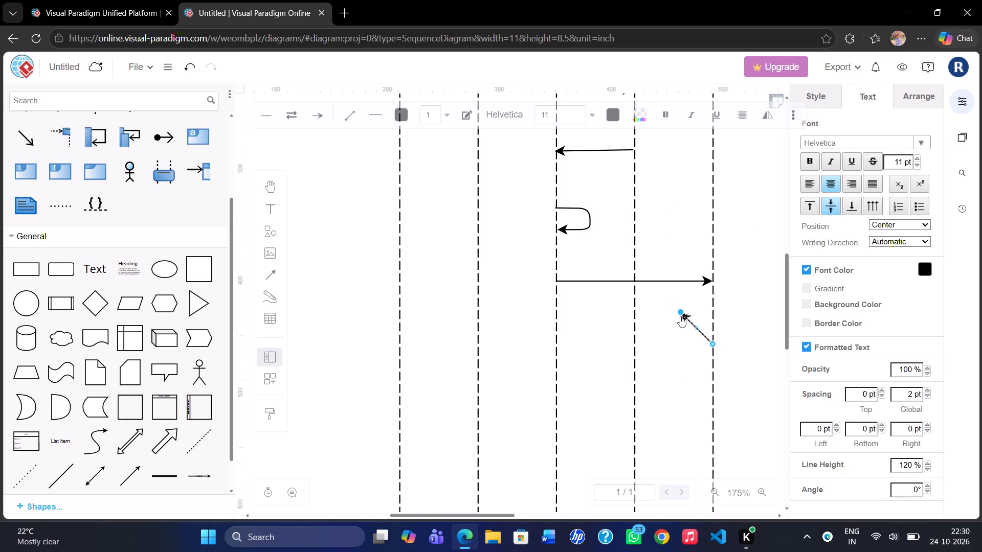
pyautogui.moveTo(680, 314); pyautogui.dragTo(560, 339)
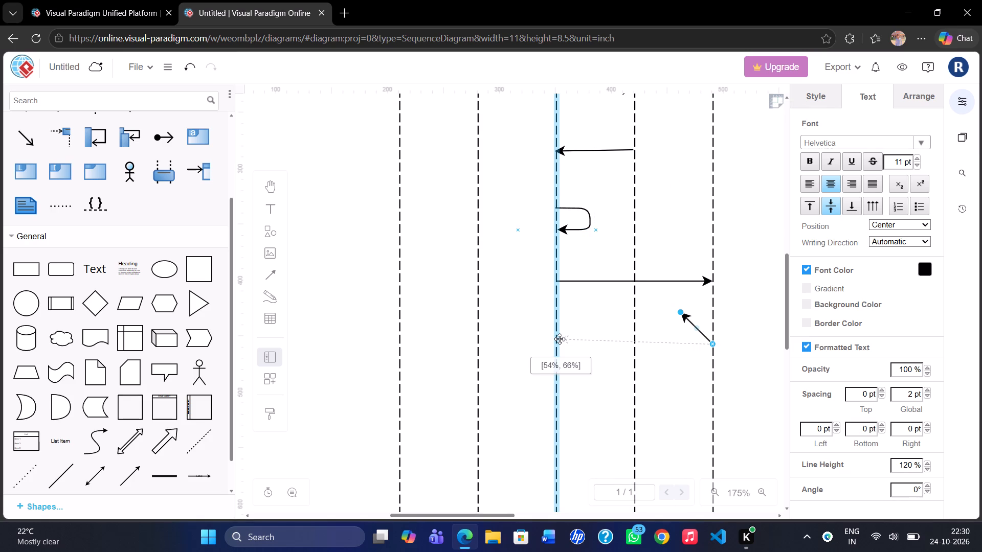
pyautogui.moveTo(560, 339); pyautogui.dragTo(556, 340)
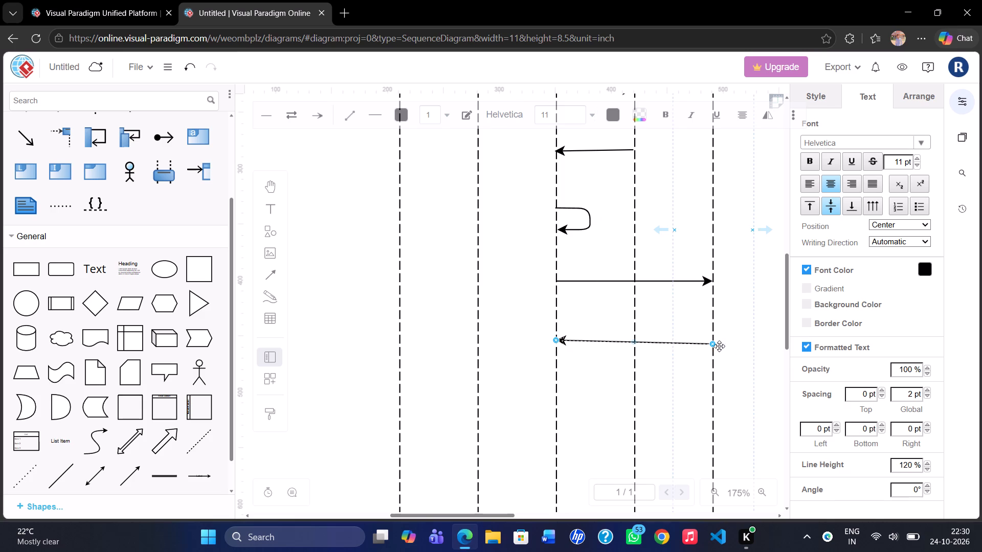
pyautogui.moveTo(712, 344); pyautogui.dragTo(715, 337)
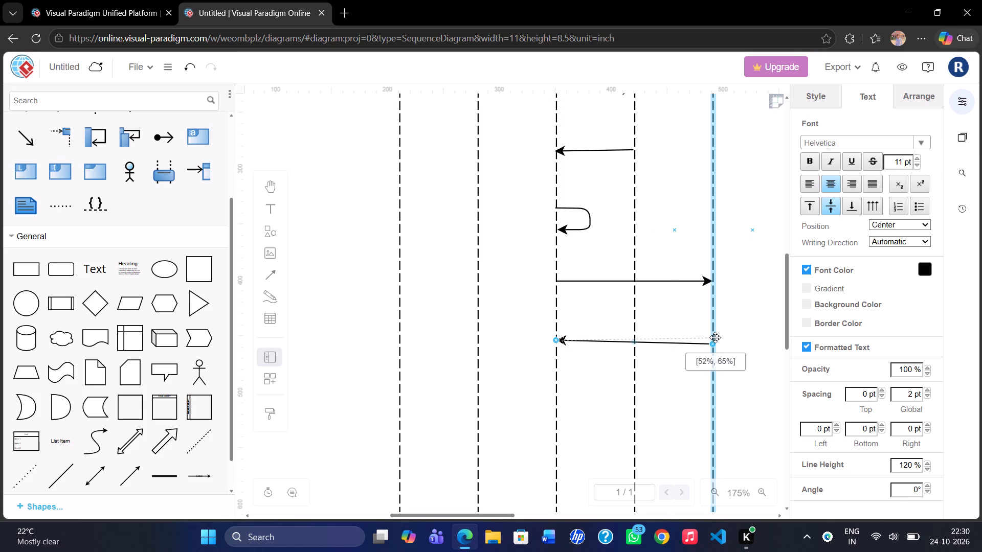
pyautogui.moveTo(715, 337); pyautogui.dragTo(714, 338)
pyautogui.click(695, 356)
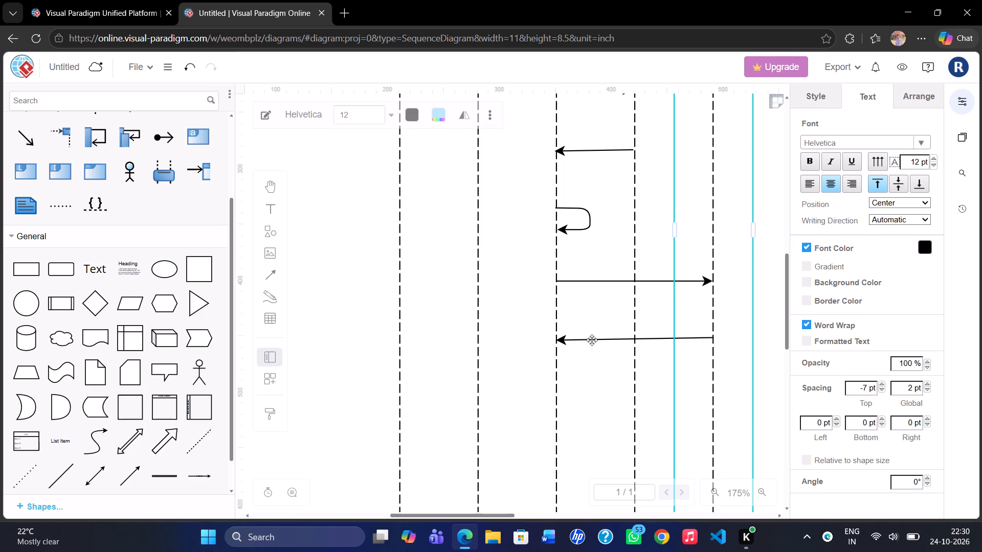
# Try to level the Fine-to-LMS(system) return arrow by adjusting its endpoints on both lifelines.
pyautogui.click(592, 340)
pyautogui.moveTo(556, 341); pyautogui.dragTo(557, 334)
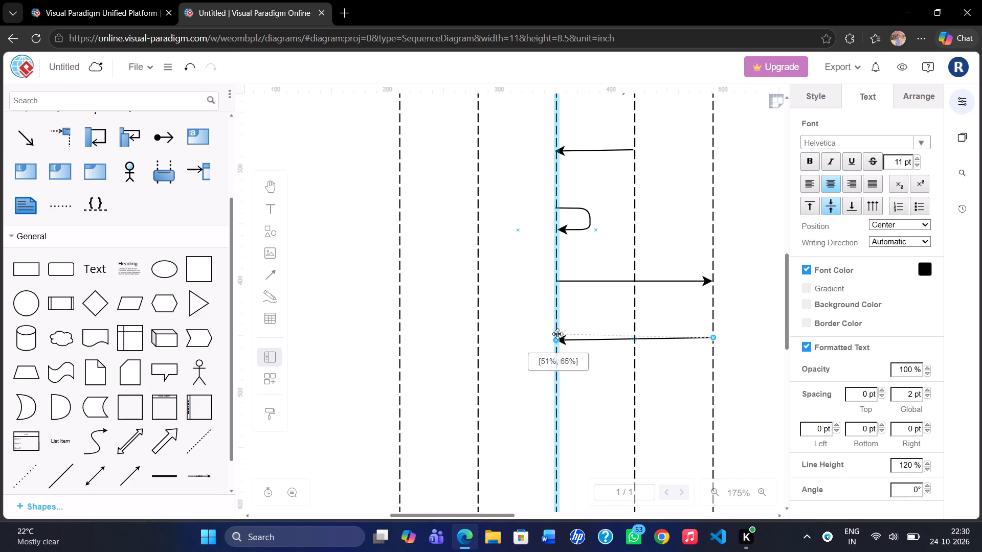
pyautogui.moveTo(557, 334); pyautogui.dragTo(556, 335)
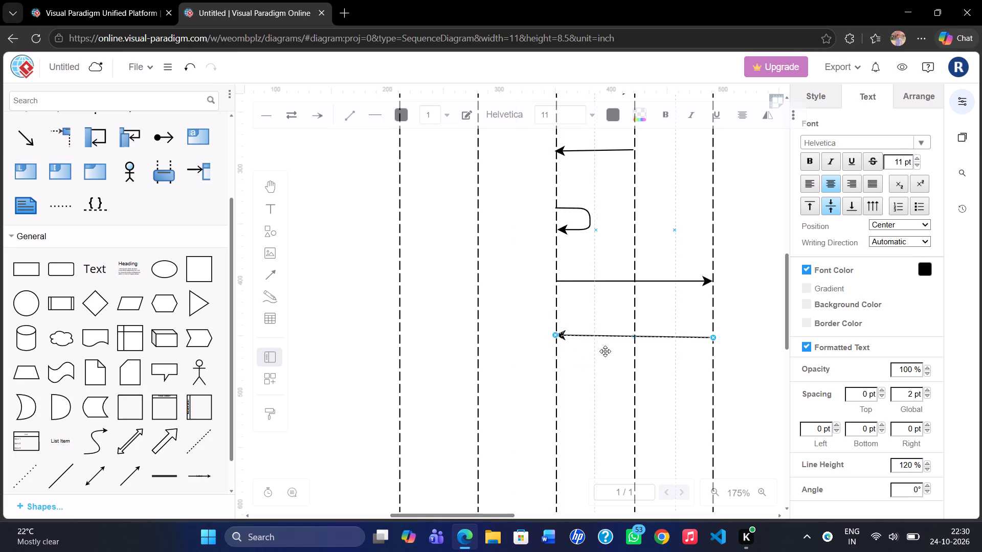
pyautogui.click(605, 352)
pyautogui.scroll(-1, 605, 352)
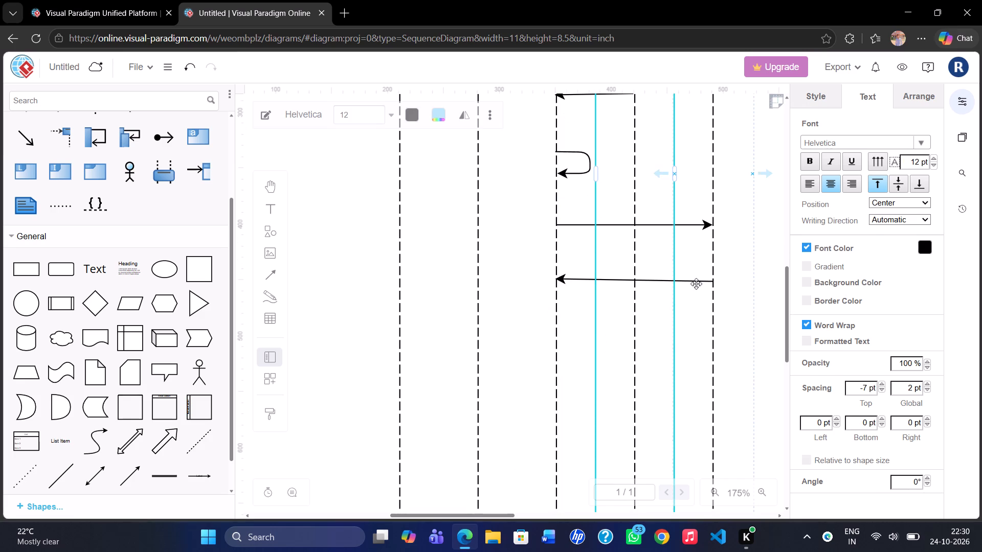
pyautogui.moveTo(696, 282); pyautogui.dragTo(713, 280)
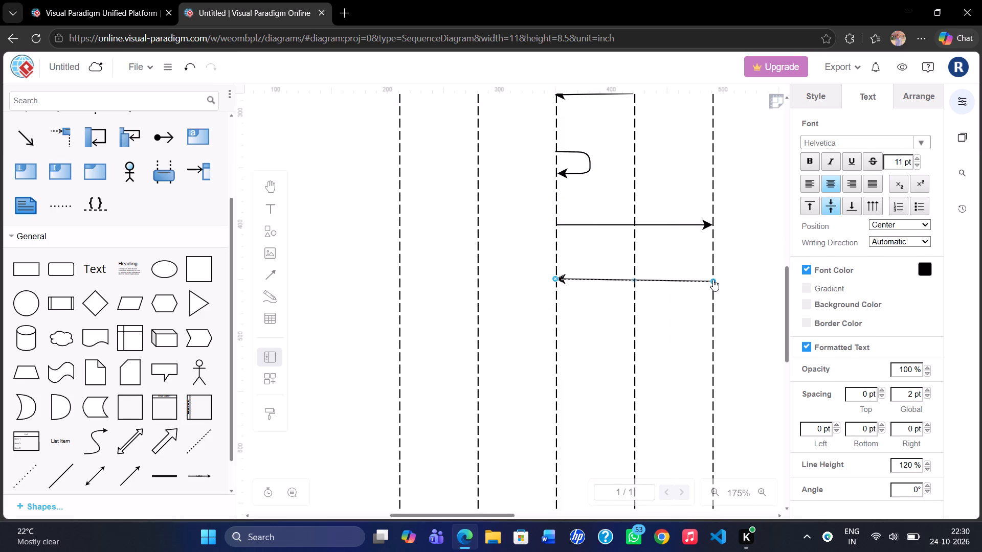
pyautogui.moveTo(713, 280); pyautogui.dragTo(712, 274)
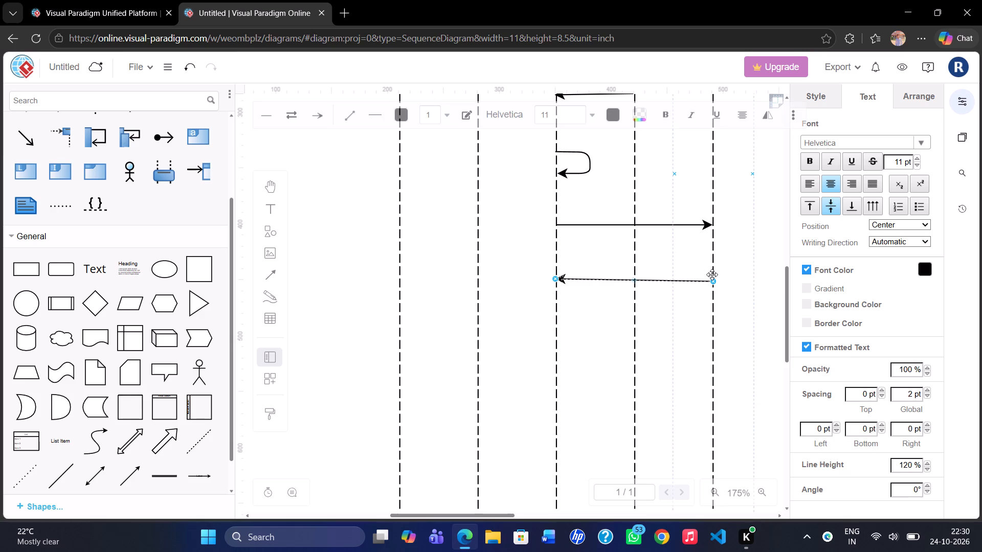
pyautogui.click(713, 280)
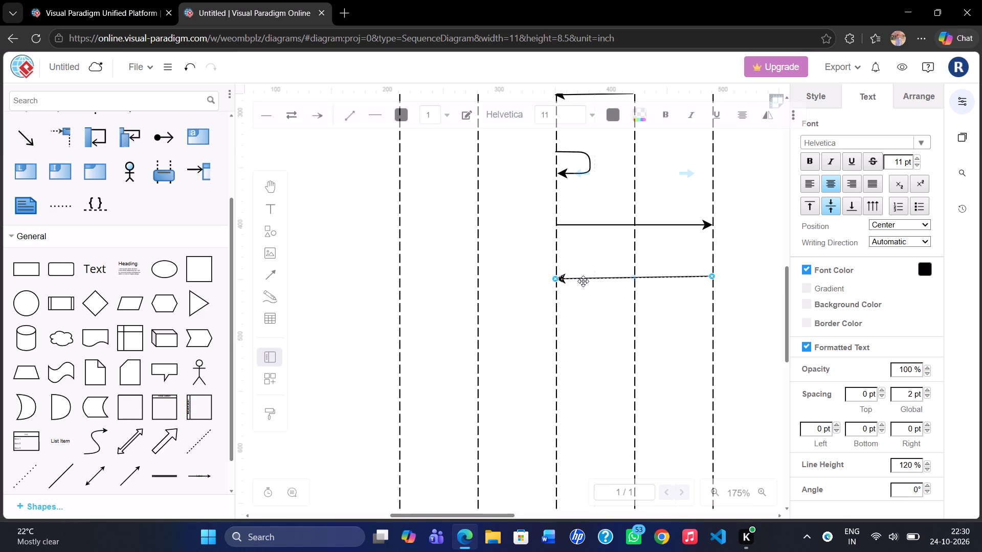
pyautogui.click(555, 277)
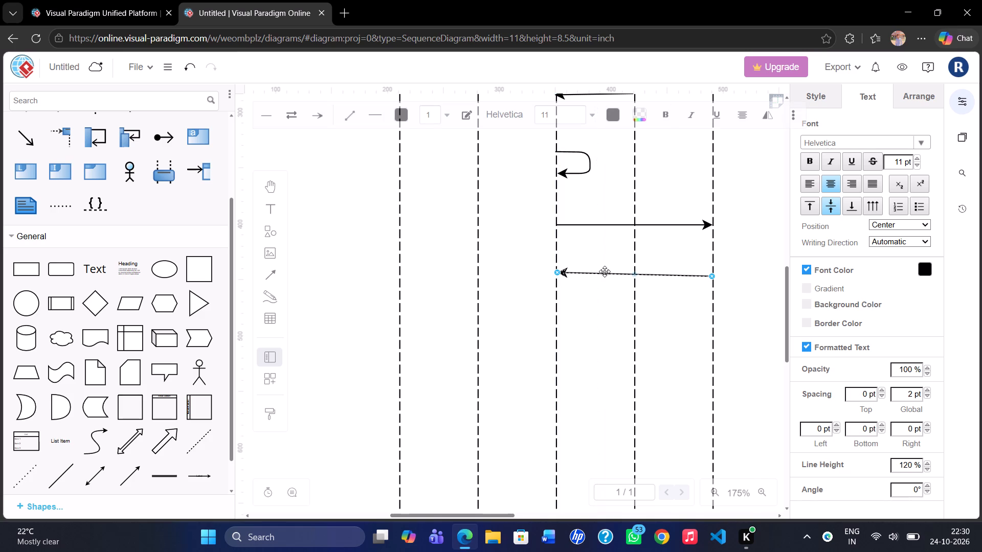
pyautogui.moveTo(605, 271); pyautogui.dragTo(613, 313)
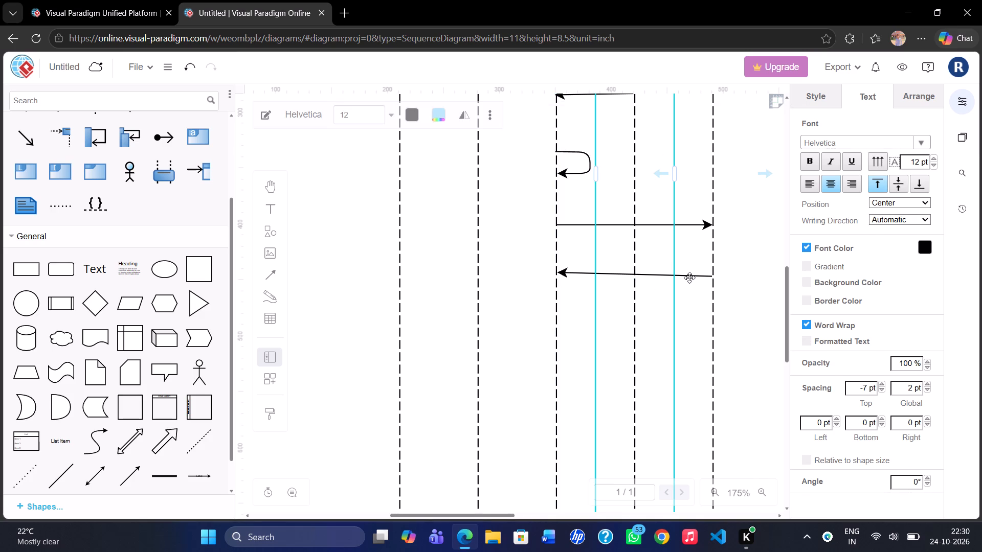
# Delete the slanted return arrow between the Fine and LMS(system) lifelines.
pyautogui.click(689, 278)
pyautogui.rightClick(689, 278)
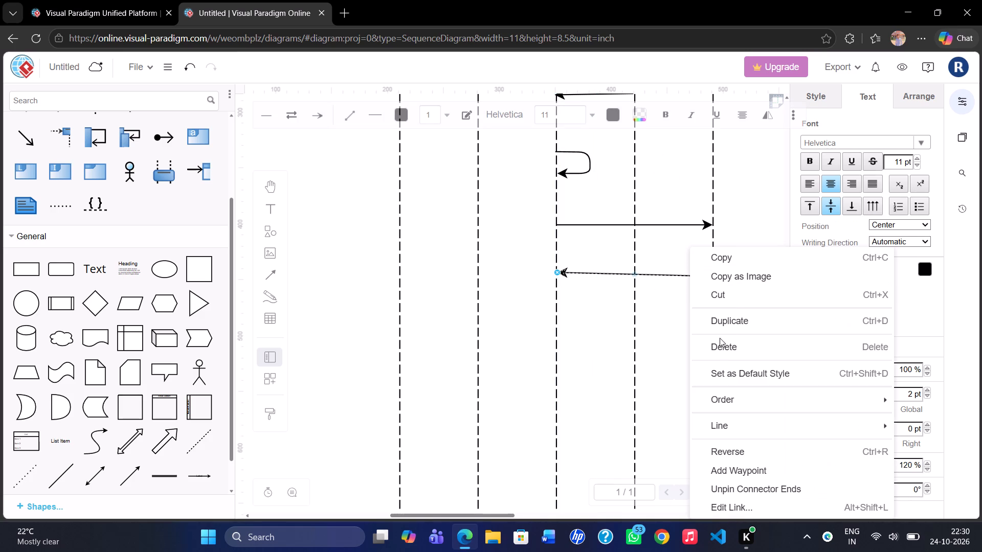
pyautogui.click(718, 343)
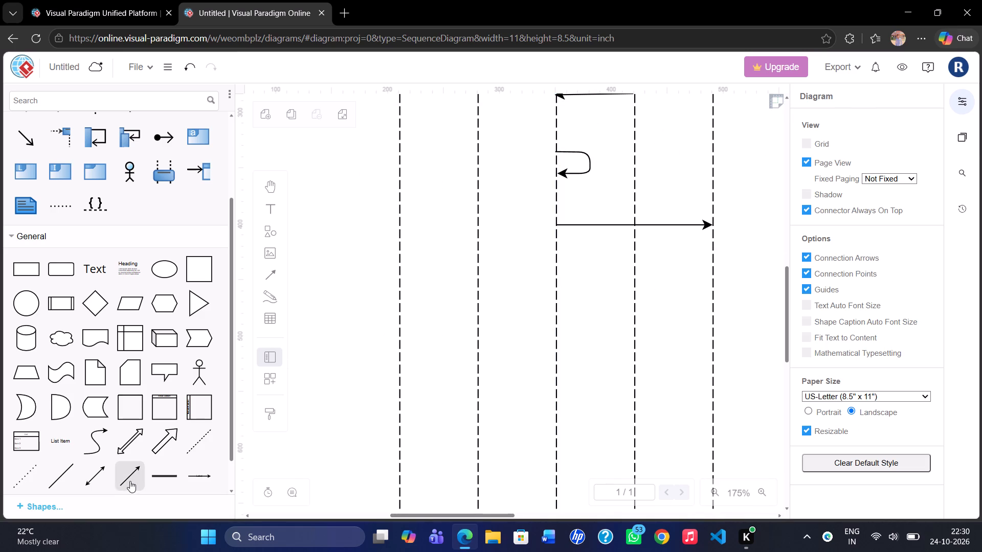
# Add a horizontal message arrow from the Fine lifeline back to the LMS(system) lifeline, below the LMS(system)-to-Fine arrow.
pyautogui.moveTo(130, 480); pyautogui.dragTo(585, 302)
pyautogui.moveTo(550, 311); pyautogui.dragTo(678, 288)
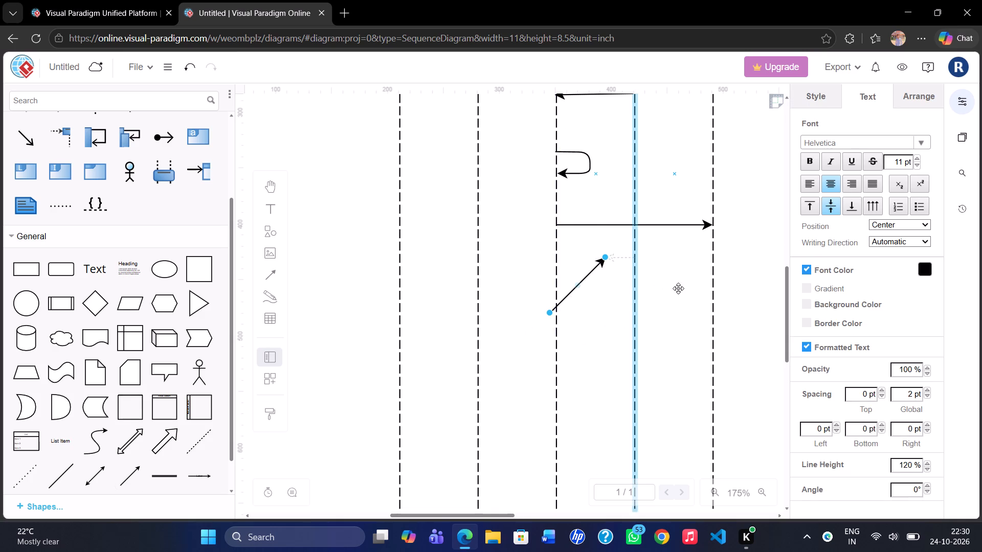
pyautogui.moveTo(678, 288); pyautogui.dragTo(713, 286)
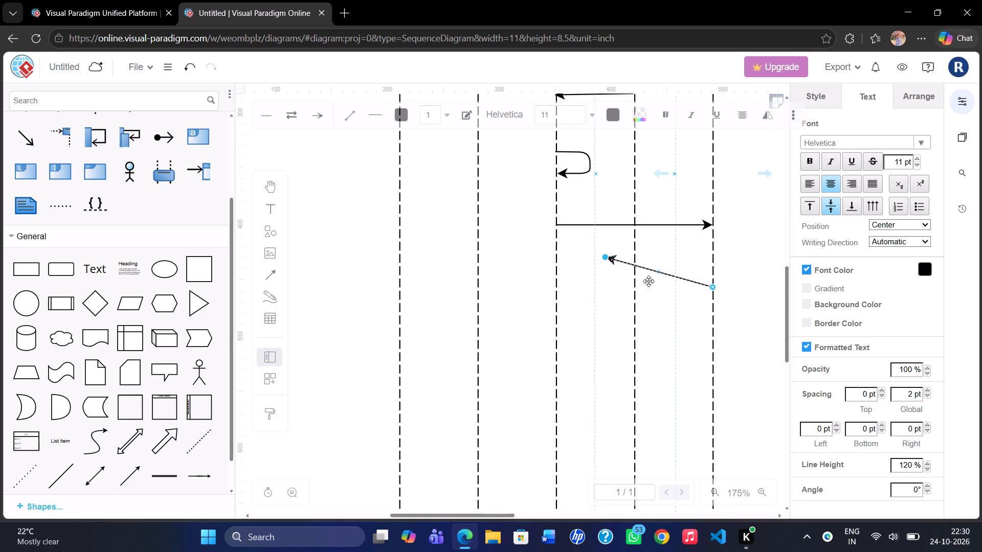
pyautogui.moveTo(605, 260); pyautogui.dragTo(579, 281)
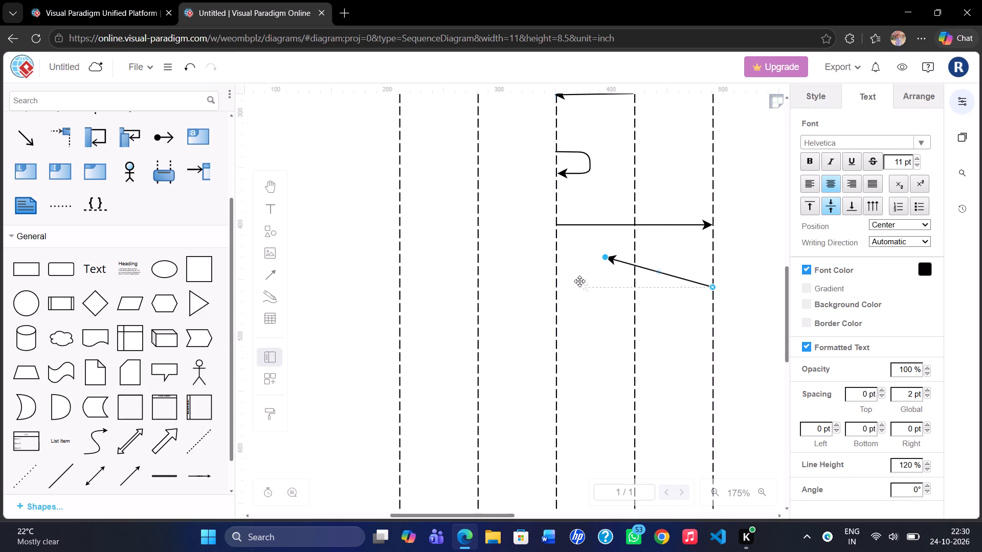
pyautogui.moveTo(579, 281); pyautogui.dragTo(558, 287)
pyautogui.click(593, 304)
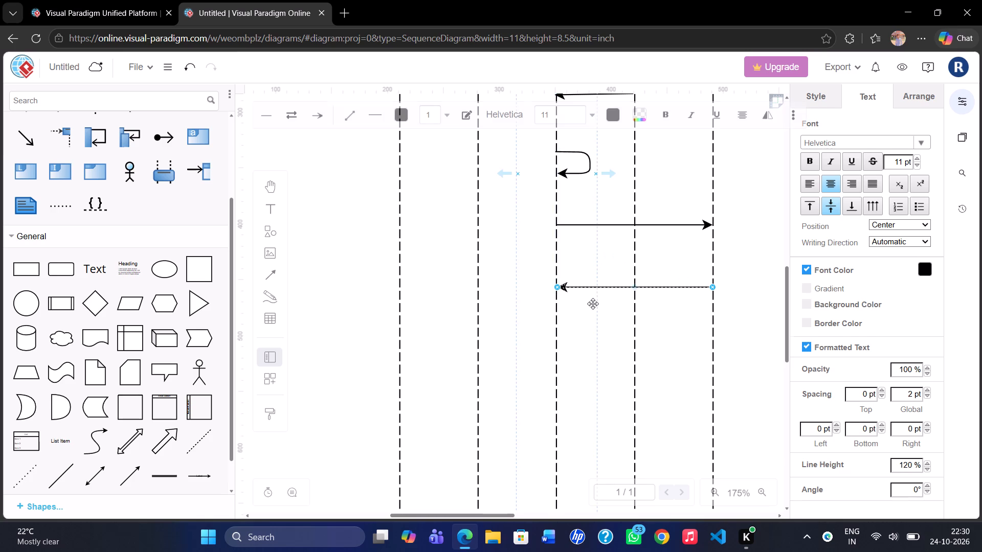
# Add a horizontal message arrow from the LMS(system) lifeline to the BookIssue lifeline, below the return arrow from Fine.
pyautogui.scroll(-1, 593, 304)
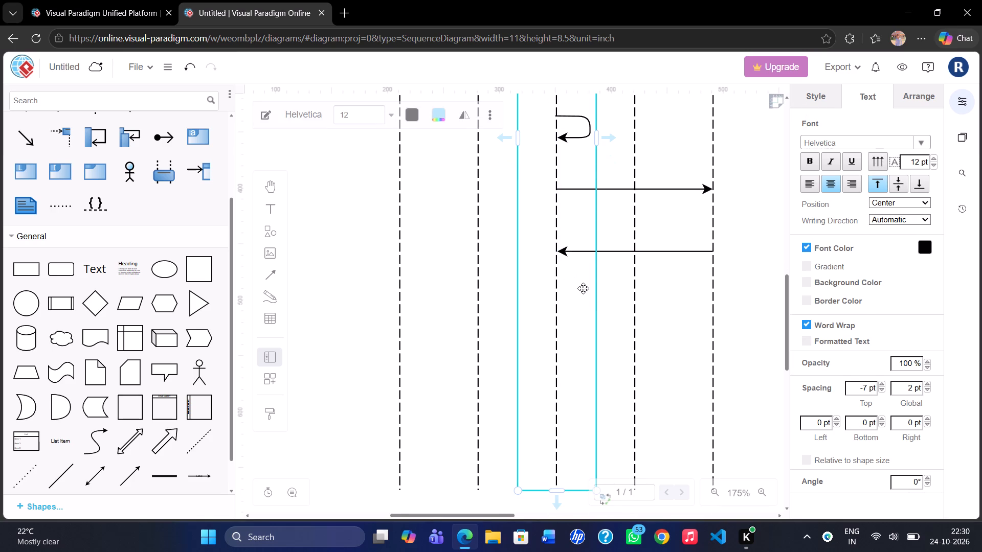
pyautogui.scroll(-1, 583, 288)
pyautogui.scroll(2, 583, 288)
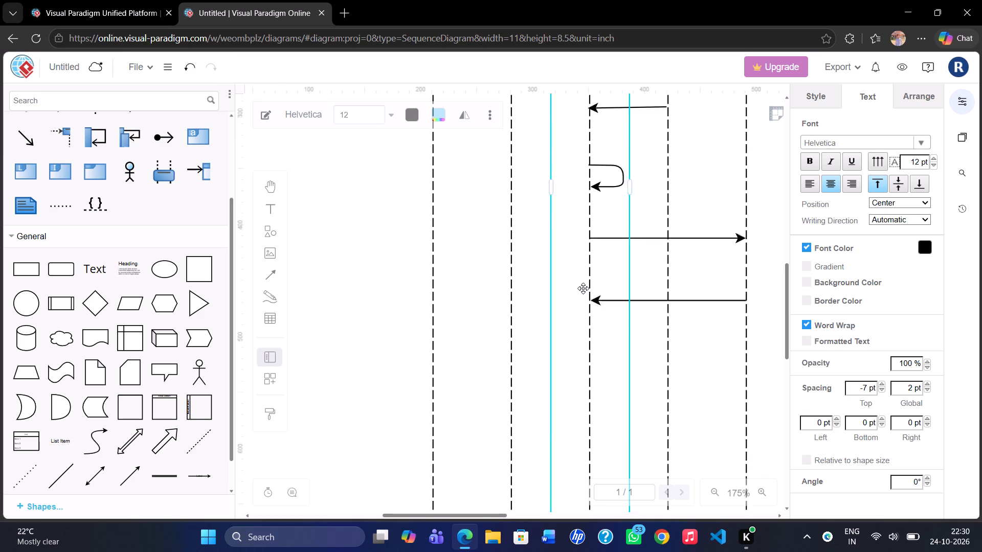
pyautogui.scroll(1, 583, 288)
pyautogui.hscroll(-1, 583, 288)
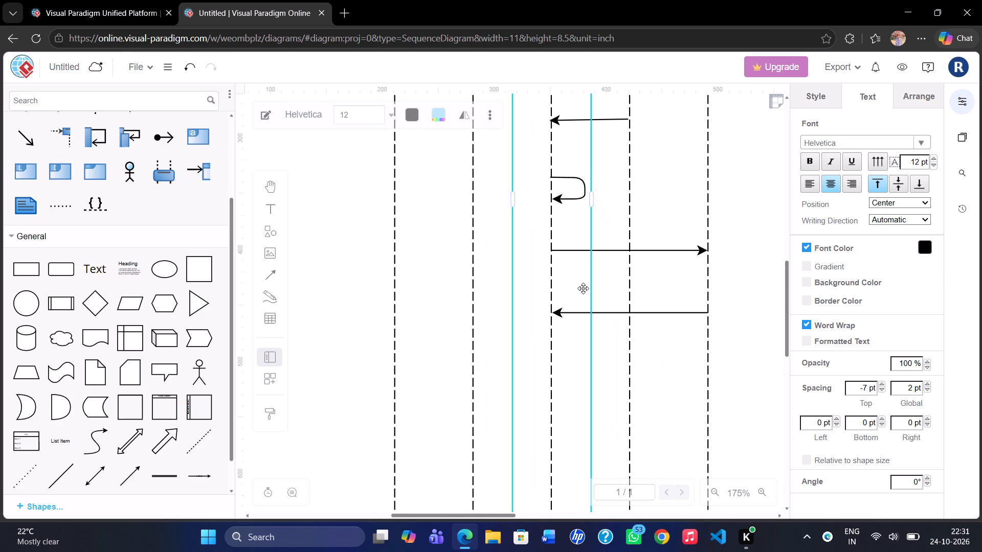
pyautogui.click(606, 346)
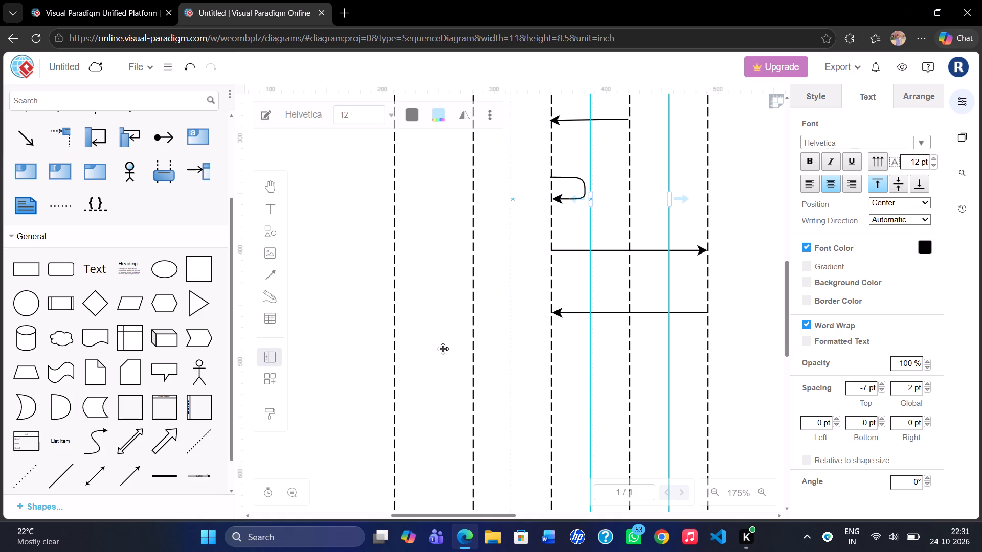
pyautogui.moveTo(139, 472); pyautogui.dragTo(490, 428)
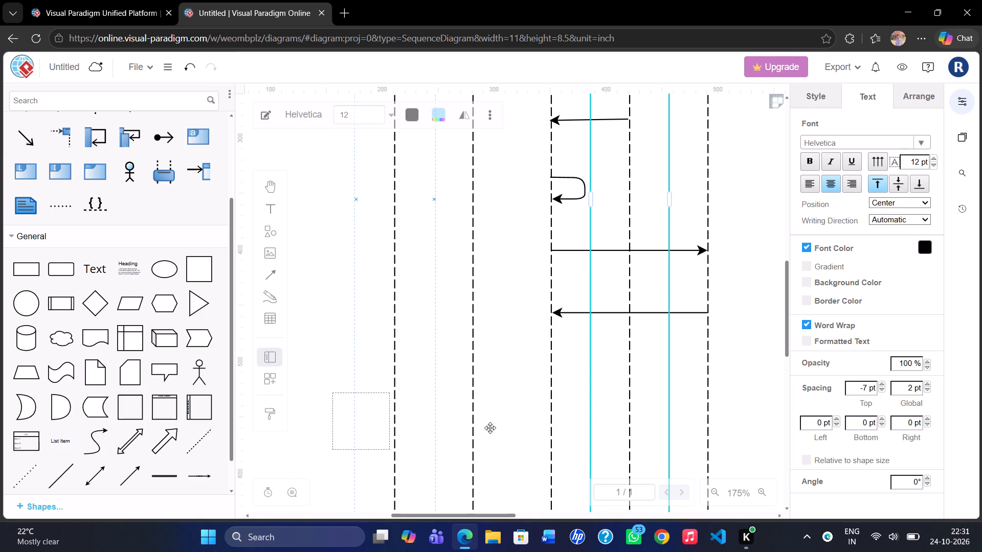
pyautogui.moveTo(490, 428); pyautogui.dragTo(595, 345)
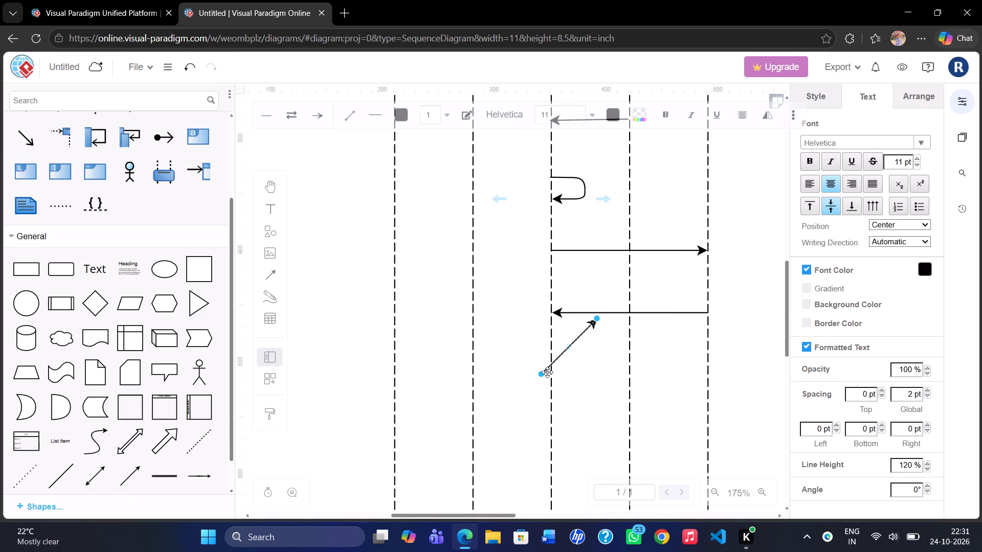
pyautogui.moveTo(597, 318); pyautogui.dragTo(624, 368)
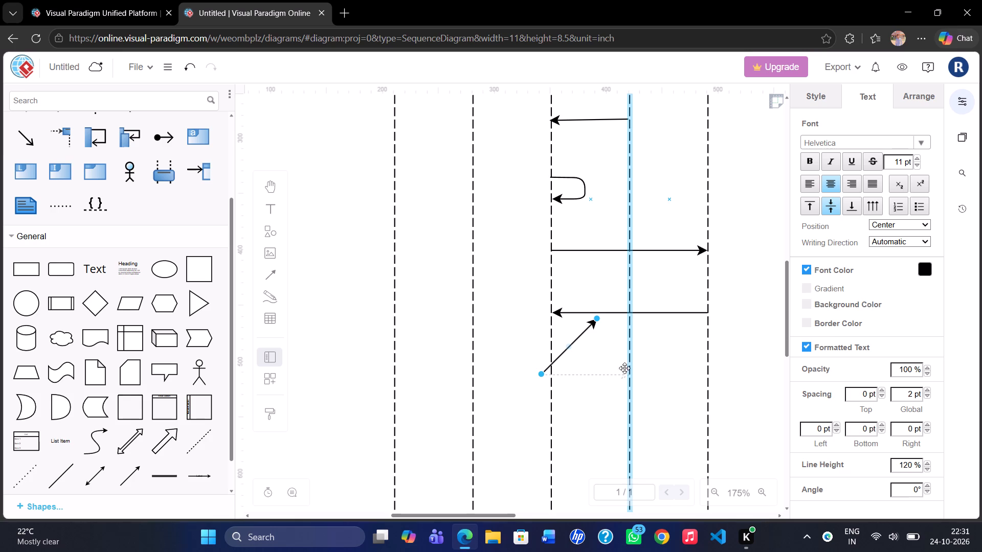
pyautogui.moveTo(624, 368); pyautogui.dragTo(628, 373)
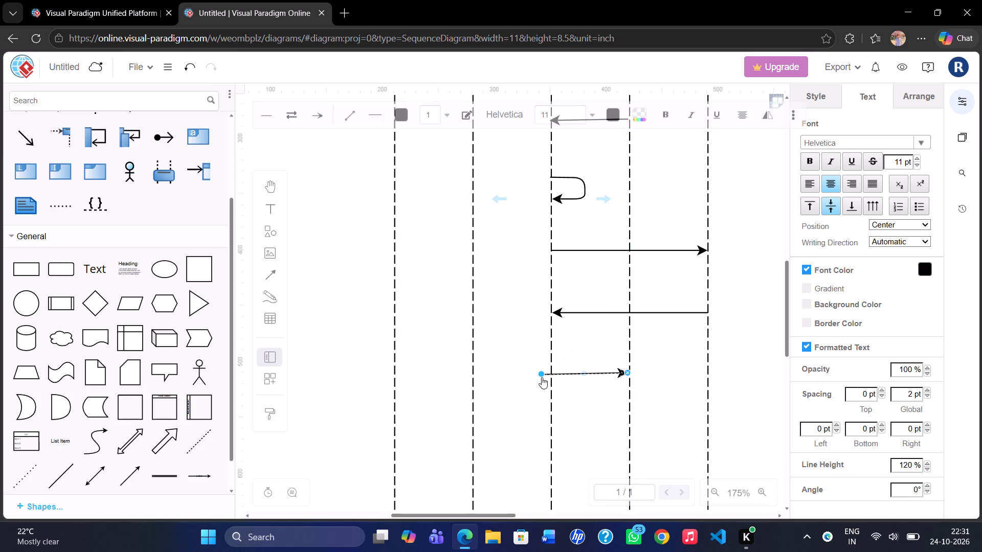
pyautogui.moveTo(541, 376); pyautogui.dragTo(551, 374)
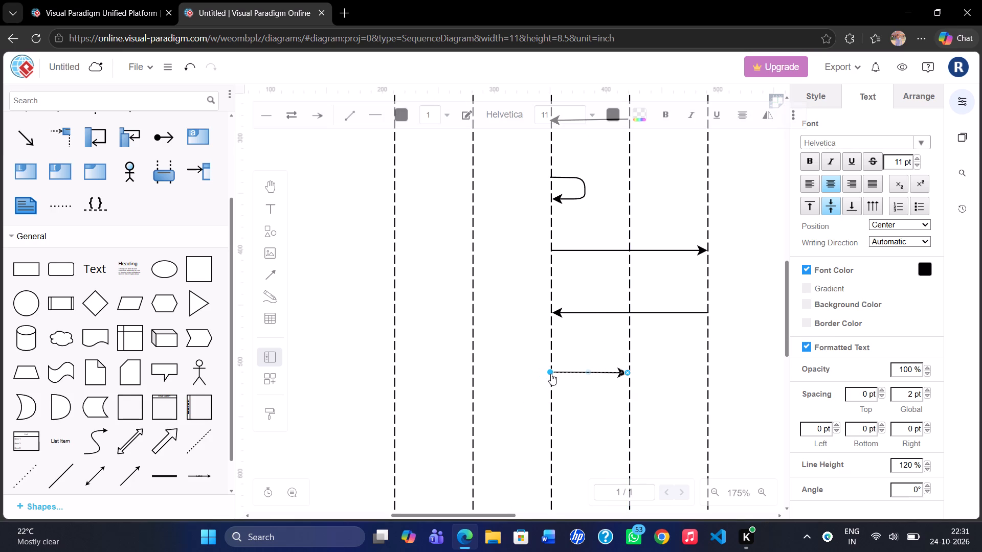
pyautogui.click(548, 371)
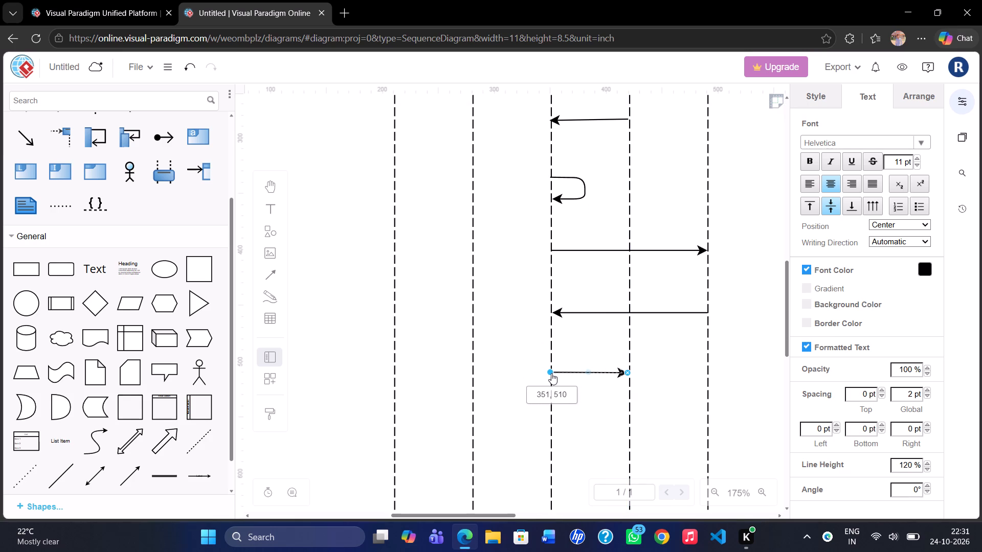
pyautogui.click(628, 374)
pyautogui.click(610, 387)
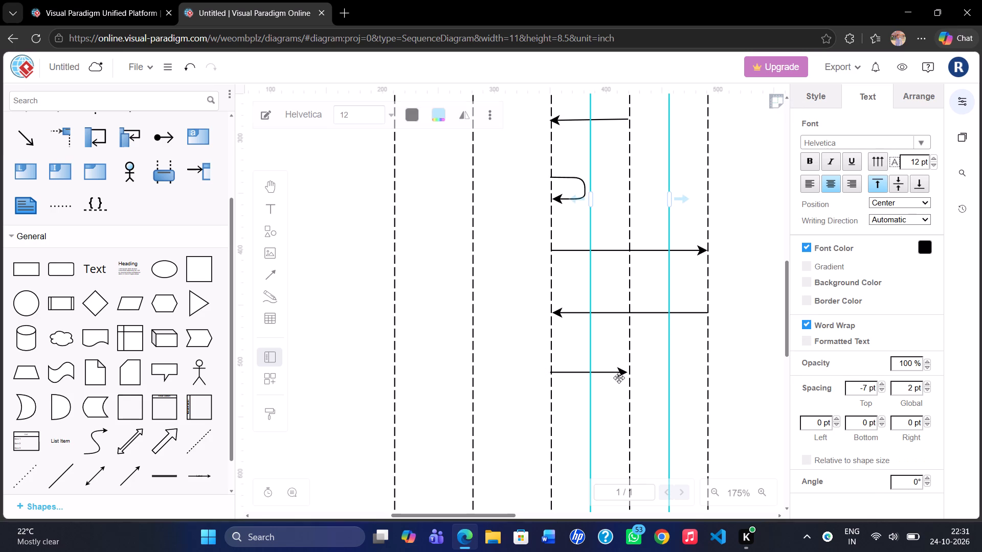
pyautogui.click(619, 378)
pyautogui.click(619, 373)
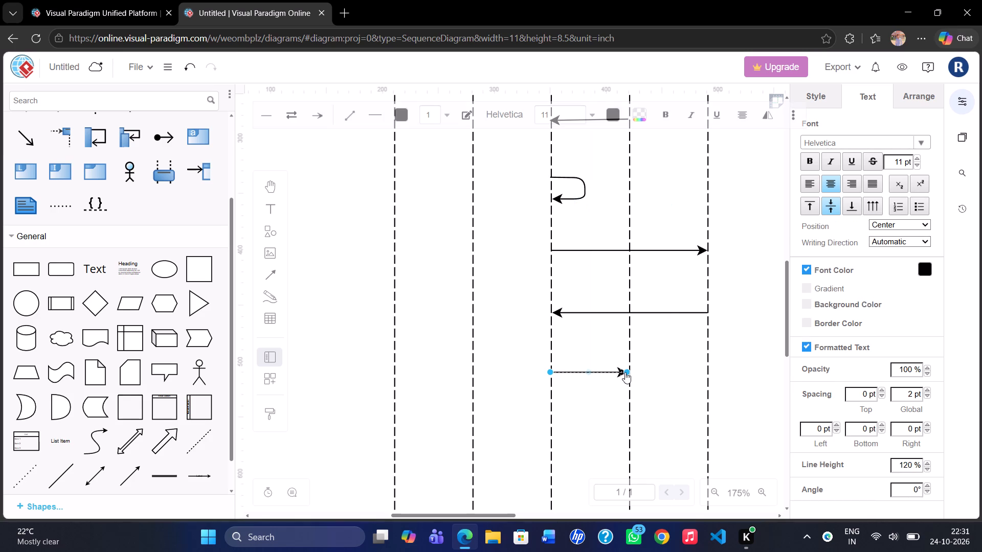
pyautogui.click(626, 372)
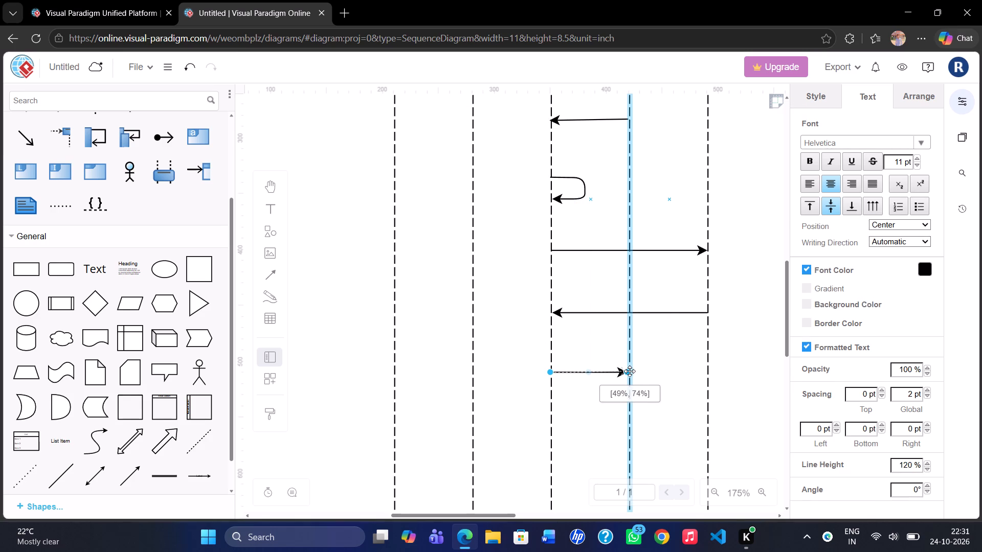
# Level the LMS(system)-to-BookIssue message arrow by adjusting its endpoints on the two lifelines.
pyautogui.click(596, 393)
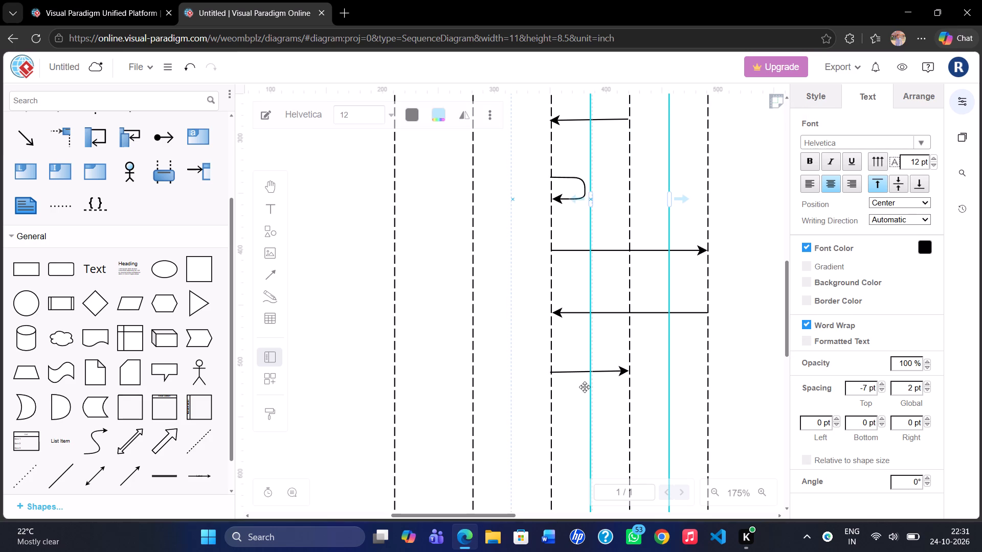
pyautogui.click(573, 374)
pyautogui.scroll(-1, 590, 375)
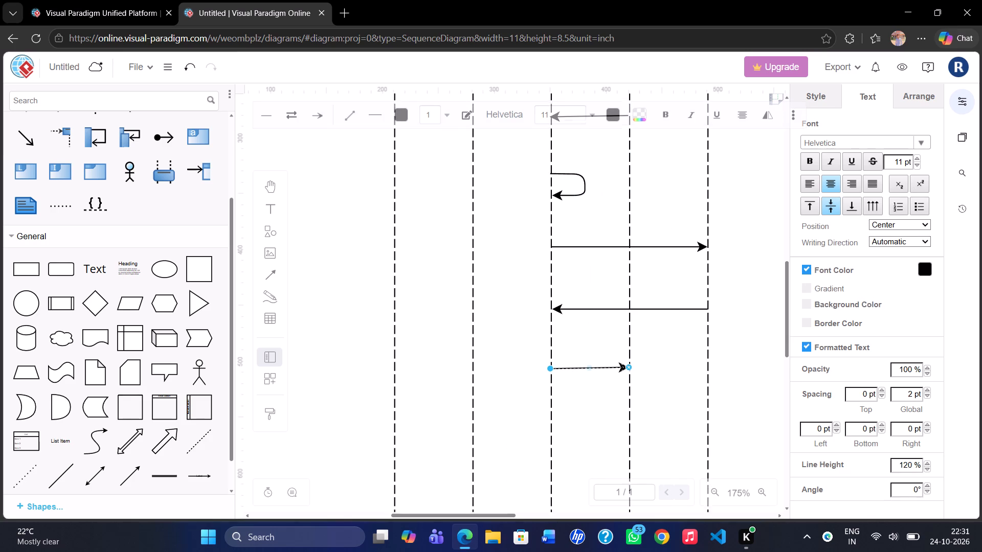
pyautogui.scroll(-1, 590, 375)
pyautogui.click(628, 350)
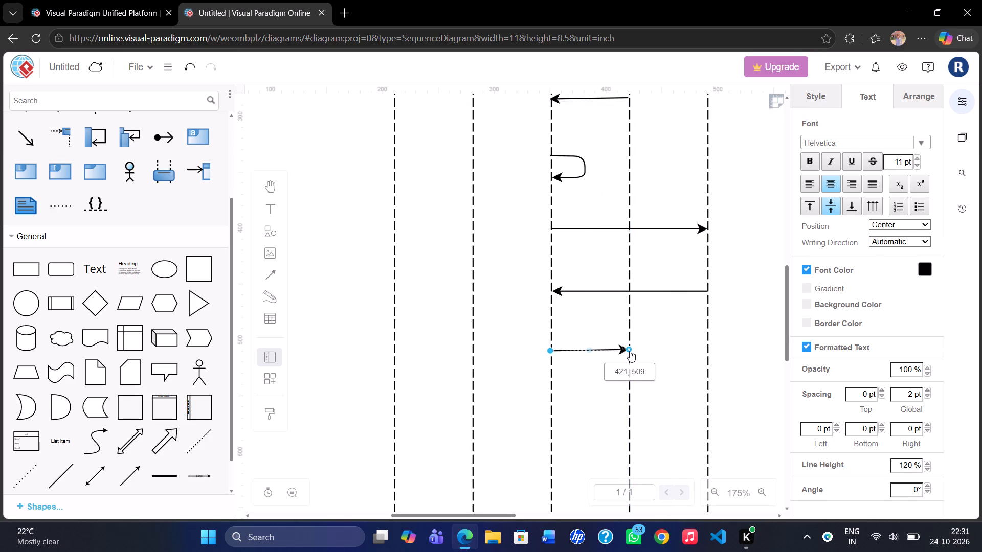
pyautogui.click(551, 351)
pyautogui.click(575, 357)
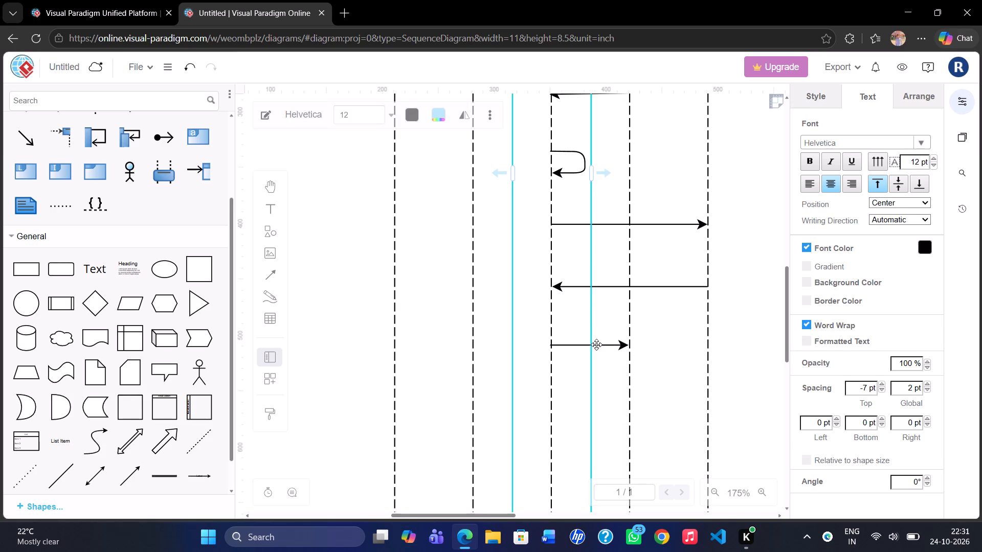
# Nudge the LMS(system)-to-BookIssue arrow slightly sideways so its ends line up with both lifelines.
pyautogui.click(596, 343)
pyautogui.press('Right')
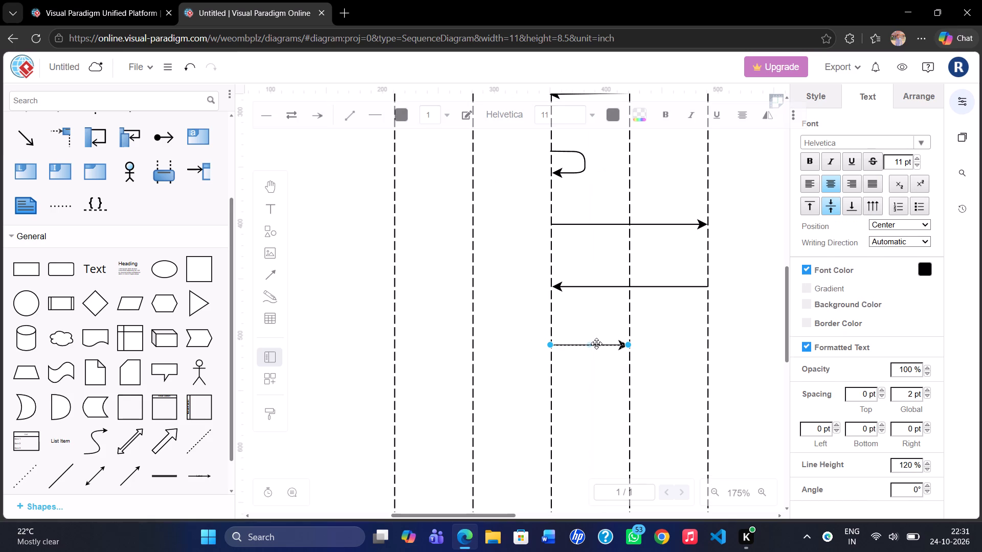
pyautogui.press('Right')
pyautogui.press('Right')
pyautogui.press('Right')
pyautogui.click(592, 400)
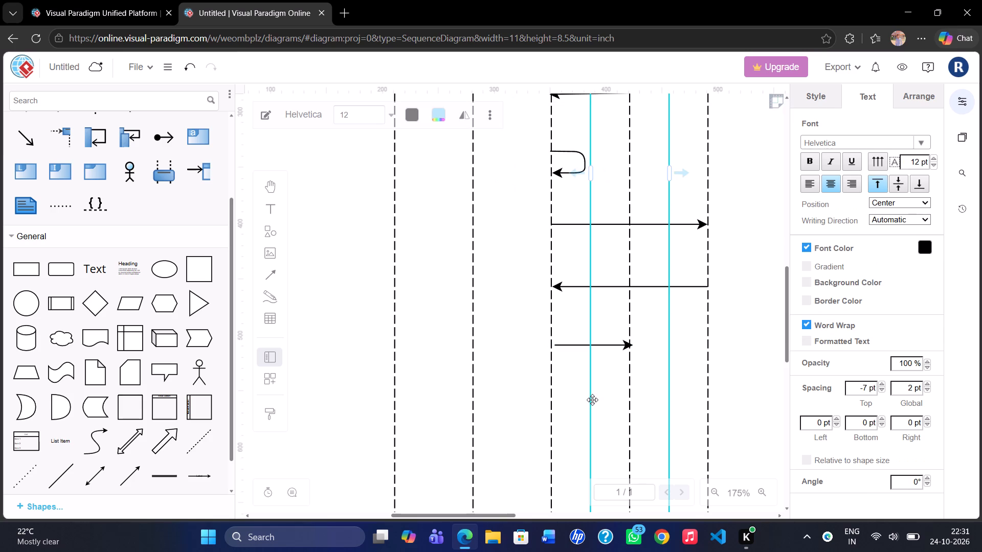
pyautogui.click(600, 344)
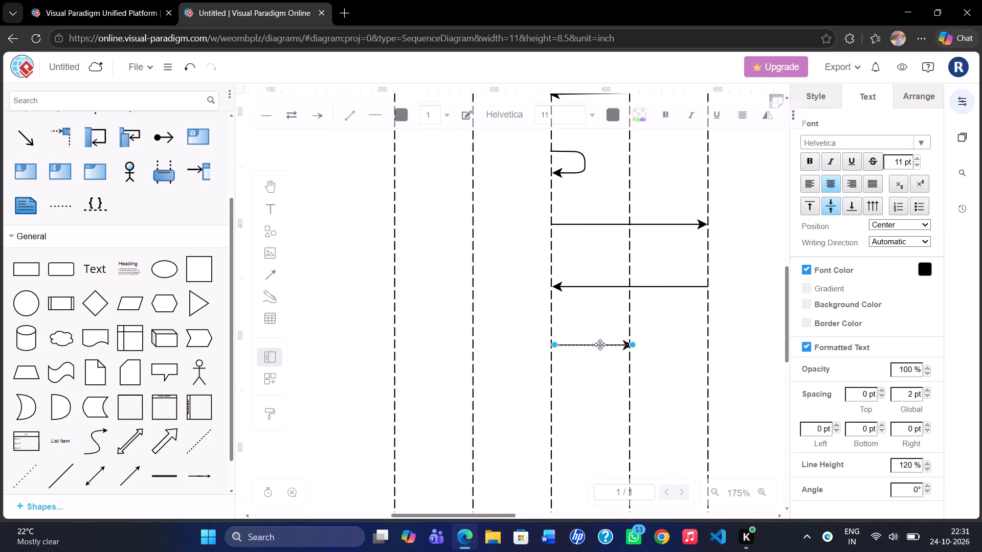
pyautogui.press('Left')
pyautogui.press('Left')
pyautogui.press('Right')
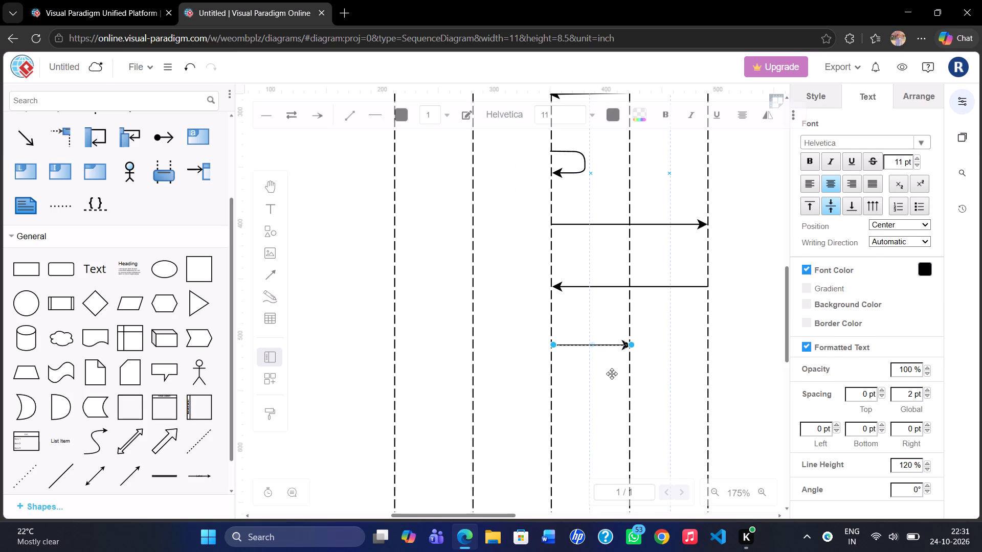
pyautogui.click(612, 374)
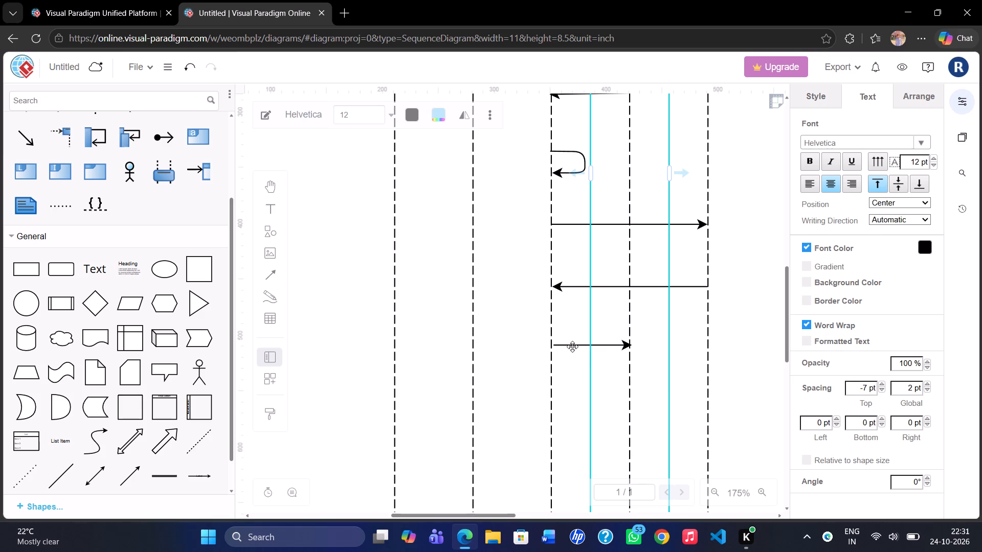
pyautogui.click(572, 347)
pyautogui.press('Left')
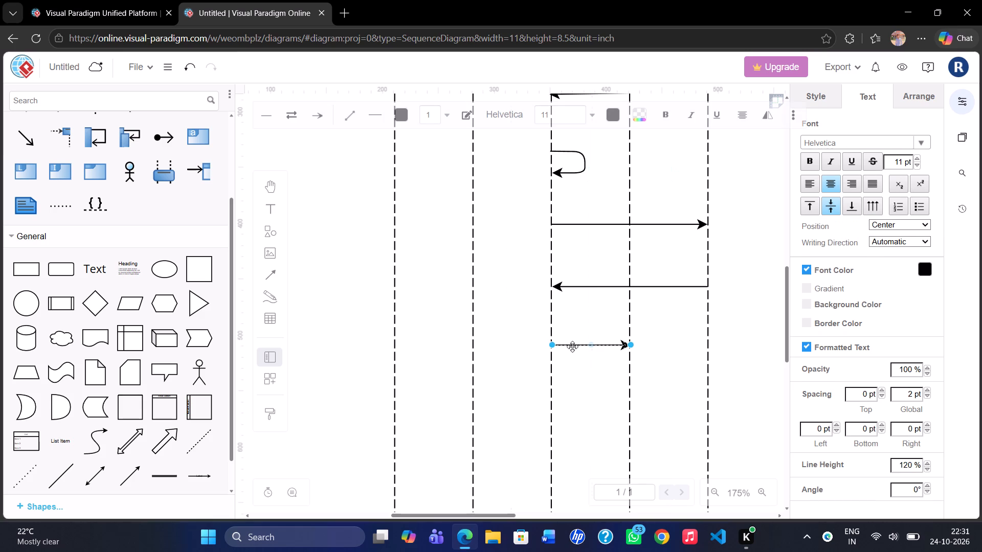
pyautogui.click(568, 366)
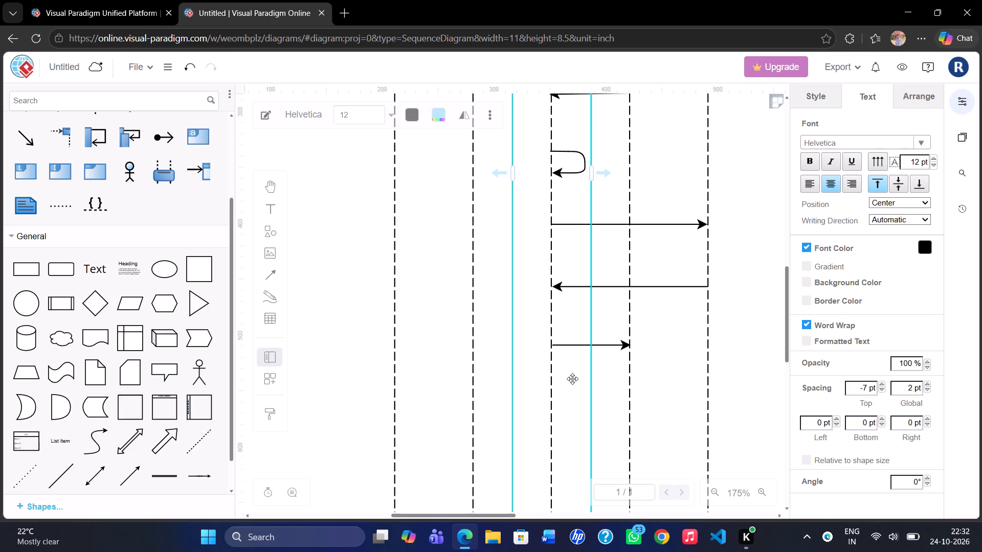
# Add a horizontal message arrow from the LMS(system) lifeline to the Book lifeline, below the LMS(system)-to-BookIssue arrow.
pyautogui.scroll(-1, 572, 379)
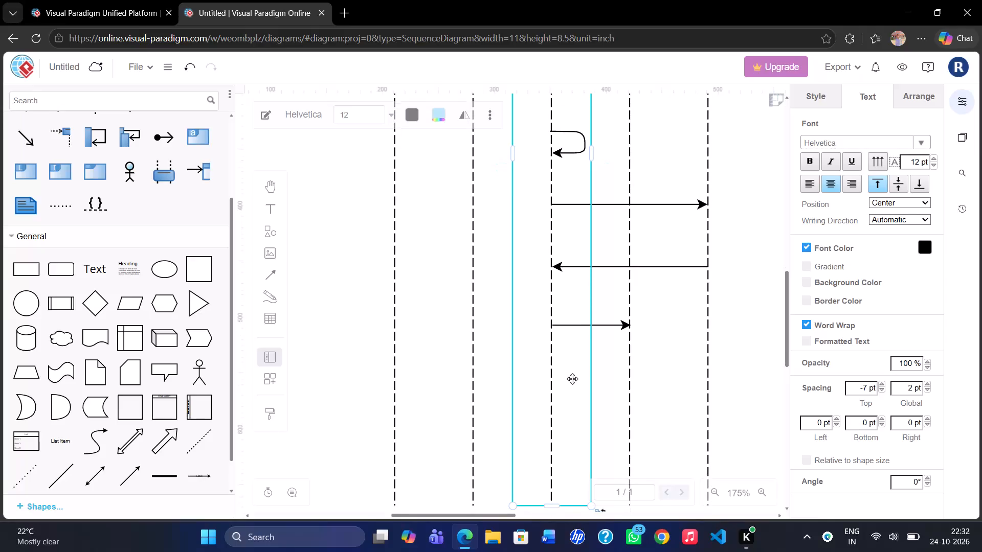
pyautogui.hscroll(-2, 572, 379)
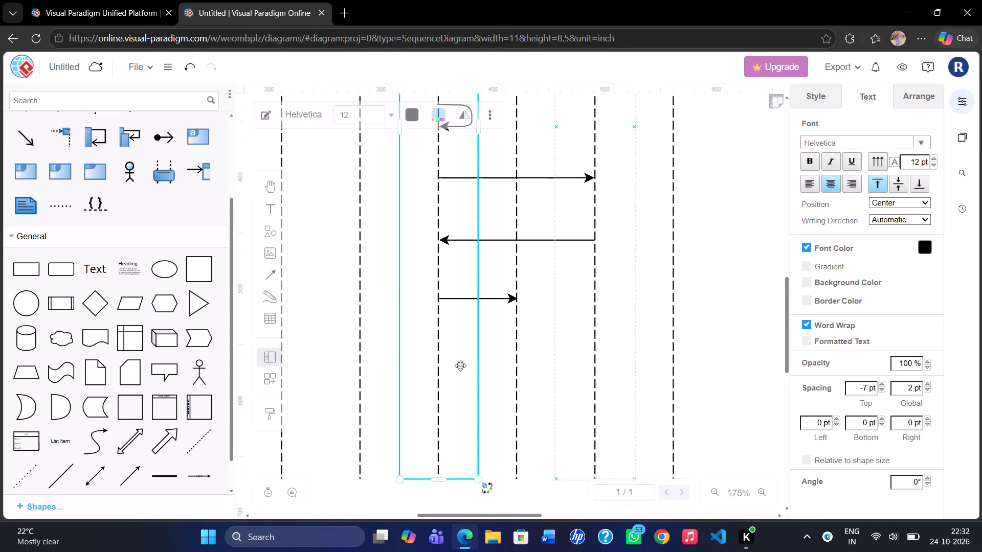
pyautogui.moveTo(131, 475); pyautogui.dragTo(301, 401)
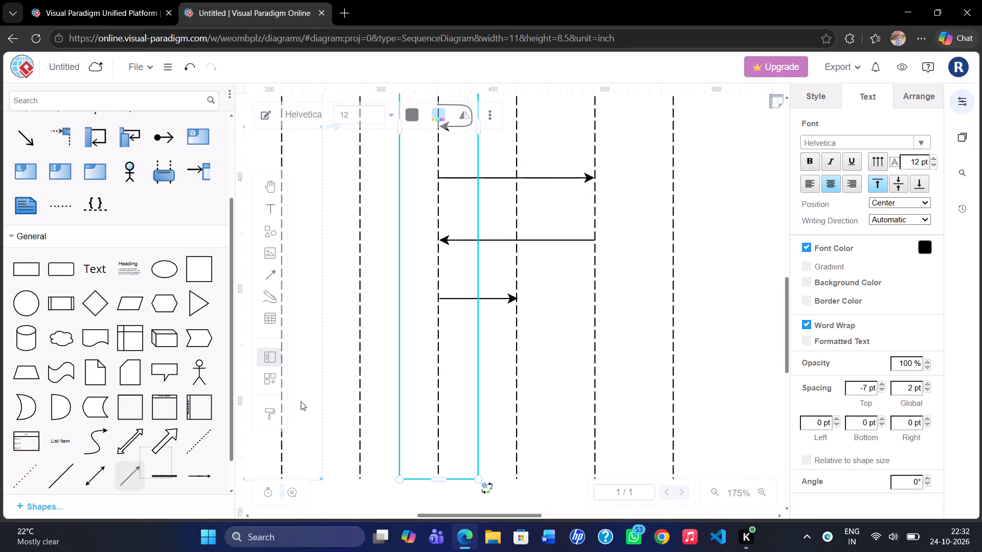
pyautogui.moveTo(301, 401); pyautogui.dragTo(468, 334)
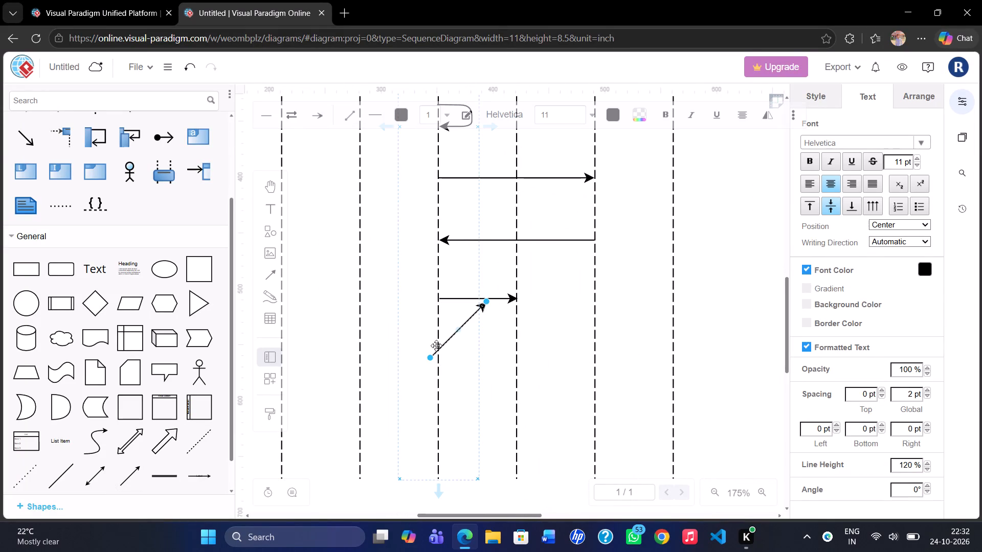
pyautogui.moveTo(429, 356); pyautogui.dragTo(438, 339)
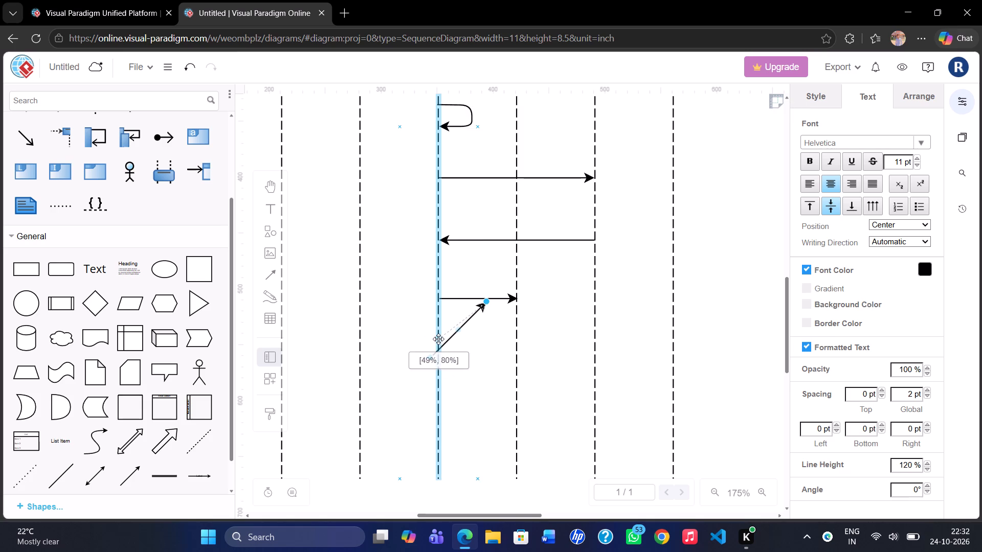
pyautogui.moveTo(438, 339); pyautogui.dragTo(437, 338)
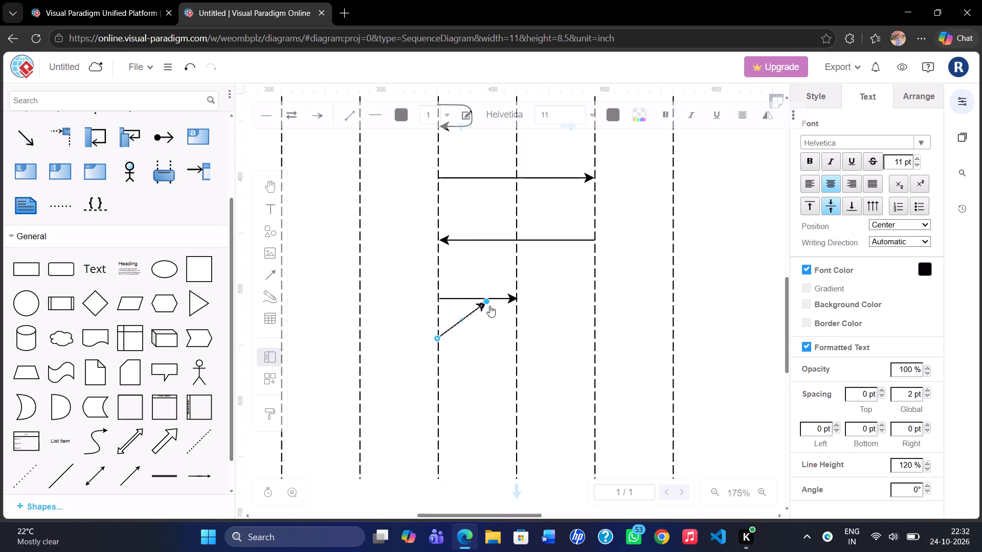
pyautogui.moveTo(486, 298); pyautogui.dragTo(505, 337)
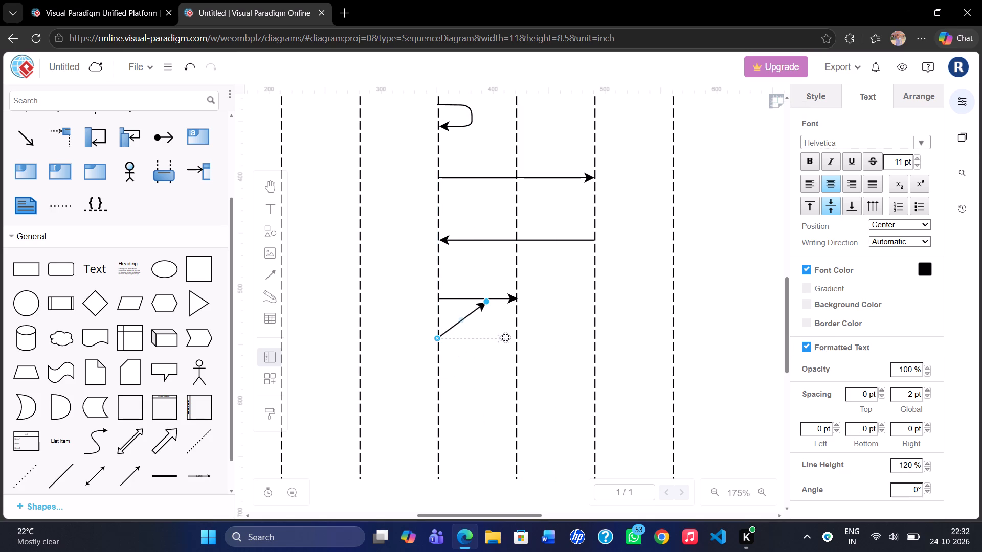
pyautogui.moveTo(505, 337); pyautogui.dragTo(598, 338)
pyautogui.moveTo(598, 338); pyautogui.dragTo(675, 338)
pyautogui.click(638, 361)
# Add a horizontal message arrow from the LMS(system) lifeline back to the Librarian lifeline, below the LMS(system)-to-Book arrow.
pyautogui.scroll(-1, 638, 361)
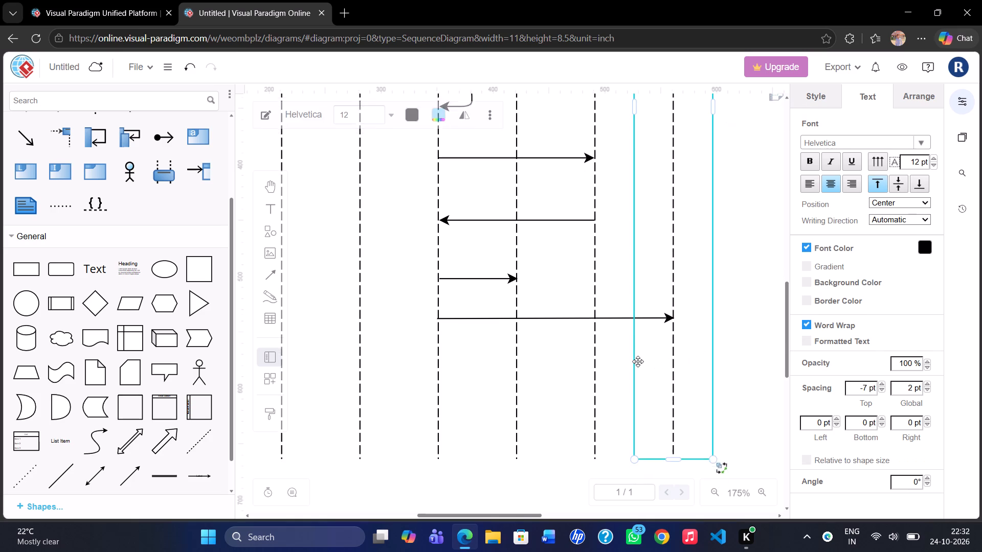
pyautogui.scroll(-1, 638, 361)
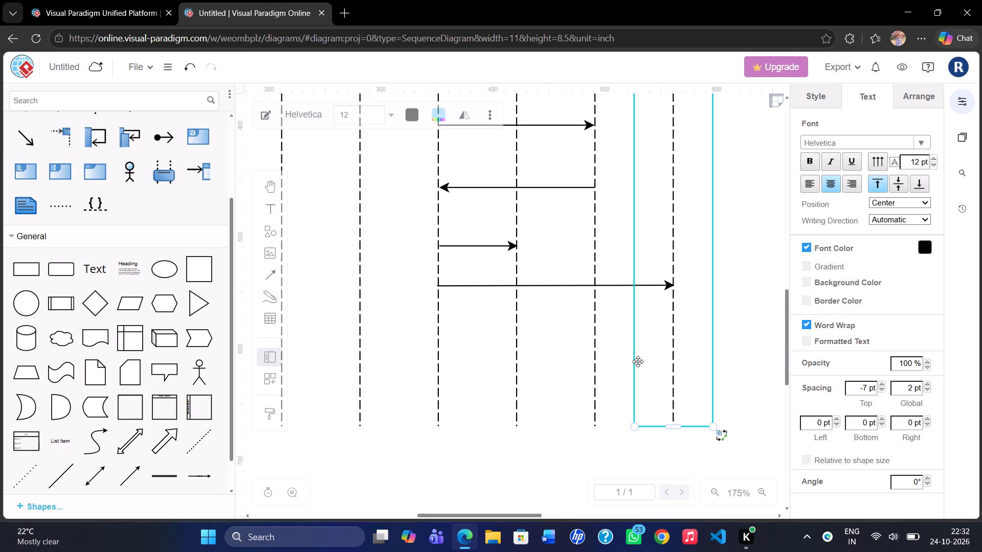
pyautogui.hscroll(1, 638, 361)
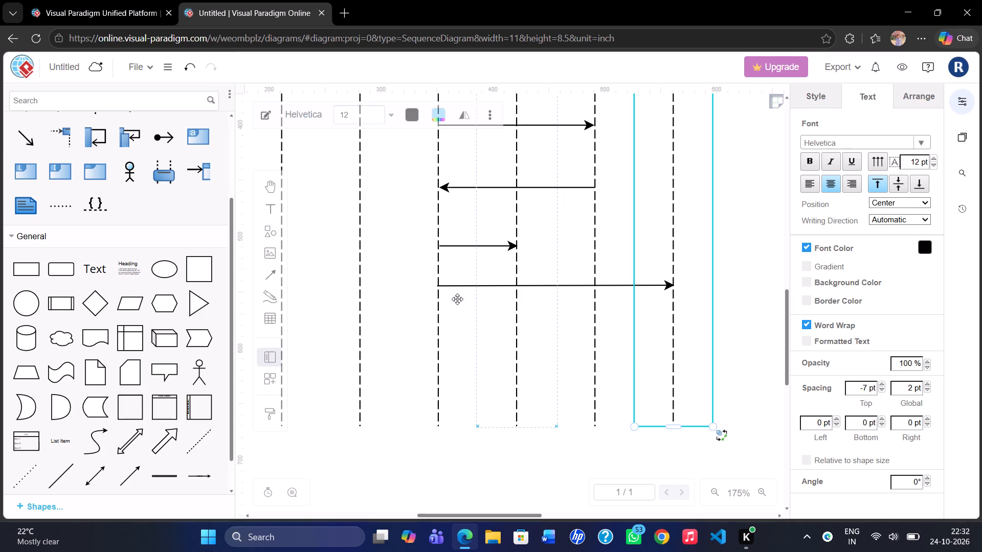
pyautogui.click(401, 332)
pyautogui.scroll(-2, 401, 332)
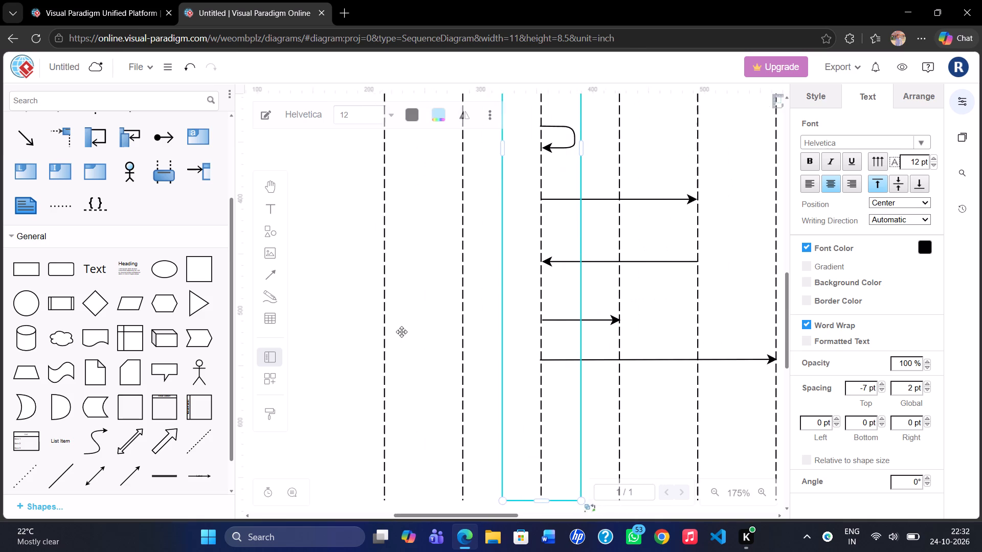
pyautogui.scroll(-2, 401, 332)
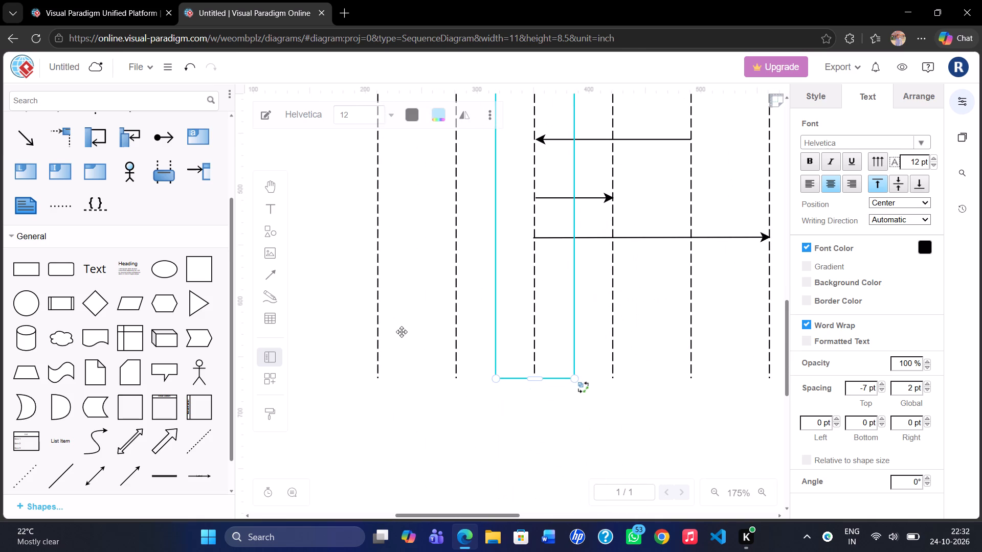
pyautogui.moveTo(130, 471); pyautogui.dragTo(503, 278)
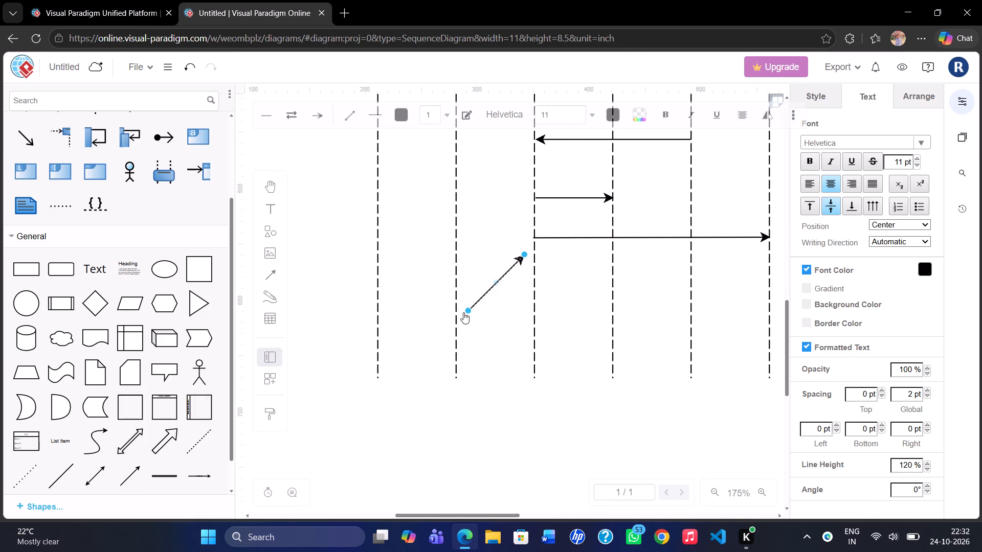
pyautogui.moveTo(468, 310); pyautogui.dragTo(534, 279)
pyautogui.moveTo(526, 254); pyautogui.dragTo(476, 272)
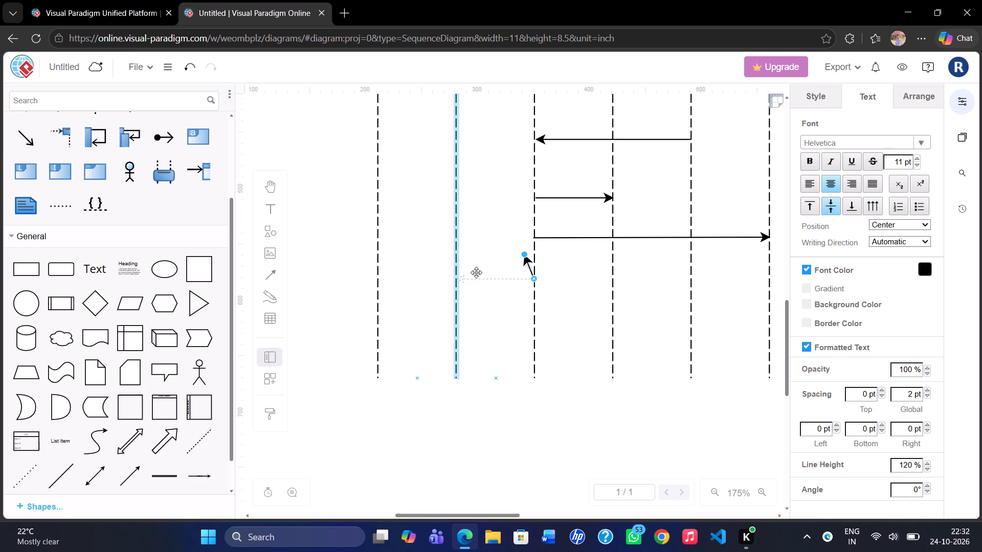
pyautogui.moveTo(476, 272); pyautogui.dragTo(460, 279)
pyautogui.moveTo(460, 279); pyautogui.dragTo(458, 277)
pyautogui.click(534, 278)
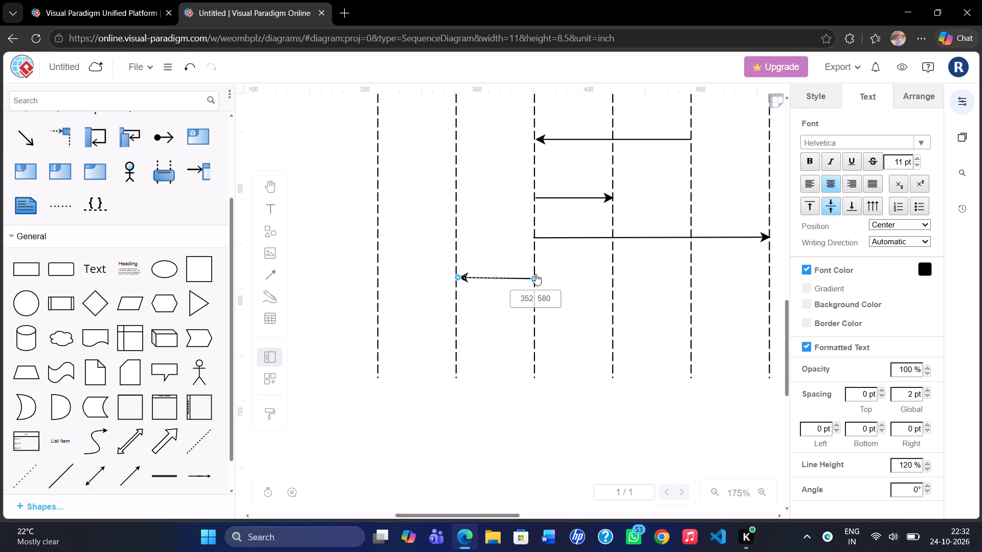
pyautogui.click(512, 297)
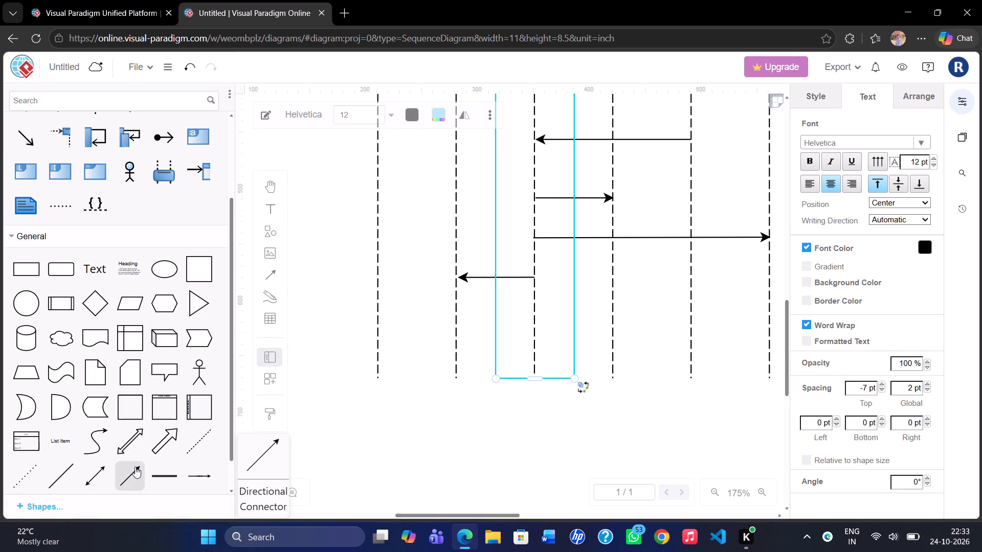
# Add a message arrow from the Librarian lifeline back to the Member lifeline, below the LMS(system)-to-Librarian arrow.
pyautogui.moveTo(135, 467); pyautogui.dragTo(427, 324)
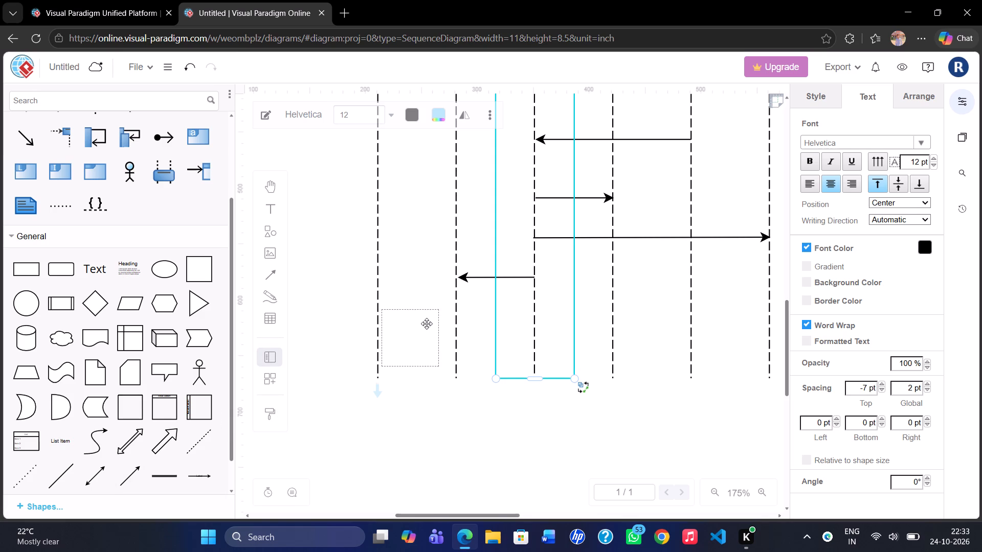
pyautogui.moveTo(427, 324); pyautogui.dragTo(429, 323)
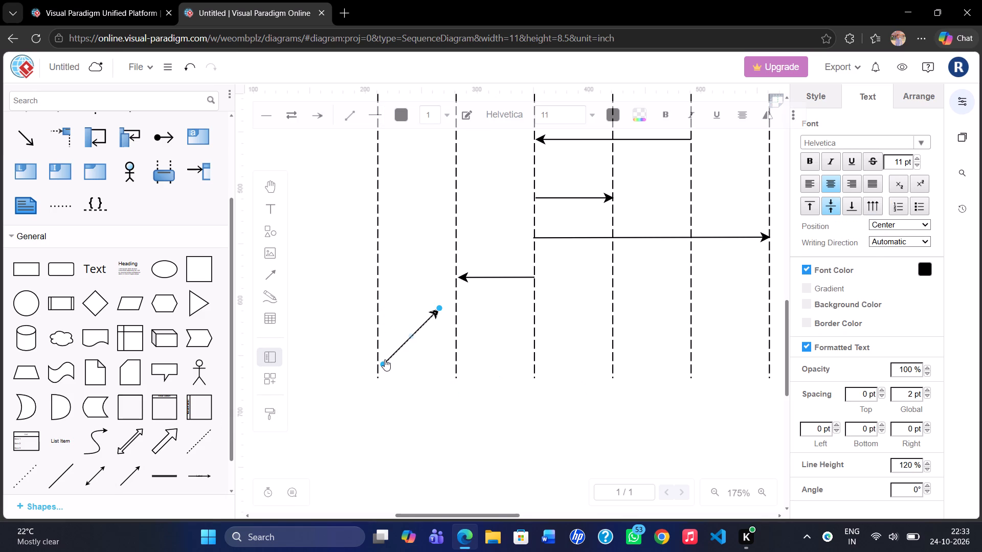
pyautogui.moveTo(384, 362); pyautogui.dragTo(456, 328)
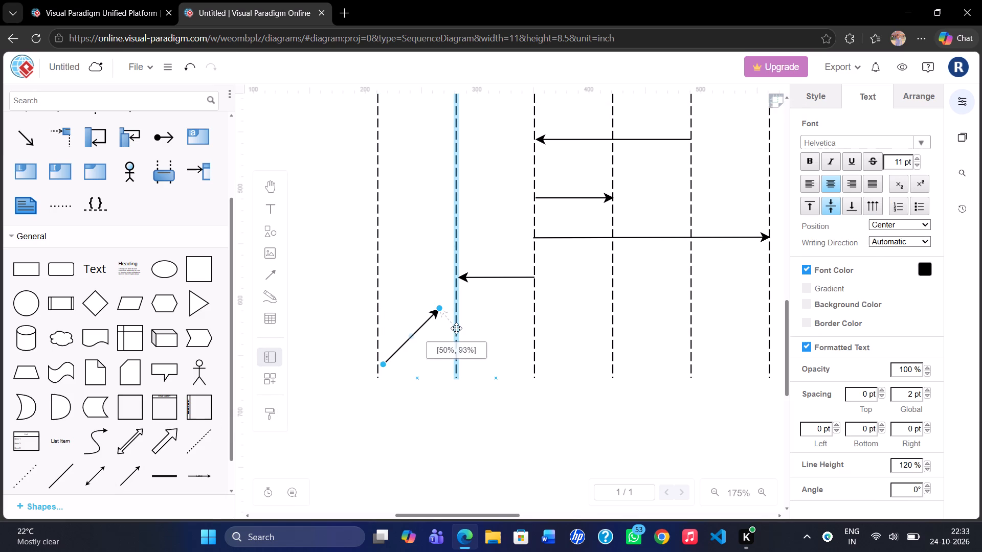
pyautogui.moveTo(456, 328); pyautogui.dragTo(456, 330)
pyautogui.moveTo(440, 308); pyautogui.dragTo(432, 311)
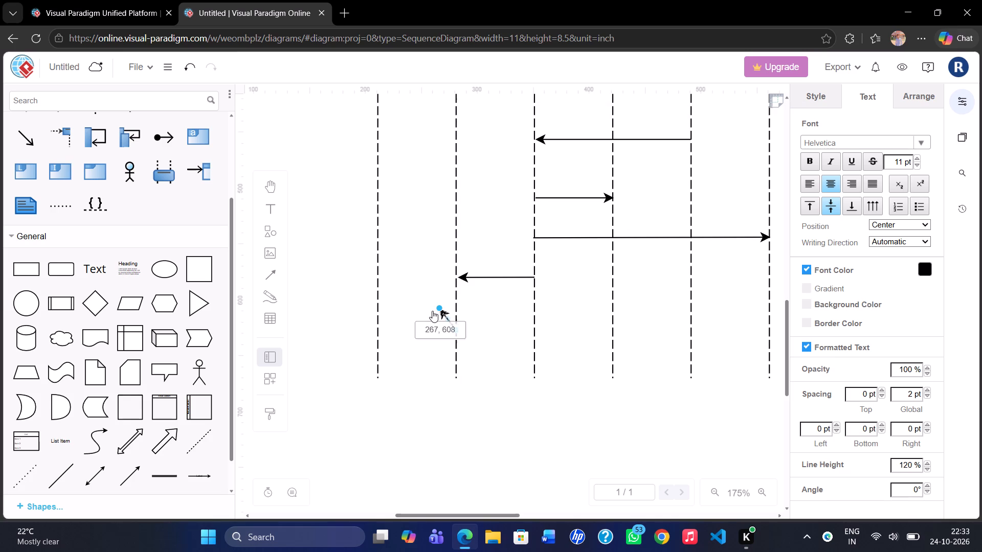
pyautogui.moveTo(432, 311); pyautogui.dragTo(380, 327)
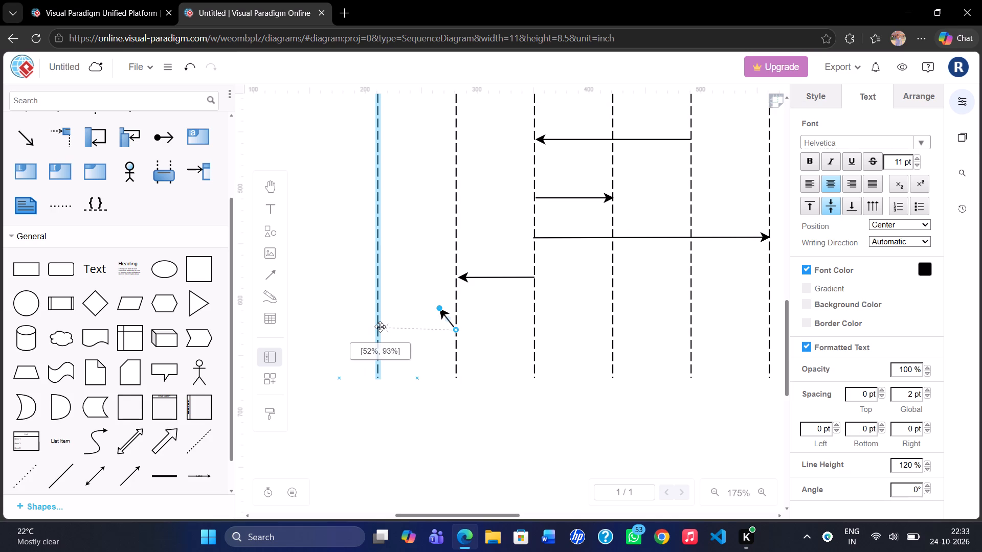
pyautogui.moveTo(380, 327); pyautogui.dragTo(380, 328)
pyautogui.click(509, 339)
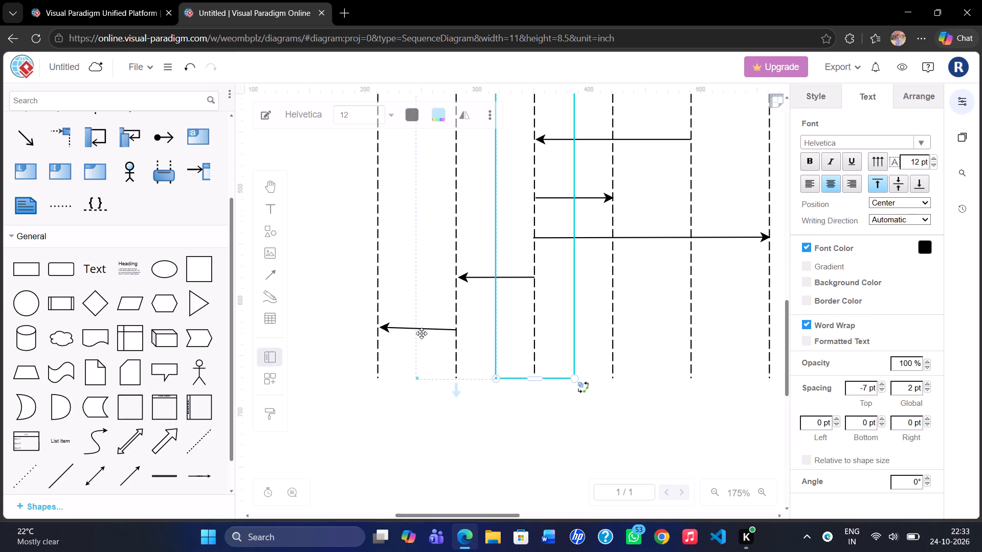
# Level the Librarian-to-Member message arrow by adjusting its start point on the Librarian lifeline.
pyautogui.click(421, 331)
pyautogui.click(378, 327)
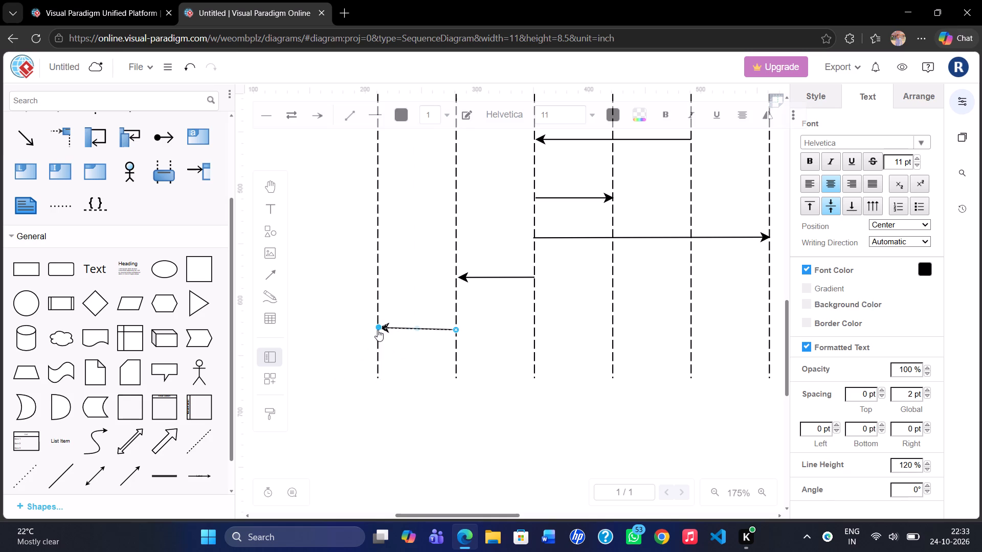
pyautogui.moveTo(454, 328); pyautogui.dragTo(455, 323)
pyautogui.moveTo(457, 320); pyautogui.dragTo(455, 325)
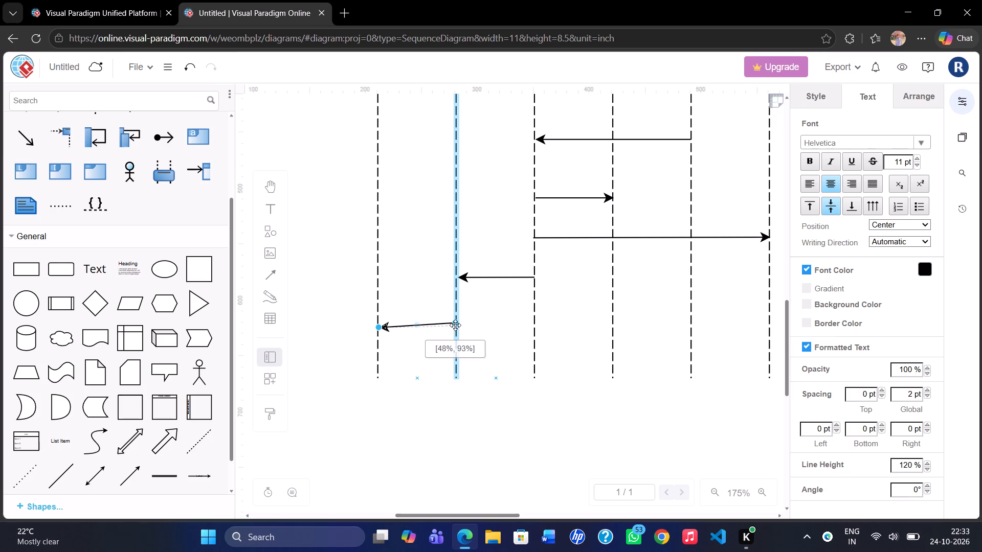
pyautogui.moveTo(455, 325); pyautogui.dragTo(457, 326)
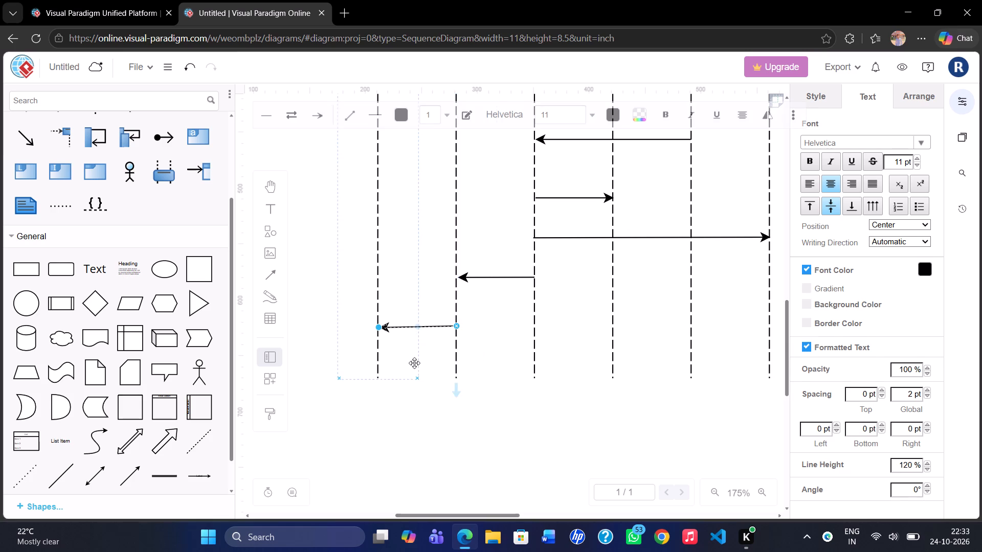
pyautogui.click(414, 363)
pyautogui.click(443, 428)
pyautogui.scroll(-2, 443, 428)
pyautogui.click(443, 428)
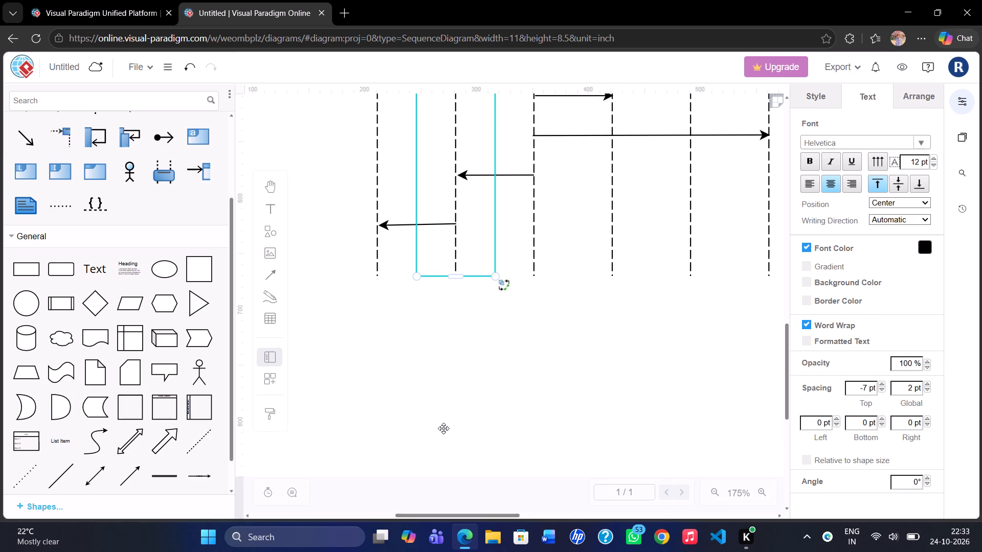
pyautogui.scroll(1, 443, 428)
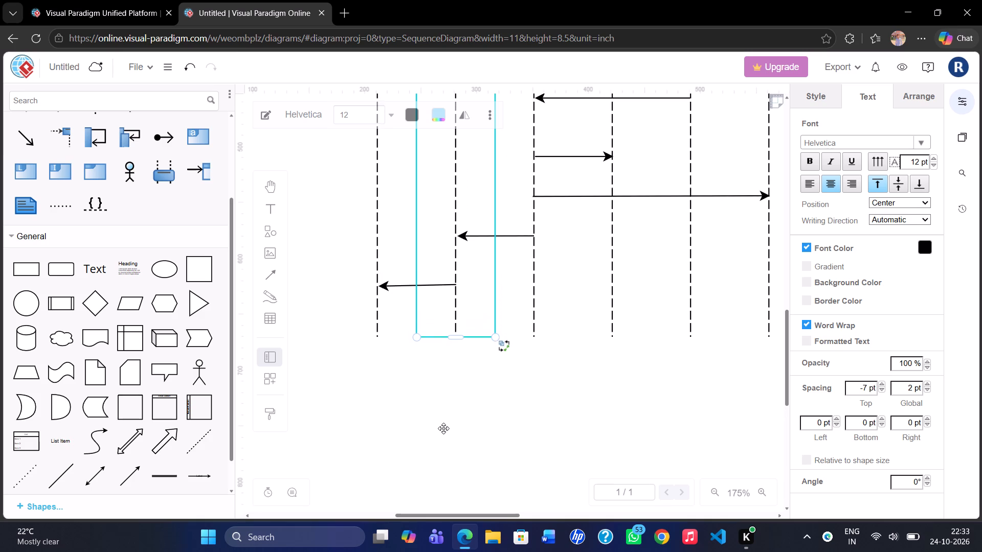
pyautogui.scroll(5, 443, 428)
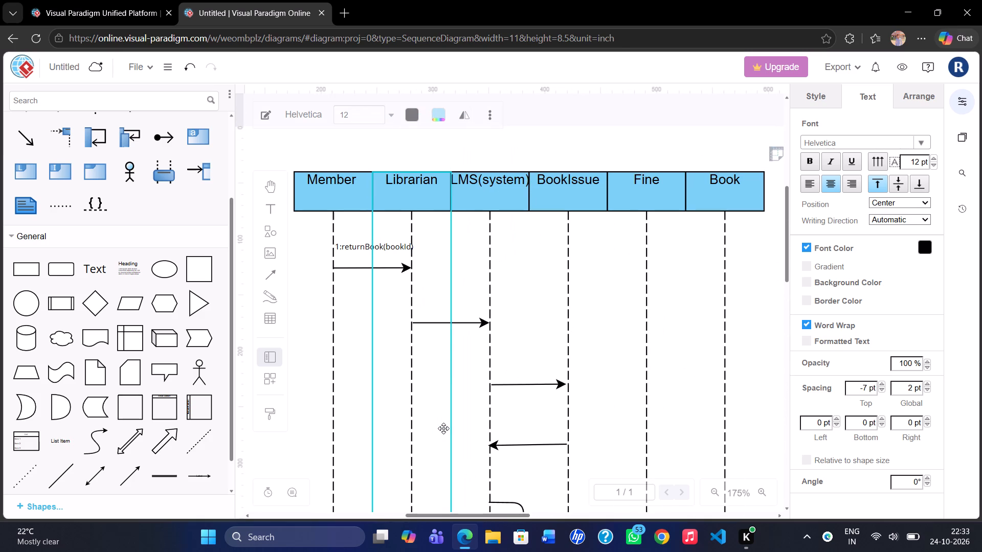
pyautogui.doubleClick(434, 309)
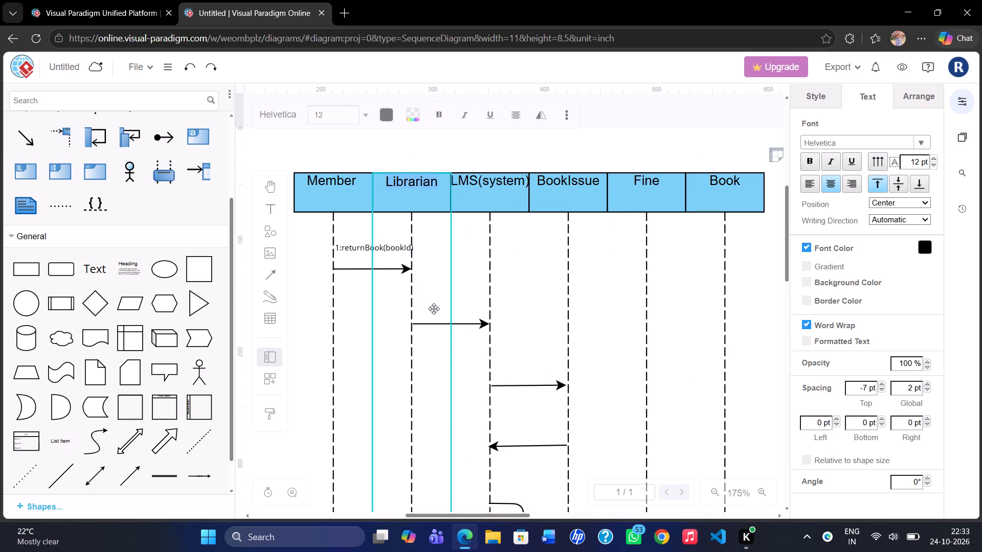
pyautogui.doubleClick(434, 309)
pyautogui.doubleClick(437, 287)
# Add a text label reading "2 : returnBook(issueId)" in the empty canvas area above the lifeline headers.
pyautogui.scroll(5, 437, 287)
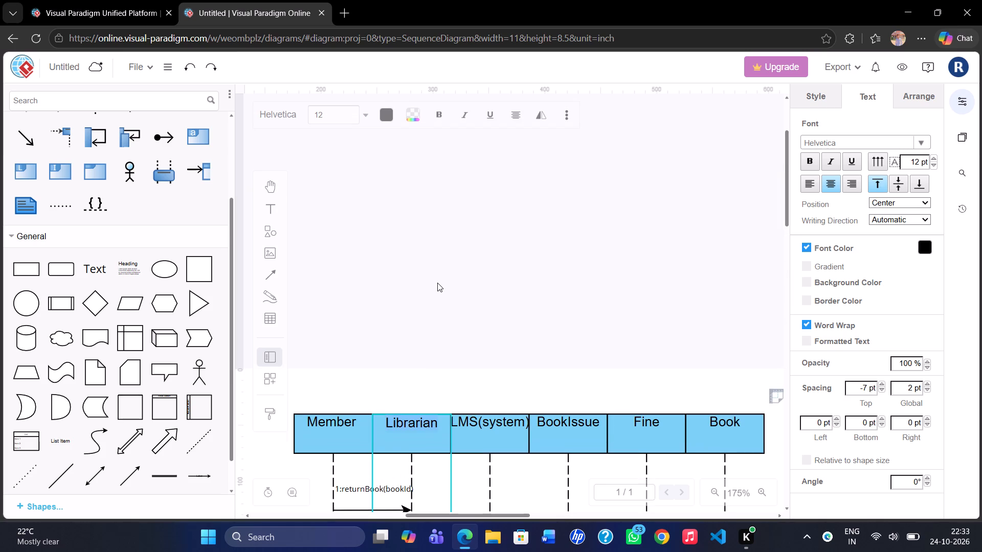
pyautogui.doubleClick(437, 283)
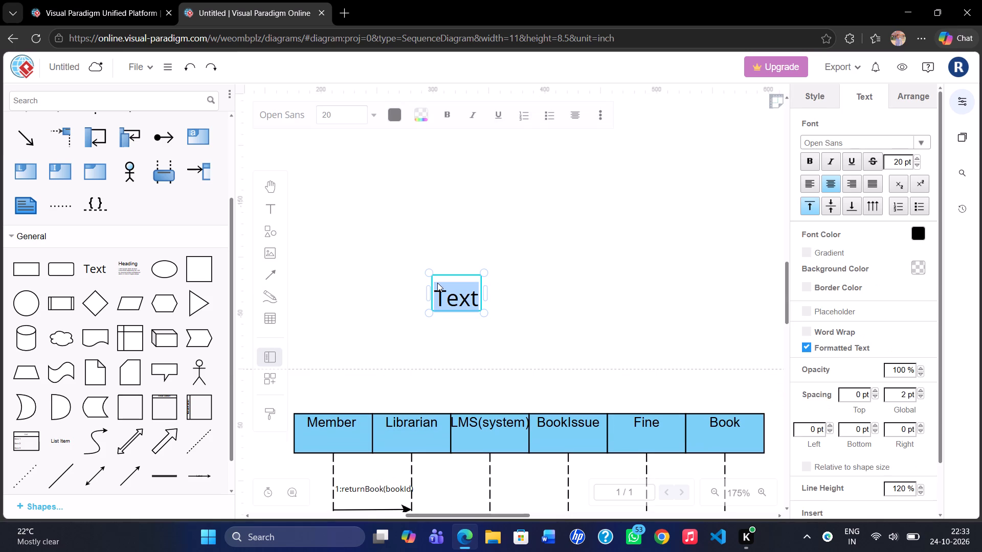
pyautogui.press('BackSpace')
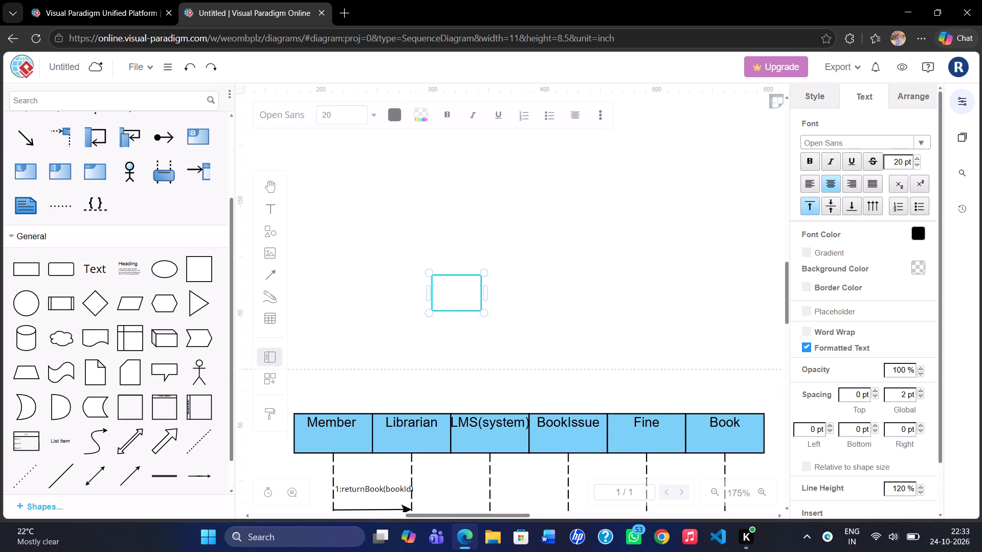
pyautogui.write('2 :')
pyautogui.press('space')
pyautogui.write('return')
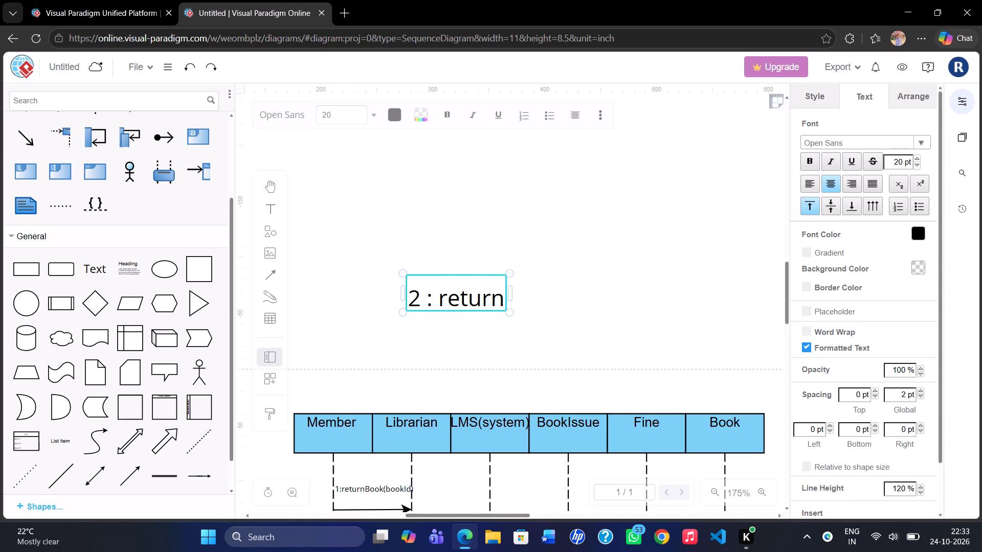
pyautogui.hotkey('shift', 'b')
pyautogui.write('ook')
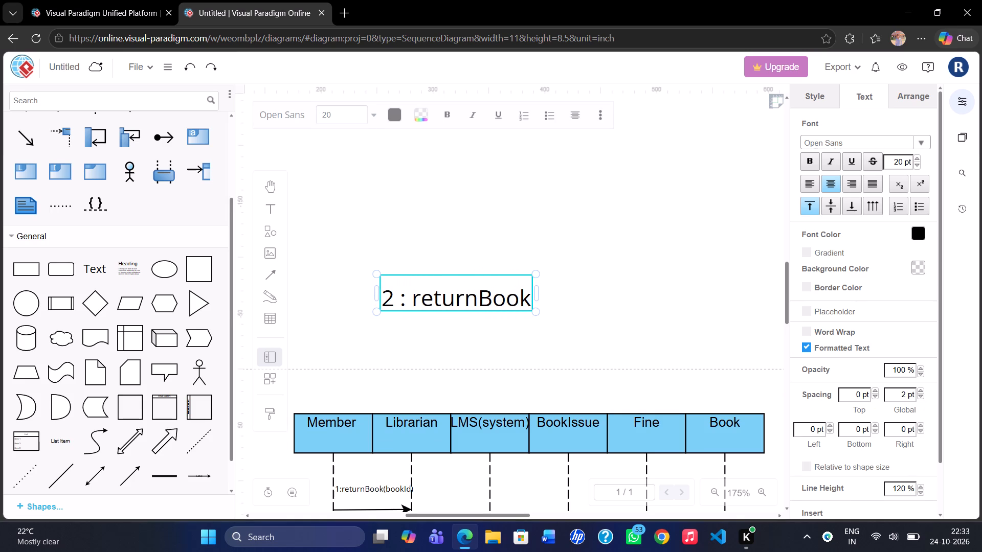
pyautogui.write('()')
pyautogui.press('Left')
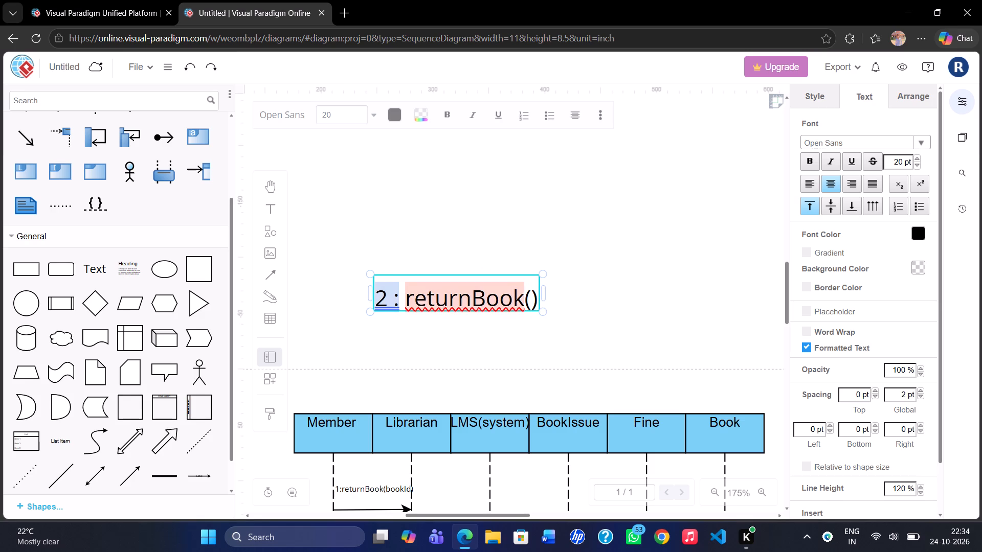
pyautogui.write('issu')
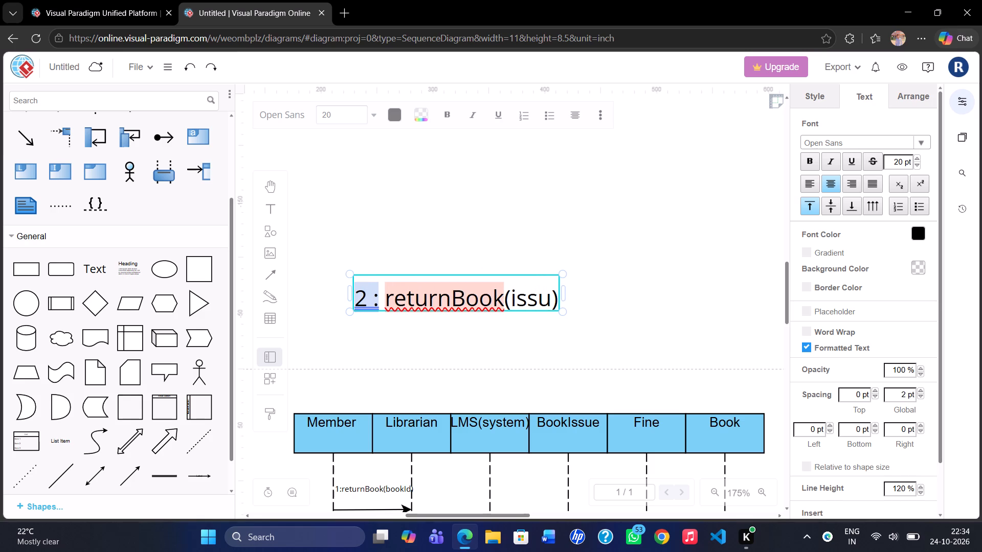
pyautogui.press('e')
pyautogui.write('ID')
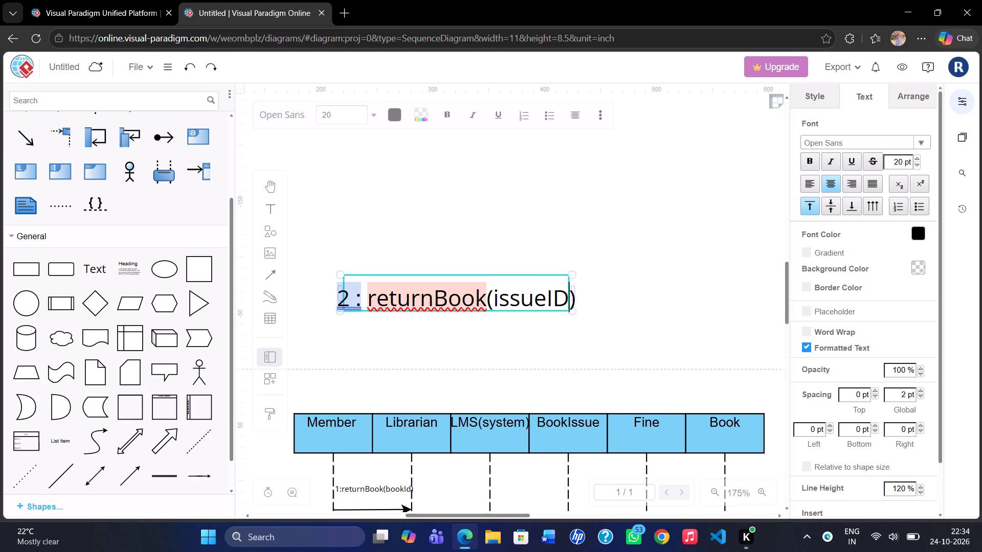
pyautogui.press('BackSpace')
pyautogui.press('d')
pyautogui.hotkey('ctrl', 'a')
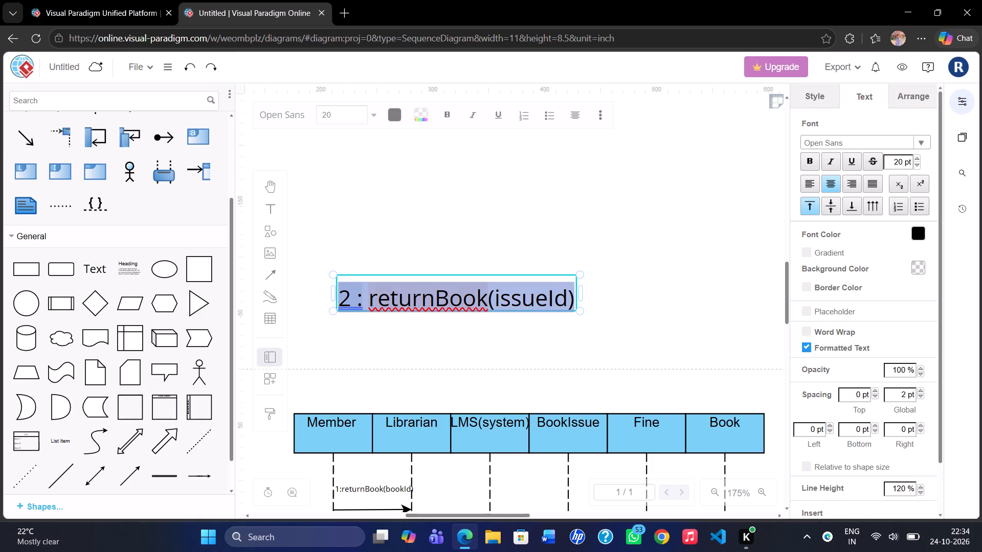
# Set the font size of the "2 : returnBook(issueId)" label to 7 pt.
pyautogui.click(333, 108)
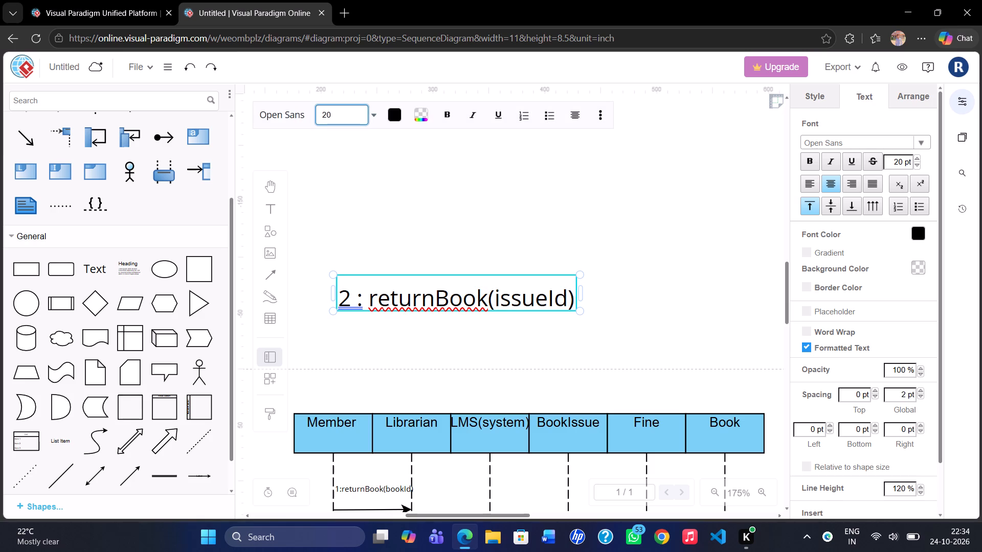
pyautogui.press('BackSpace')
pyautogui.press('7')
pyautogui.press('Left')
pyautogui.press('BackSpace')
pyautogui.press('Return')
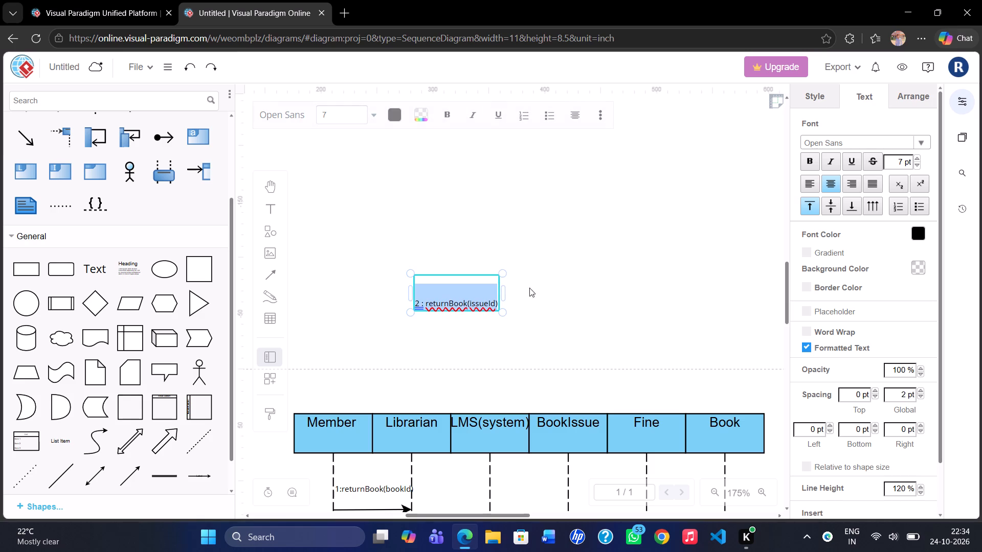
pyautogui.click(546, 287)
# Add a text label reading "3 : getIssueDetails(issueId)" in the empty canvas area beside the "2 : returnBook(issueId)" label.
pyautogui.doubleClick(540, 283)
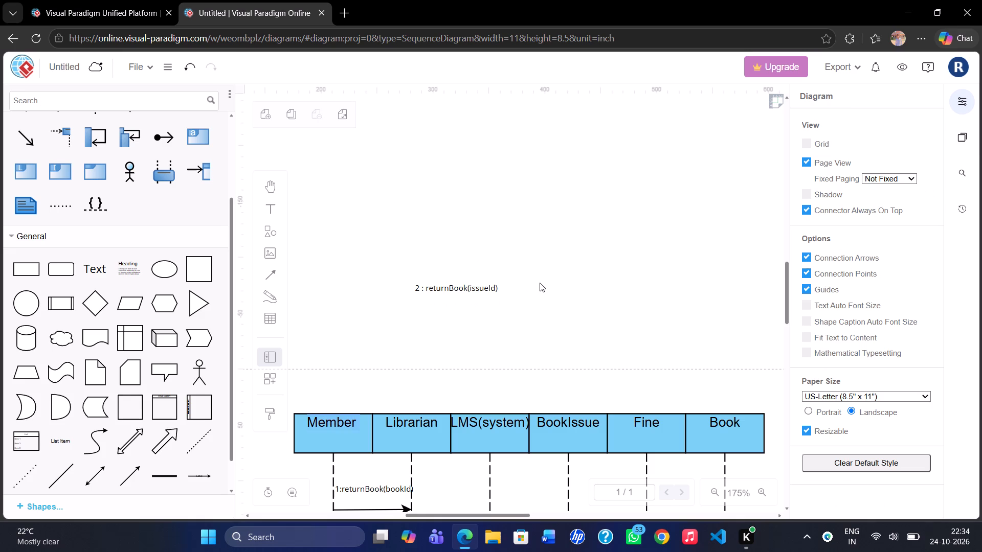
pyautogui.press('BackSpace')
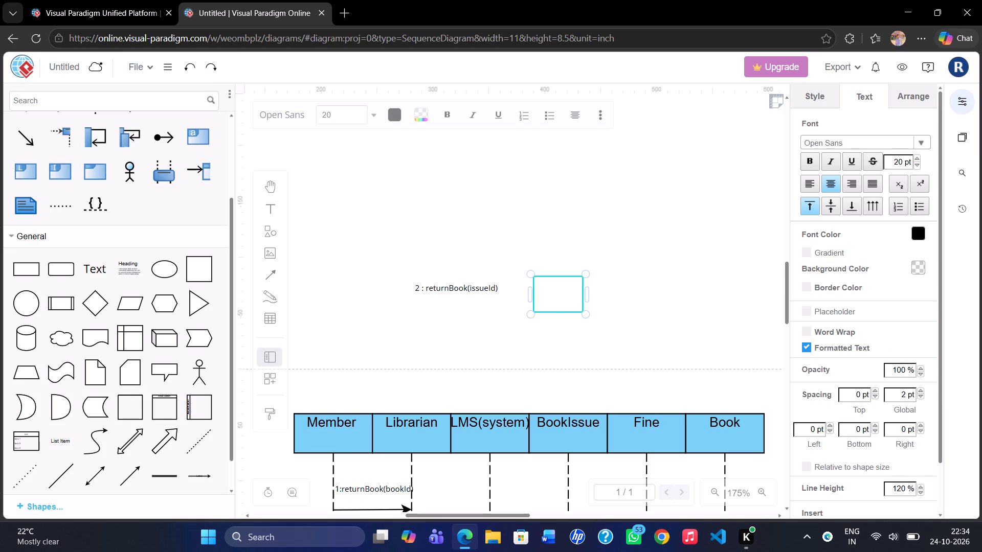
pyautogui.press('BackSpace')
pyautogui.write('3 :')
pyautogui.press('space')
pyautogui.write('get')
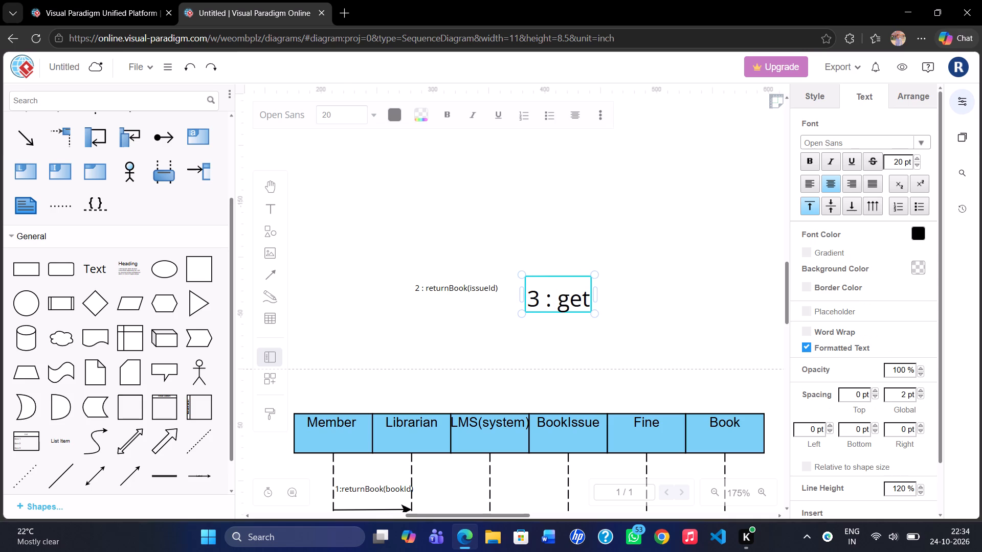
pyautogui.write('ISsue')
pyautogui.press('BackSpace')
pyautogui.press('BackSpace')
pyautogui.press('BackSpace')
pyautogui.press('BackSpace')
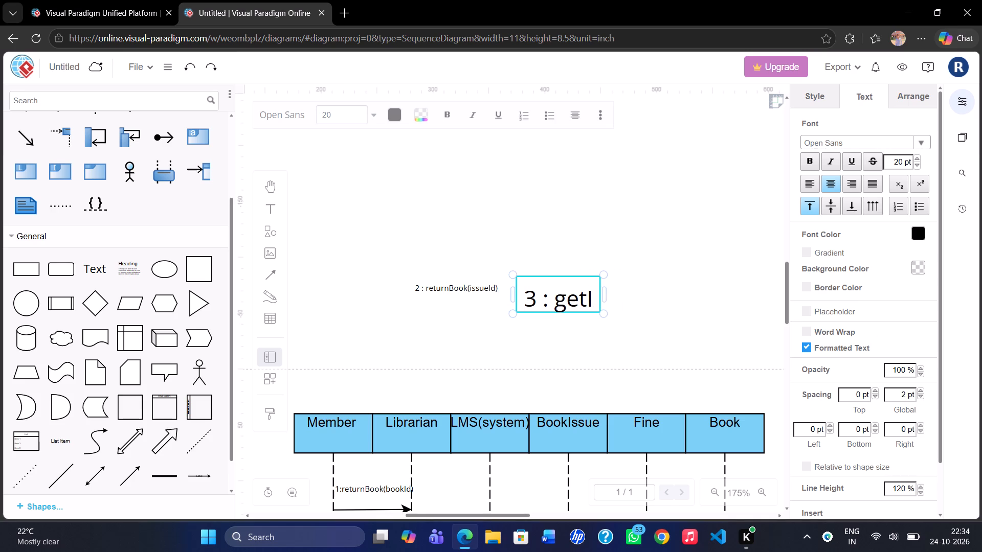
pyautogui.write('ssue')
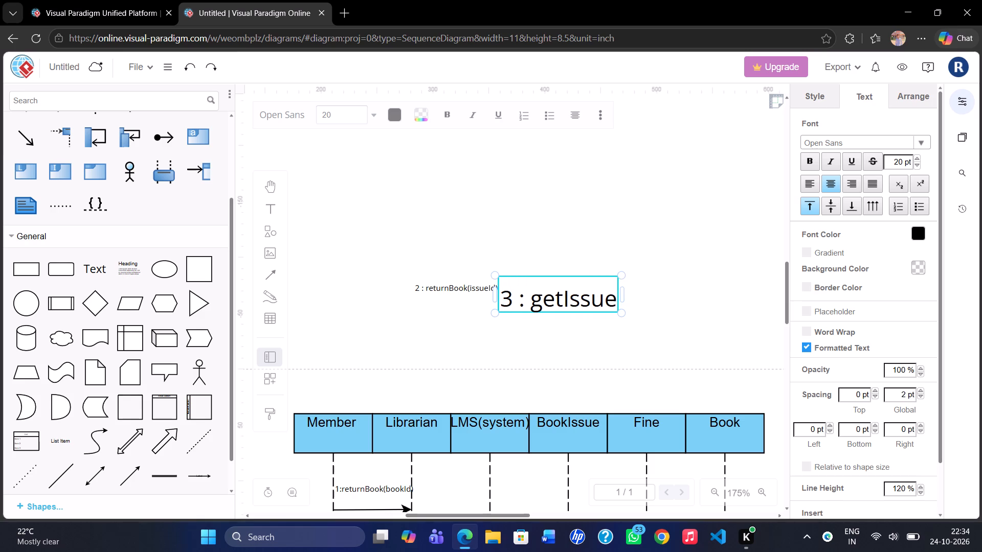
pyautogui.write('Details')
pyautogui.write('()')
pyautogui.press('Left')
pyautogui.write('issued')
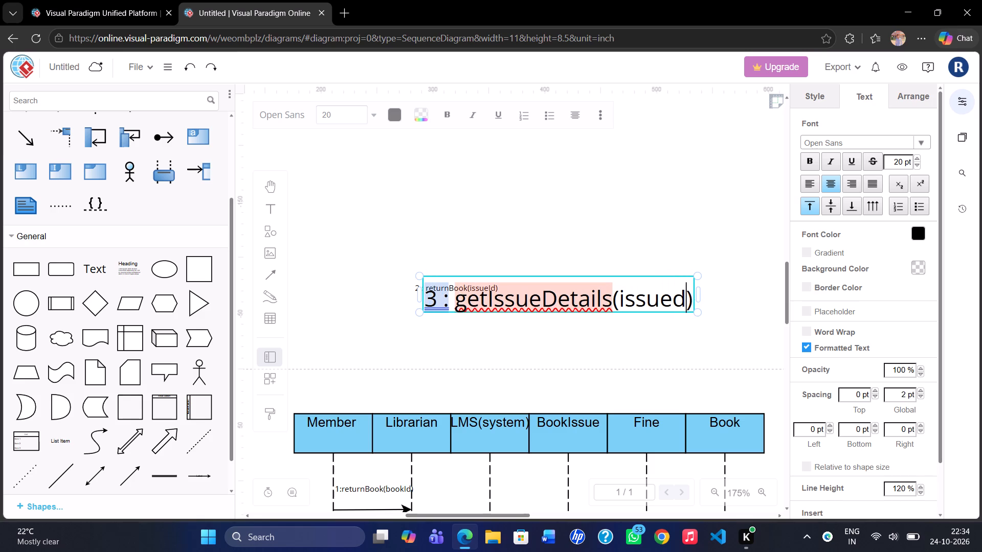
pyautogui.press('BackSpace')
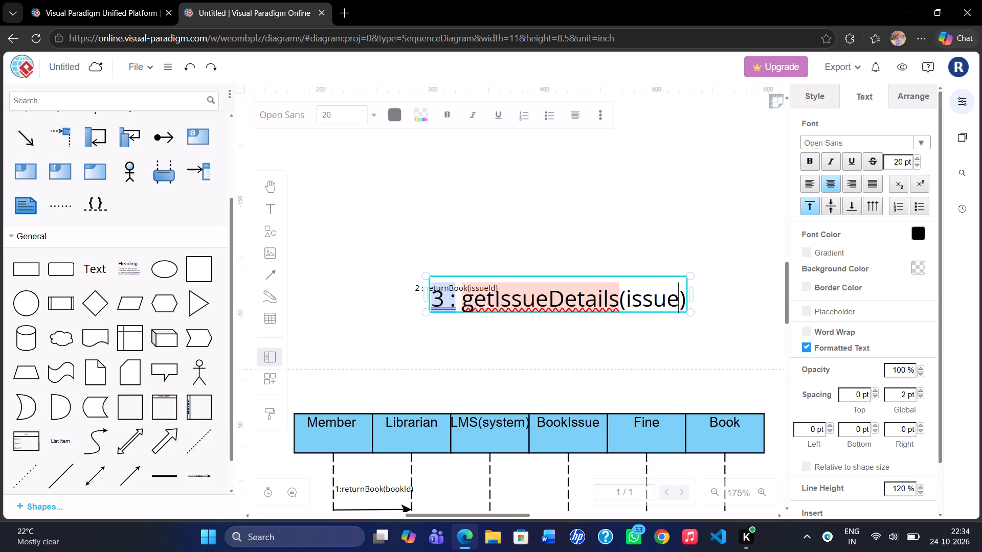
pyautogui.write('Id')
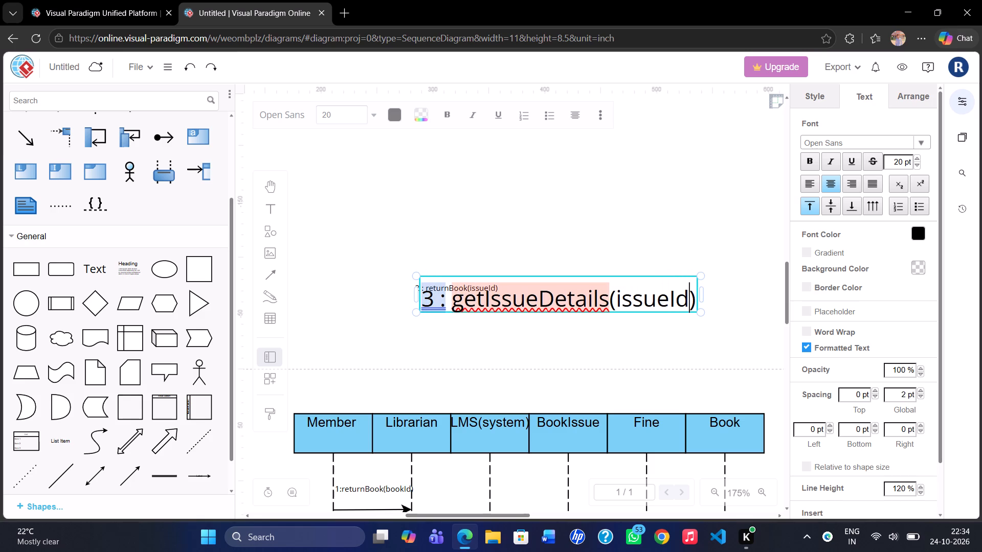
# Set the font size of the "3 : getIssueDetails(issueId)" label to 7 pt.
pyautogui.hotkey('ctrl', 'a')
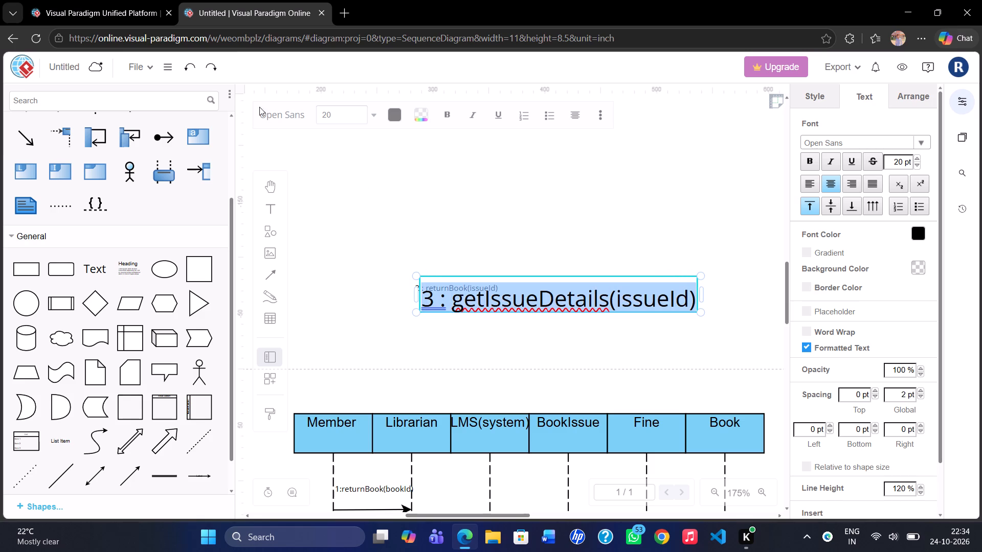
pyautogui.click(326, 115)
pyautogui.press('BackSpace')
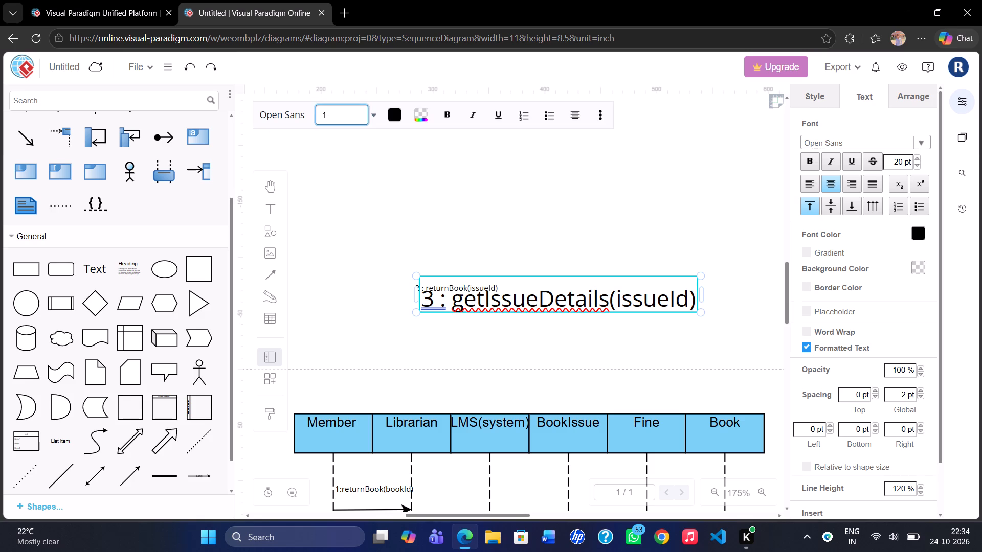
pyautogui.press('7')
pyautogui.press('Left')
pyautogui.press('BackSpace')
pyautogui.press('Return')
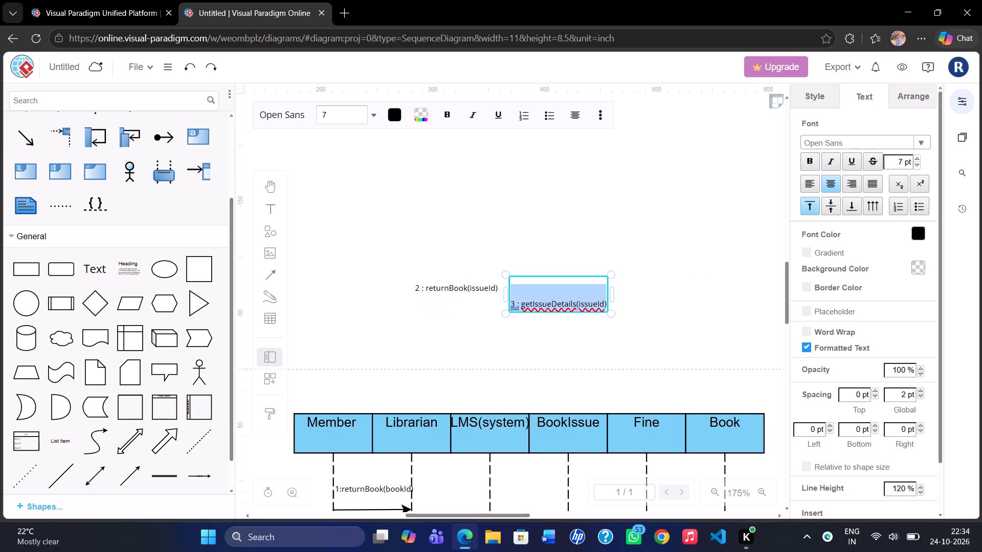
pyautogui.click(525, 231)
# Add a text label reading "4 : dueDate , memberId" in the empty space below the "3 : getIssueDetails(issueId)" label.
pyautogui.scroll(-1, 525, 231)
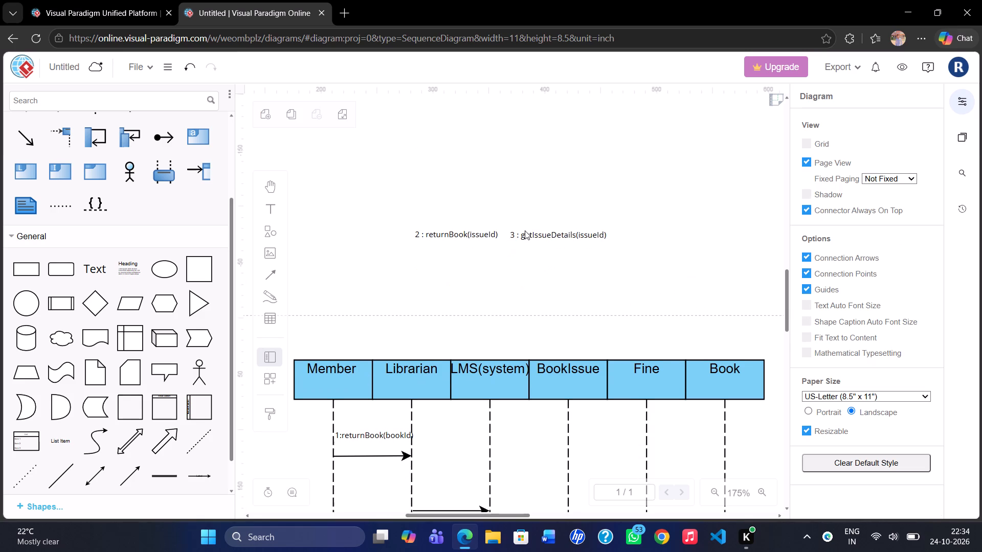
pyautogui.doubleClick(551, 279)
pyautogui.press('BackSpace')
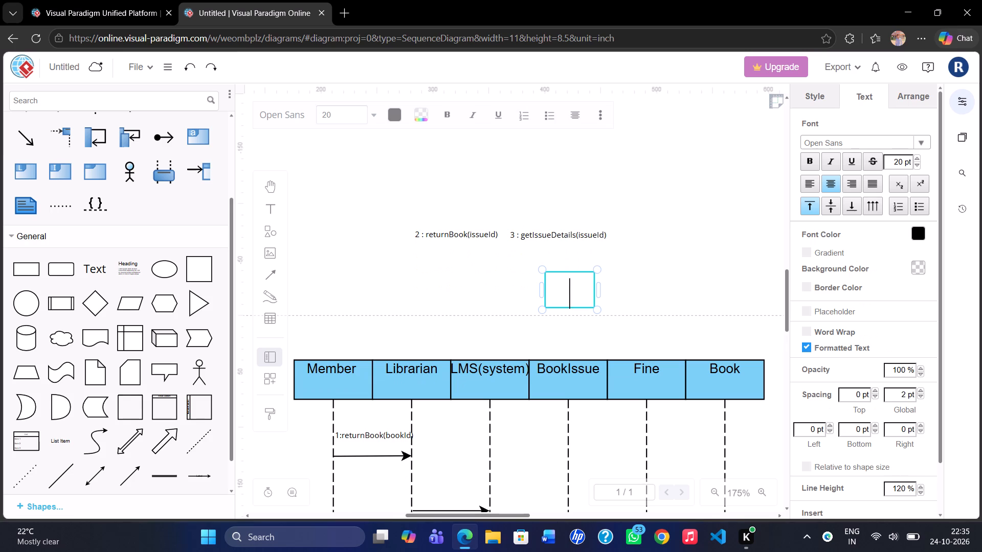
pyautogui.write('4 :')
pyautogui.press('space')
pyautogui.write('dueDate')
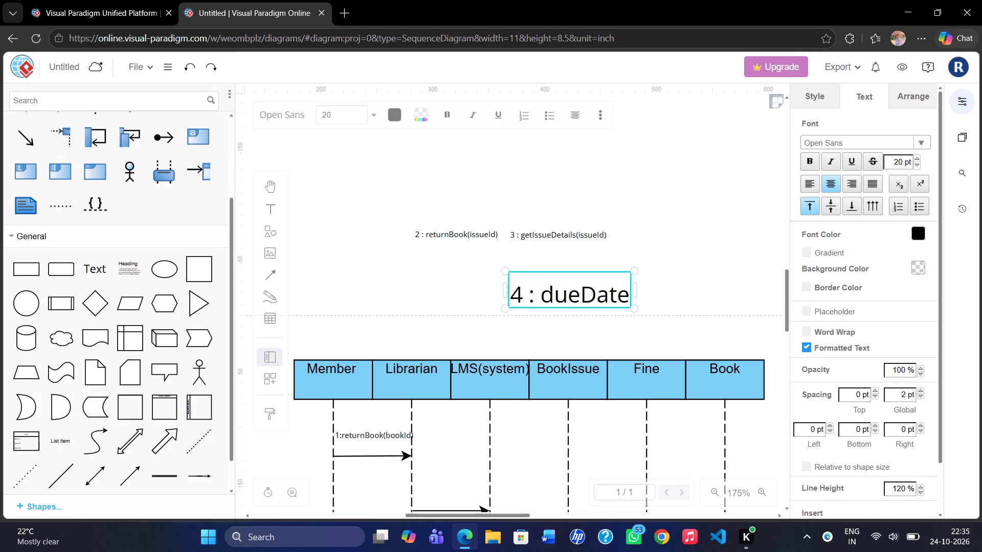
pyautogui.press('space')
pyautogui.write(',')
pyautogui.press('space')
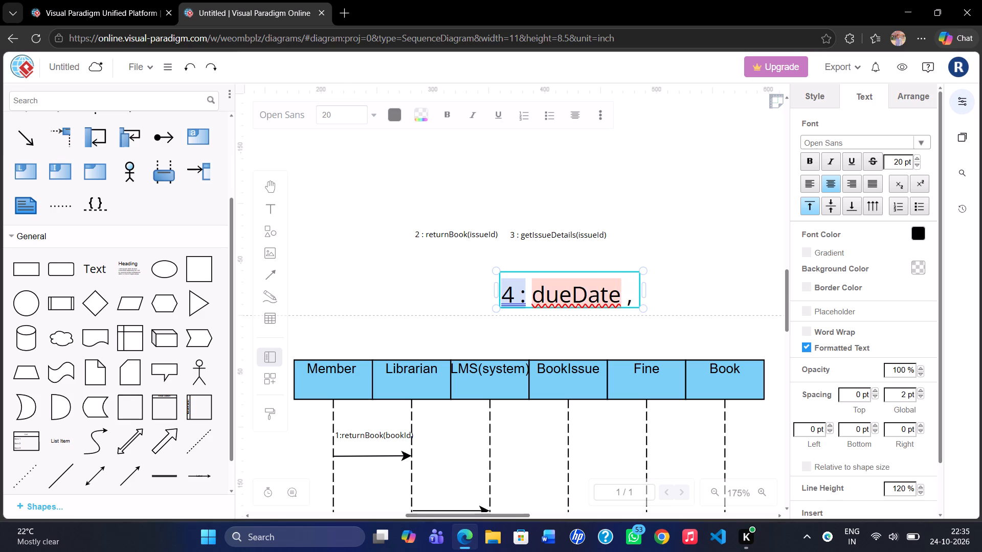
pyautogui.write('meme')
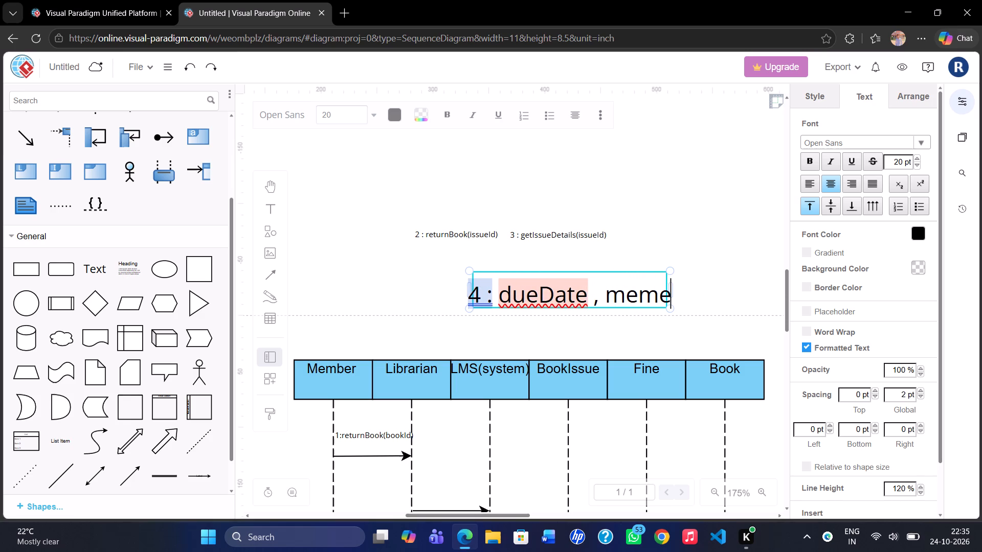
pyautogui.press('BackSpace')
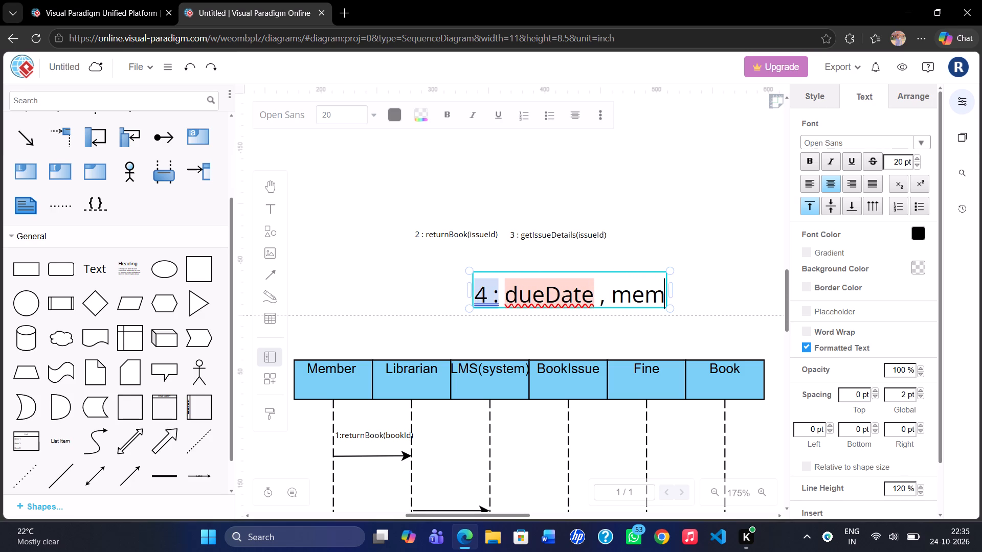
pyautogui.write('ber')
pyautogui.write('Id')
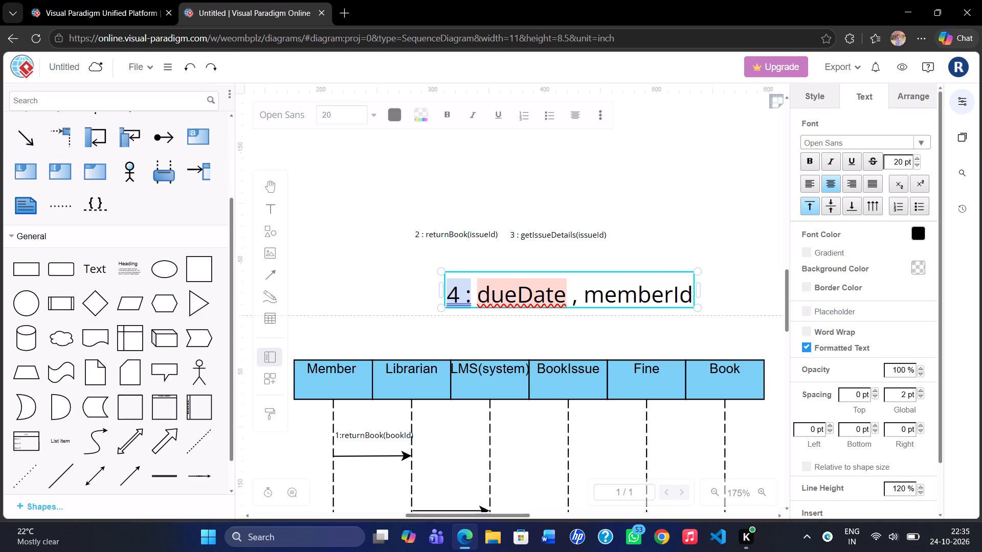
# Set the font size of the "4 : dueDate , memberId" label to 7 pt.
pyautogui.hotkey('ctrl', 'a')
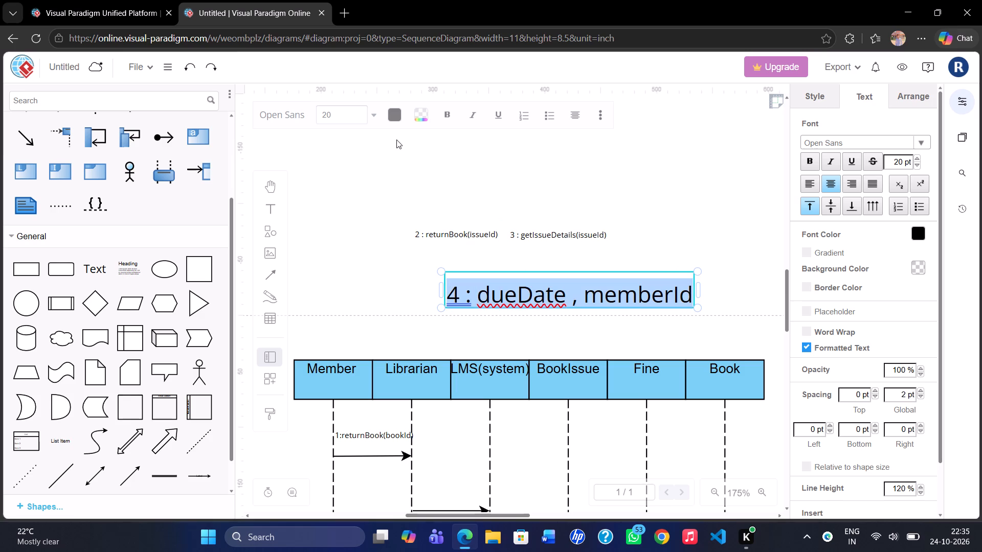
pyautogui.click(325, 119)
pyautogui.press('BackSpace')
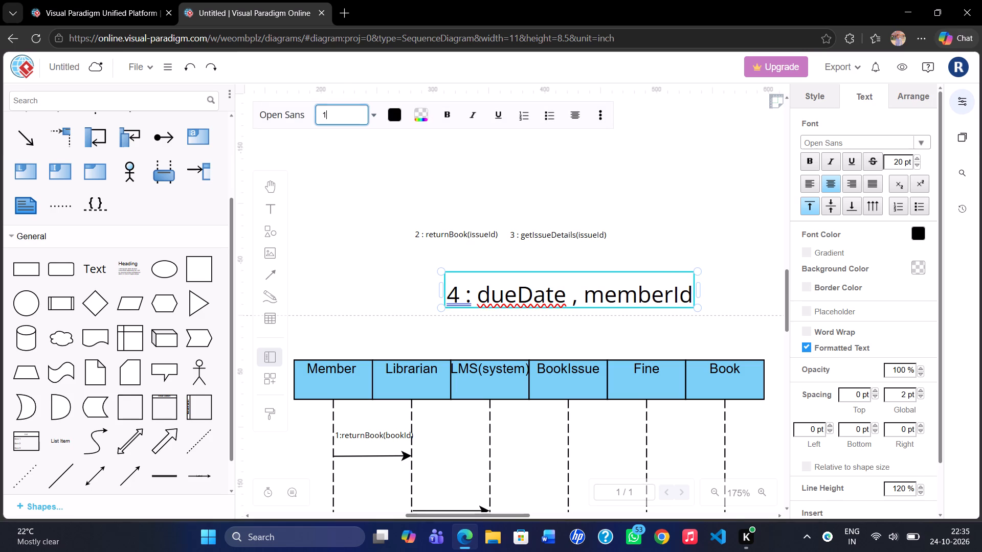
pyautogui.press('7')
pyautogui.press('Left')
pyautogui.press('BackSpace')
pyautogui.press('Return')
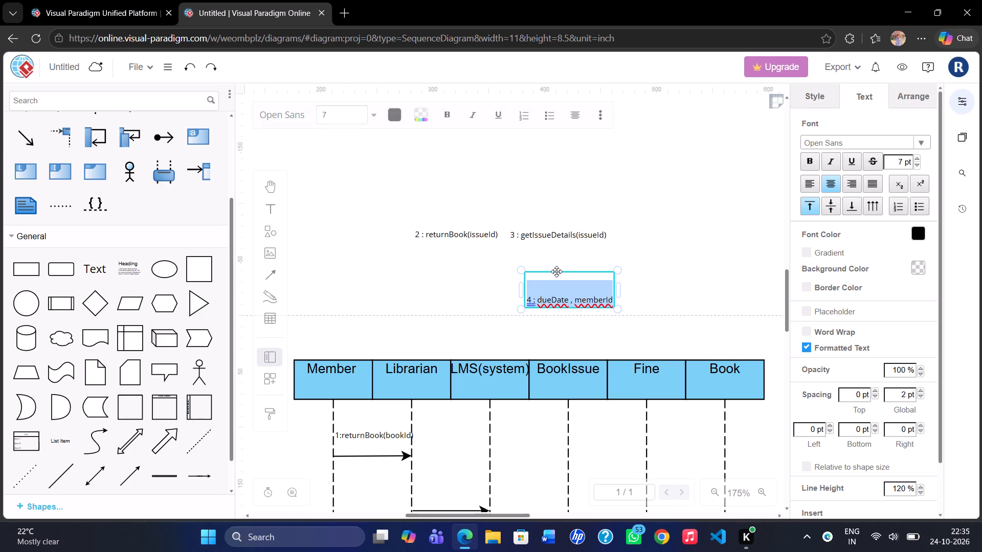
# Move the "4 : dueDate , memberId" label into the same row as labels 2 and 3, just after label 3.
pyautogui.moveTo(557, 272); pyautogui.dragTo(624, 248)
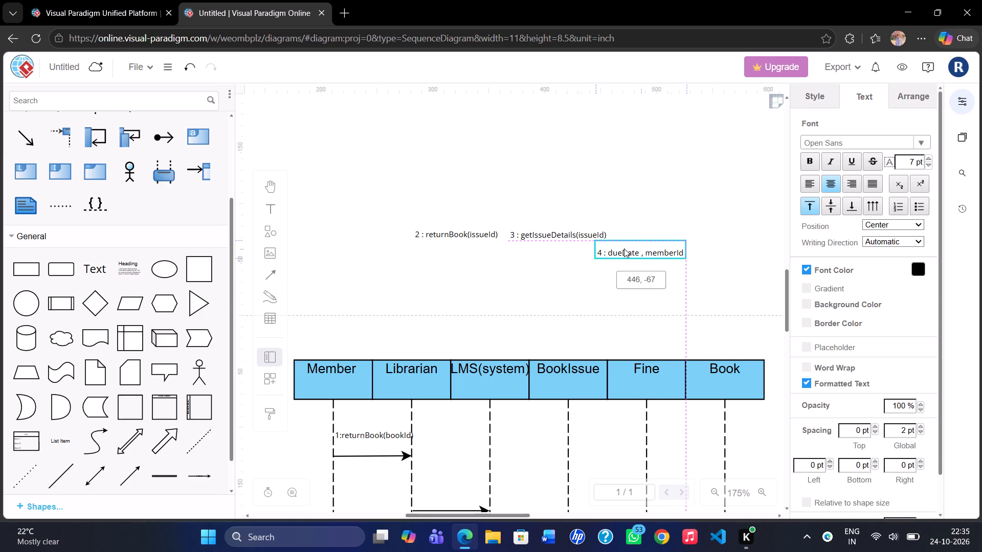
pyautogui.moveTo(624, 248); pyautogui.dragTo(651, 228)
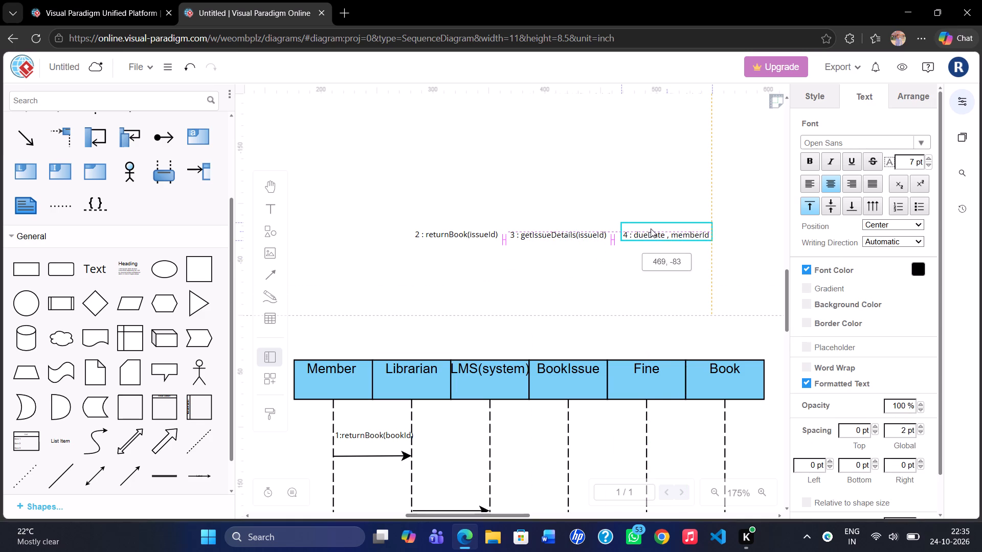
pyautogui.moveTo(651, 228); pyautogui.dragTo(650, 231)
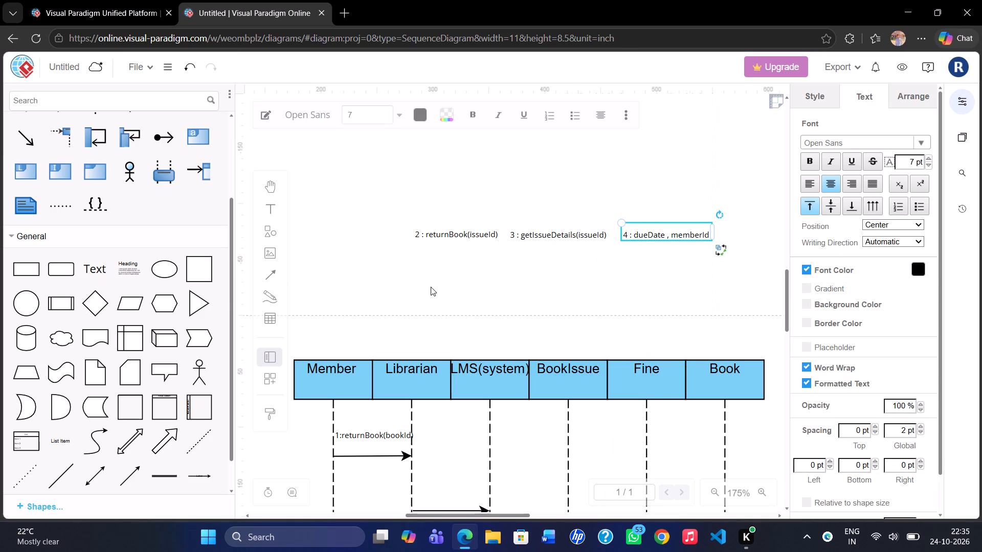
# Add a text label reading "5: calculateFine()" in the empty space below the "2 : returnBook(issueId)" label.
pyautogui.doubleClick(430, 285)
pyautogui.press('BackSpace')
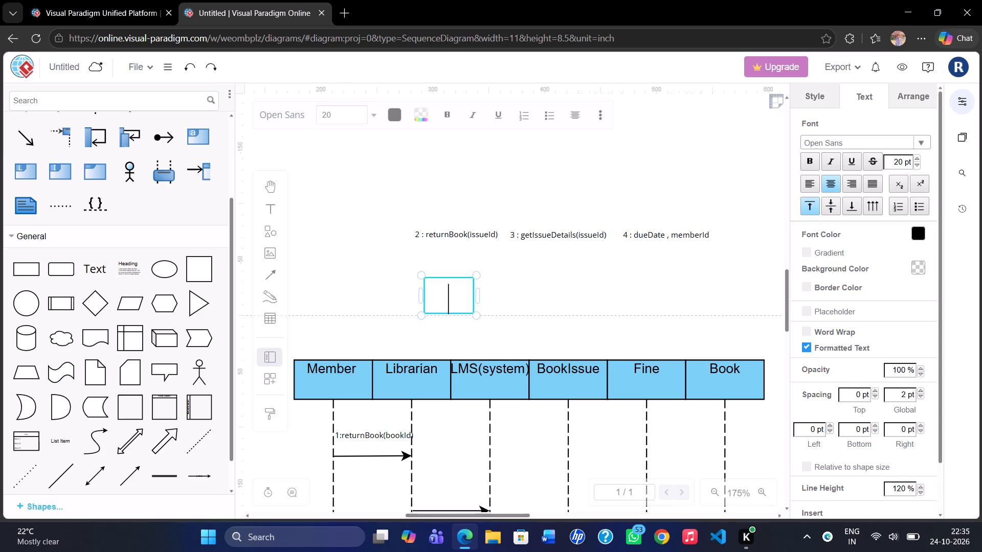
pyautogui.press('5')
pyautogui.write(':')
pyautogui.press('space')
pyautogui.write('cal')
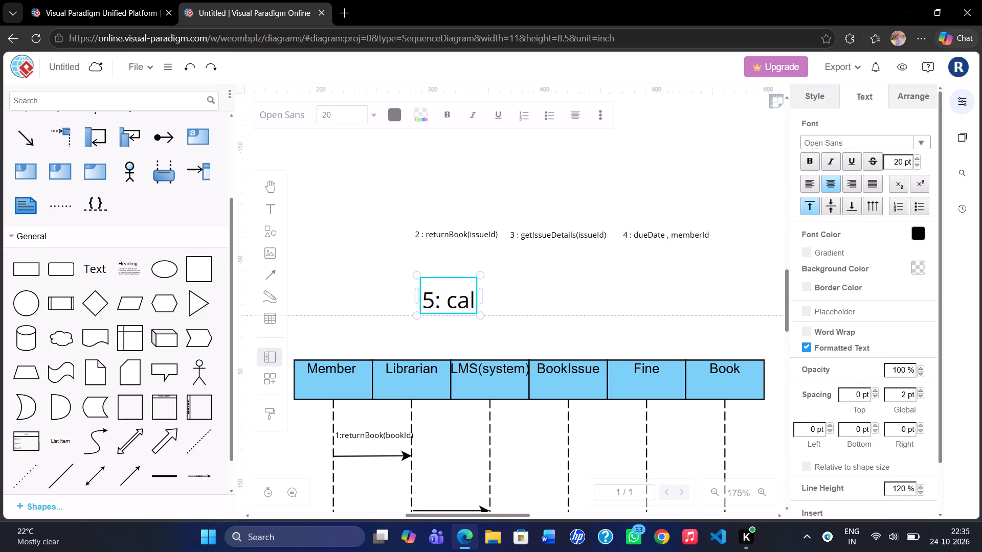
pyautogui.write('culate')
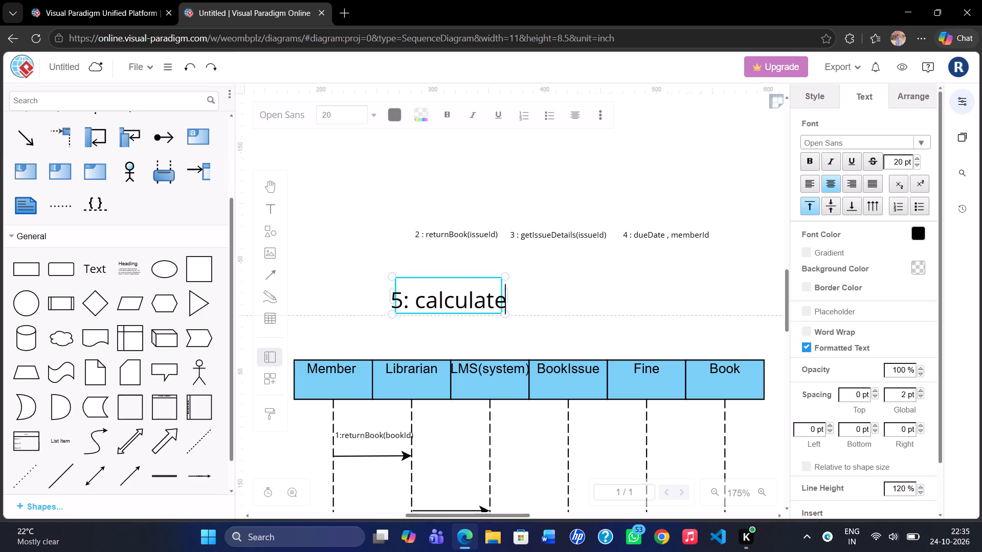
pyautogui.write('Fien')
pyautogui.press('BackSpace')
pyautogui.press('BackSpace')
pyautogui.write('ne')
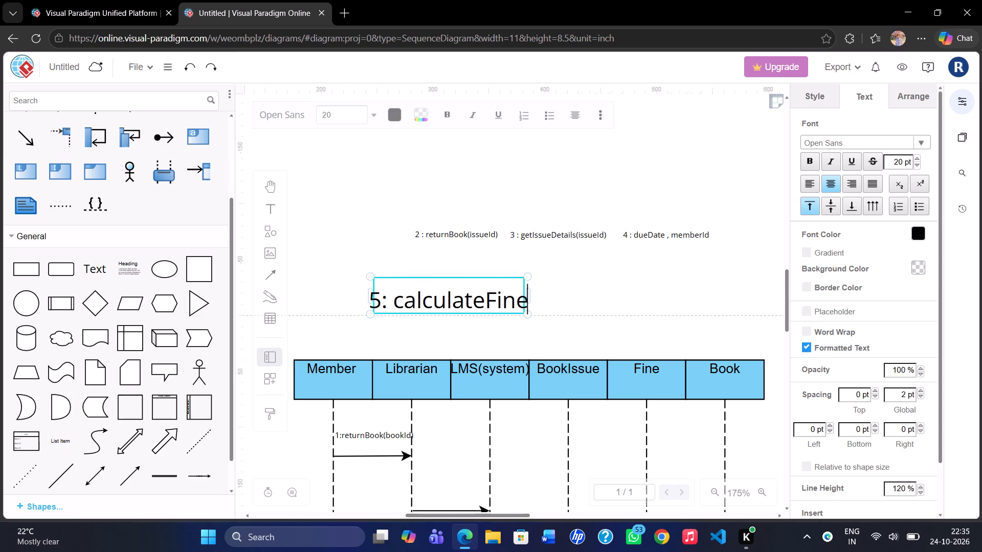
pyautogui.write('()')
pyautogui.press('Left')
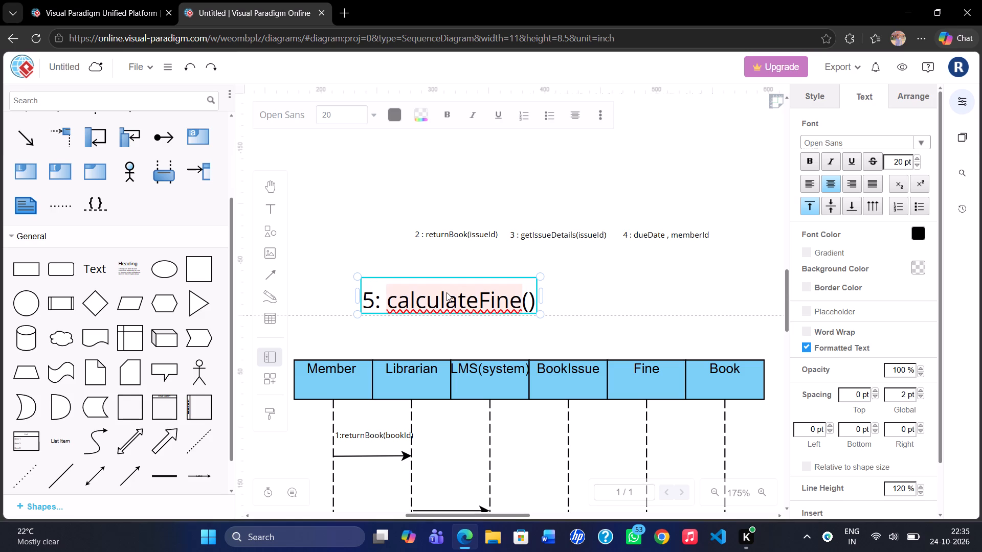
# Set the font size of the "5: calculateFine()" label to 7 pt.
pyautogui.hotkey('ctrl', 'a')
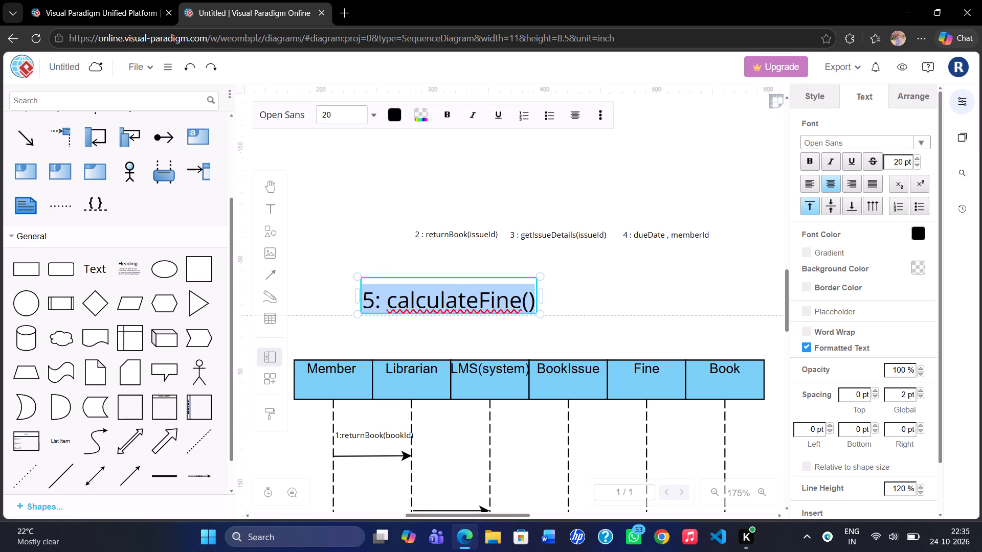
pyautogui.click(339, 113)
pyautogui.press('BackSpace')
pyautogui.press('7')
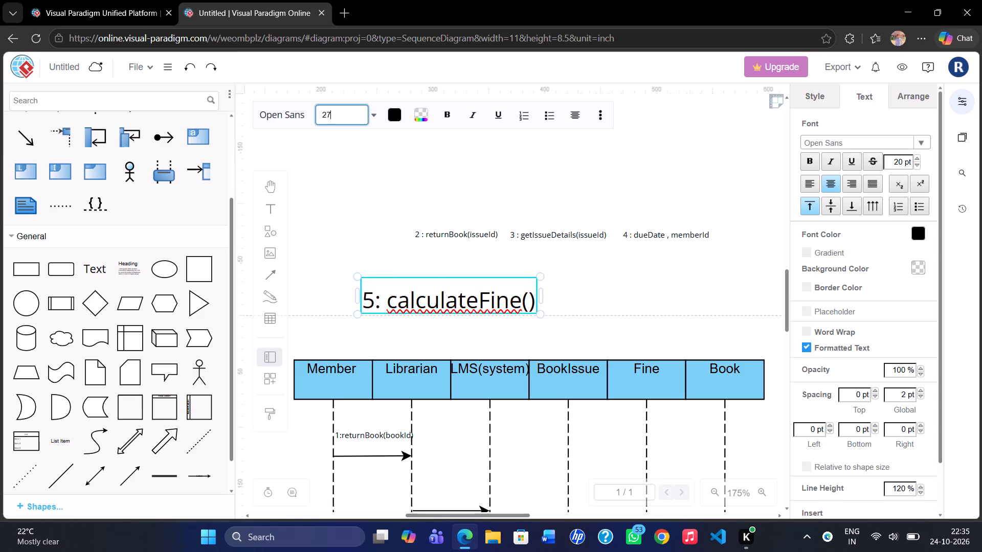
pyautogui.press('Left')
pyautogui.press('BackSpace')
pyautogui.press('Return')
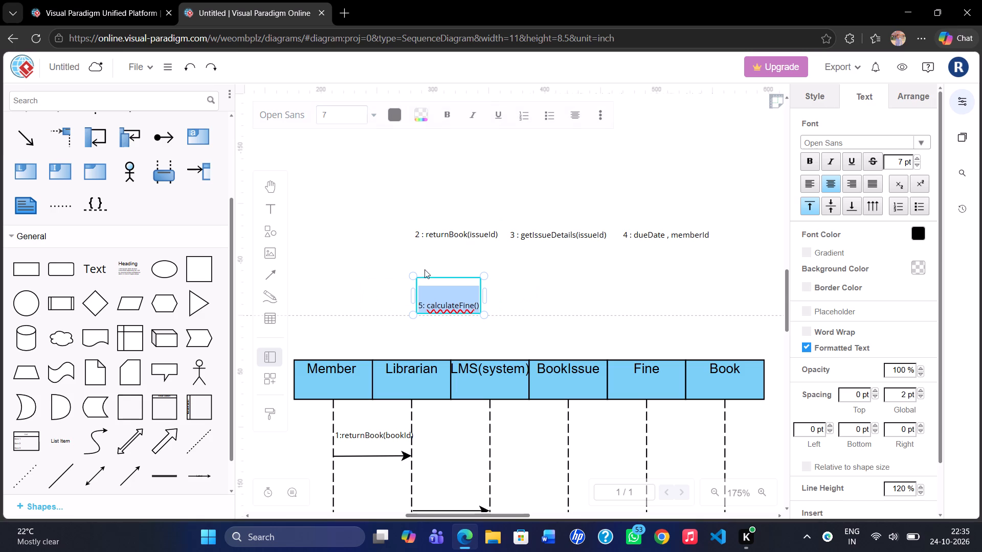
# Move the "5: calculateFine()" label up to sit directly beneath the "2 : returnBook(issueId)" label.
pyautogui.moveTo(436, 279); pyautogui.dragTo(434, 252)
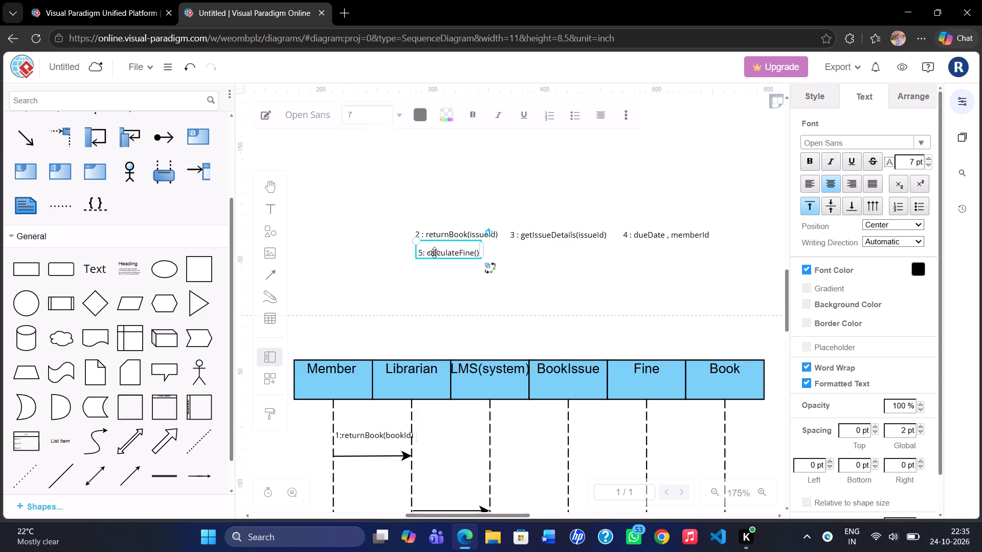
# Add a text label reading "6: createFine(amount)" in the empty space below the "3 : getIssueDetails(issueId)" label.
pyautogui.click(546, 257)
pyautogui.doubleClick(543, 253)
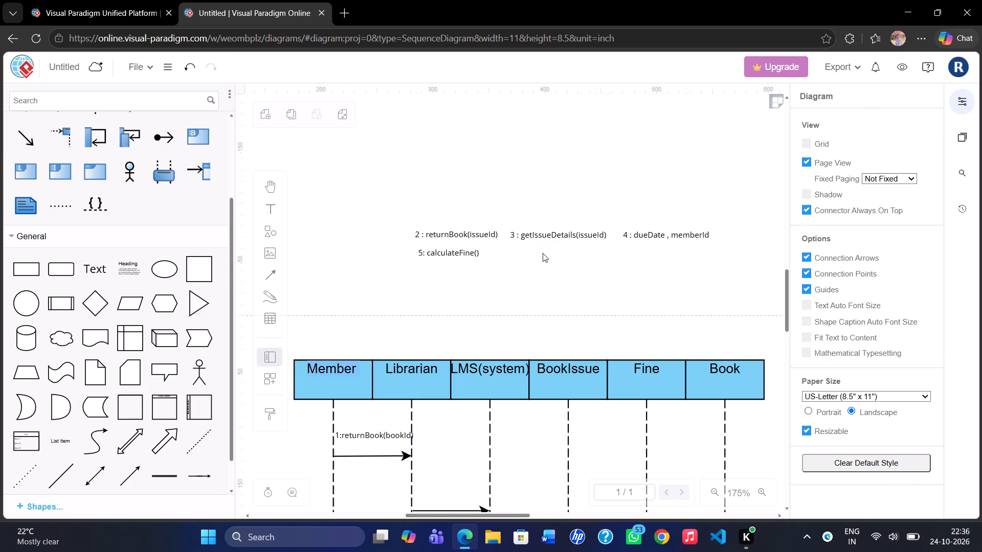
pyautogui.press('BackSpace')
pyautogui.write('6:')
pyautogui.press('space')
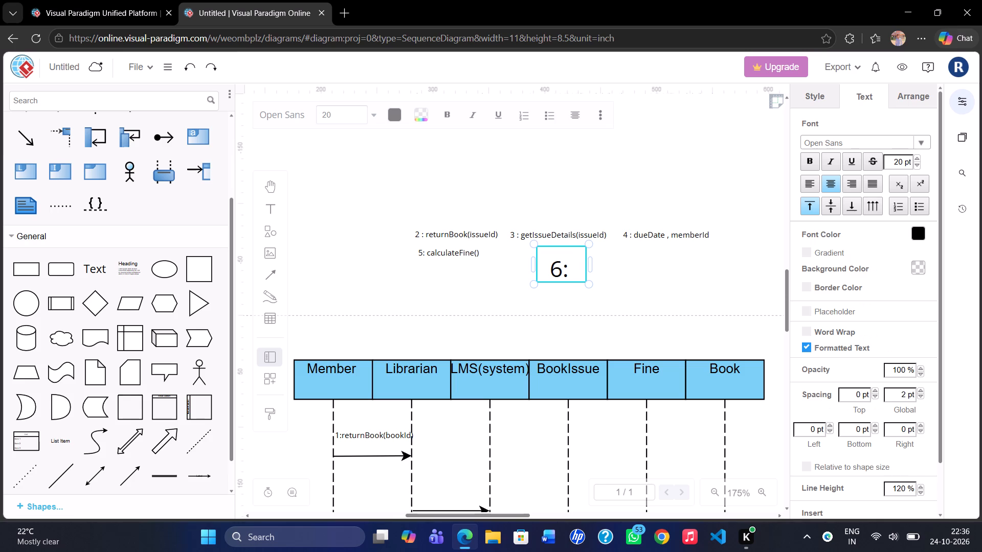
pyautogui.write('create')
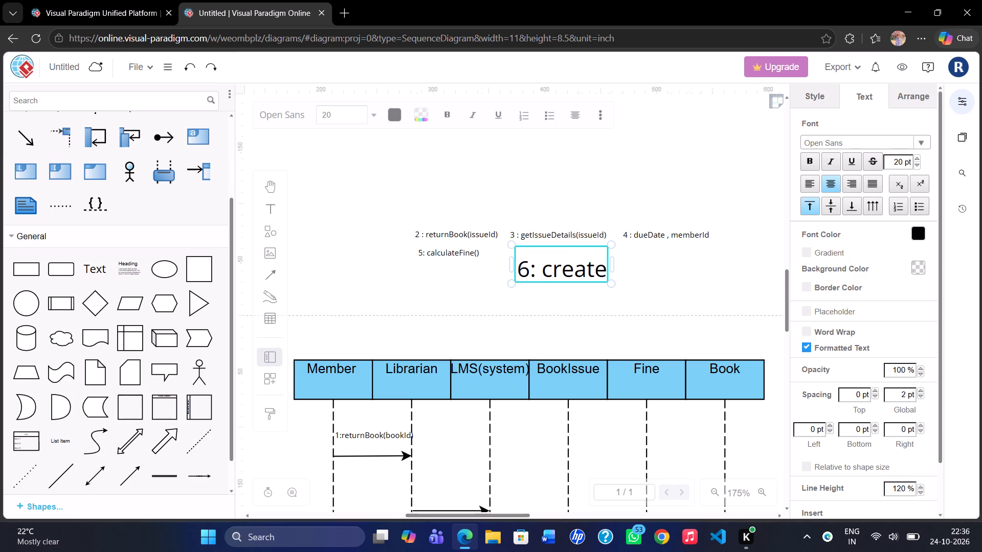
pyautogui.hotkey('shift', 'f')
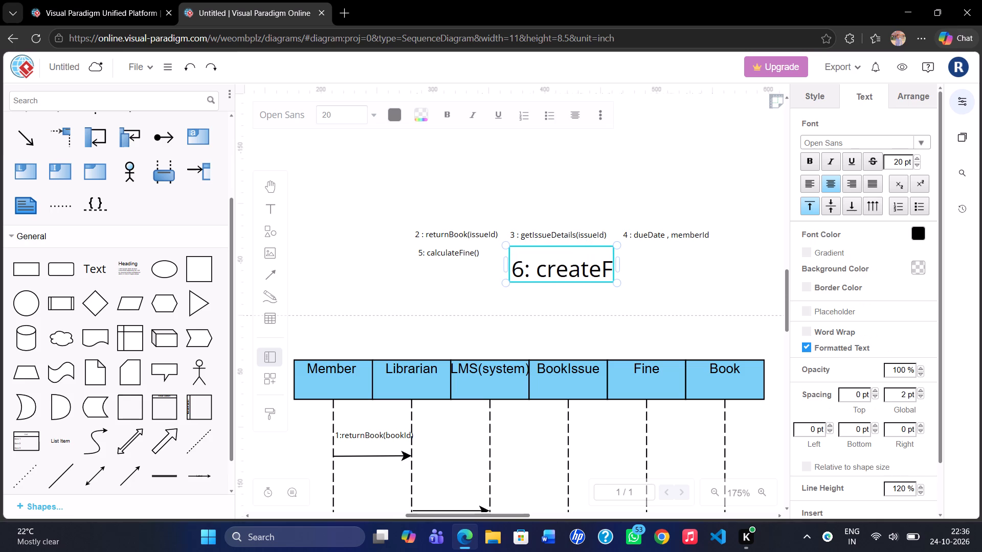
pyautogui.write('ine')
pyautogui.write('()')
pyautogui.press('Left')
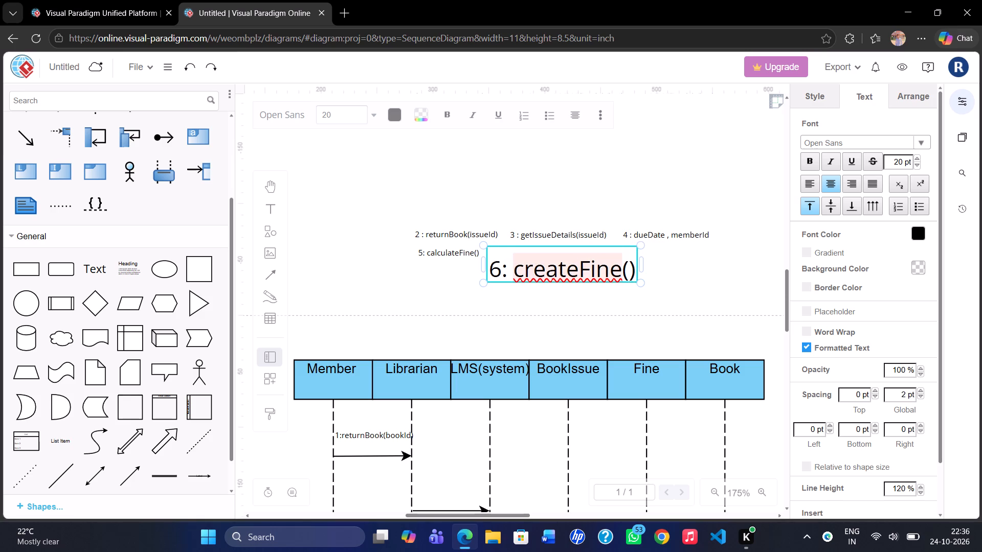
pyautogui.write('amount')
# Set the font size of the "6: createFine(amount)" label to 7 pt.
pyautogui.hotkey('ctrl', 'a')
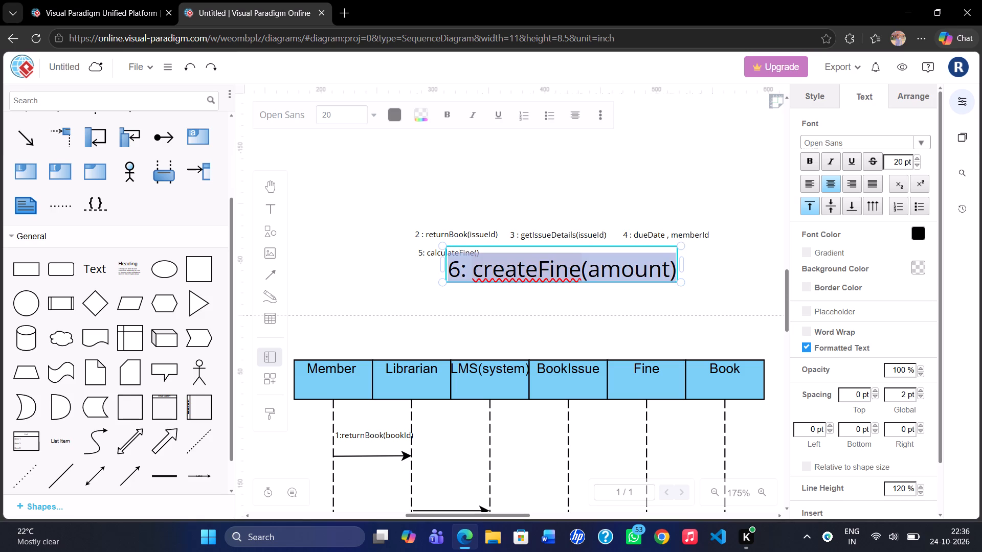
pyautogui.click(328, 115)
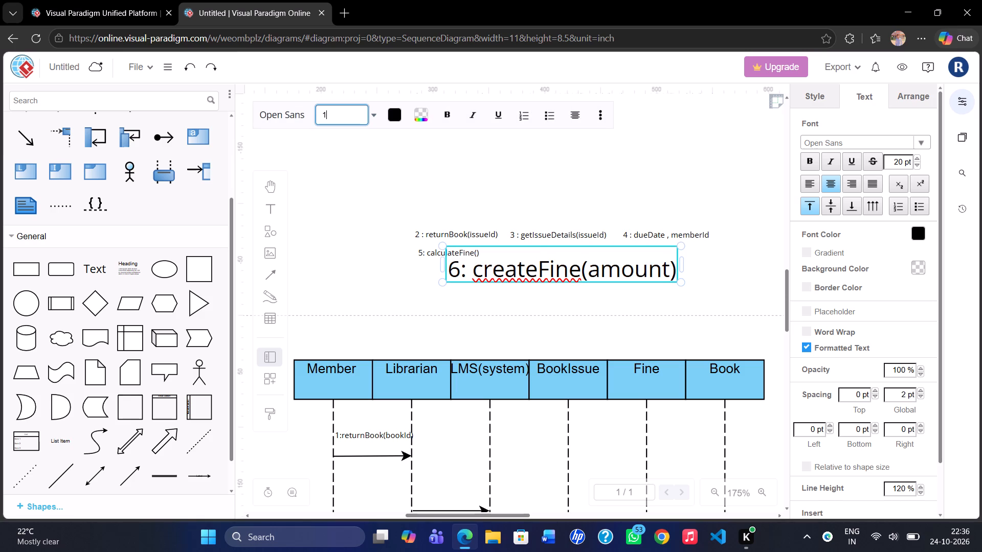
pyautogui.press('BackSpace')
pyautogui.press('7')
pyautogui.press('Left')
pyautogui.press('BackSpace')
pyautogui.press('Return')
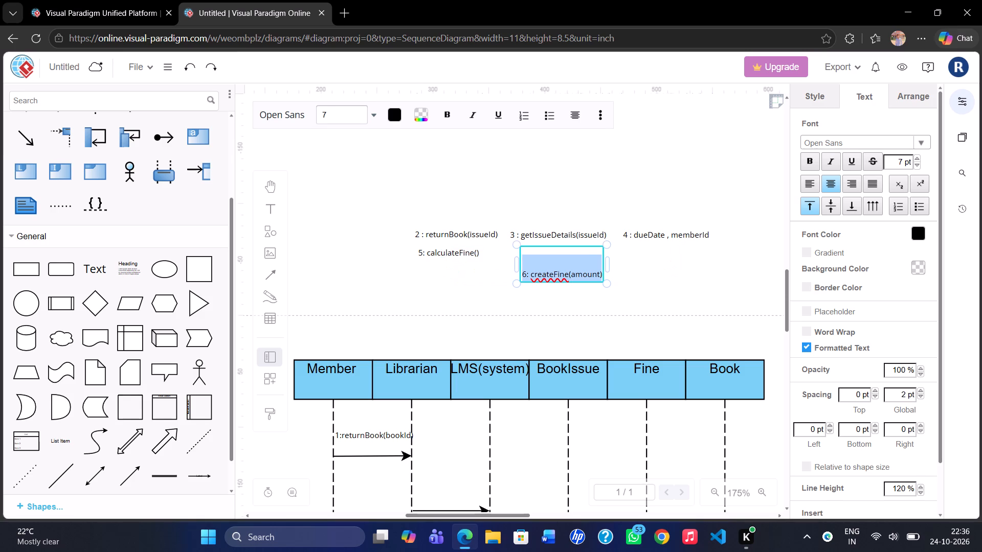
# Add a text label reading "7:fineId" in the empty space below the "4 : dueDate , memberId" label.
pyautogui.doubleClick(642, 266)
pyautogui.press('BackSpace')
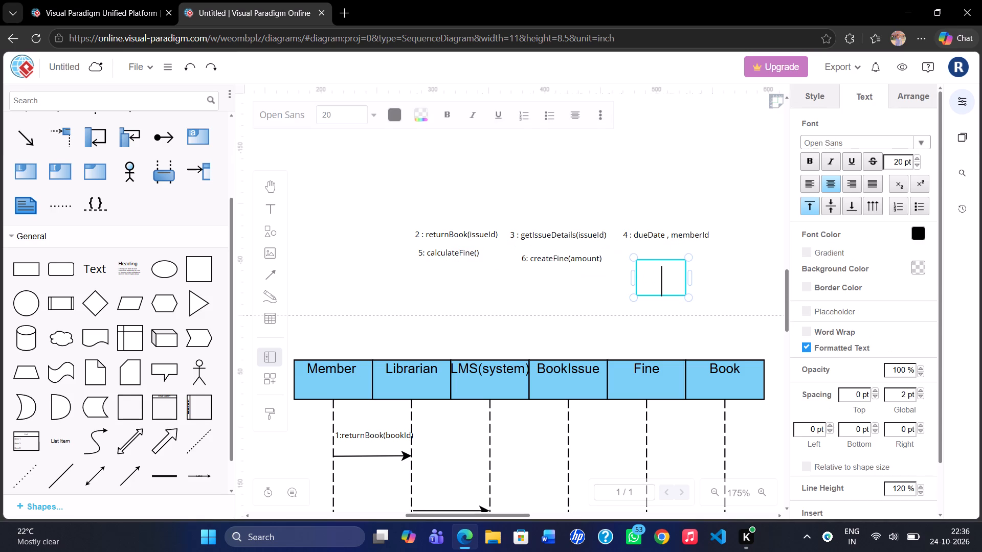
pyautogui.write('7:')
pyautogui.write('fine')
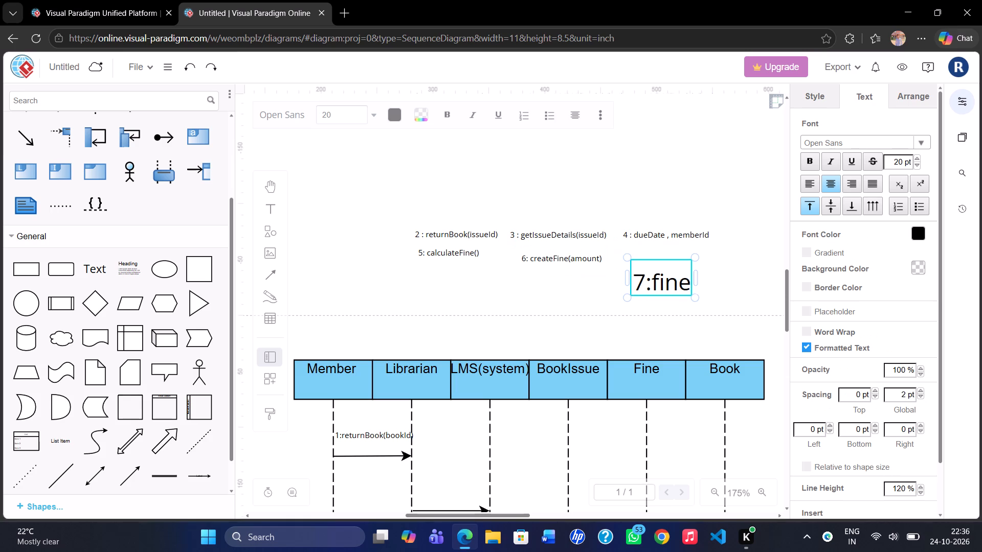
pyautogui.press('BackSpace')
pyautogui.press('BackSpace')
pyautogui.press('BackSpace')
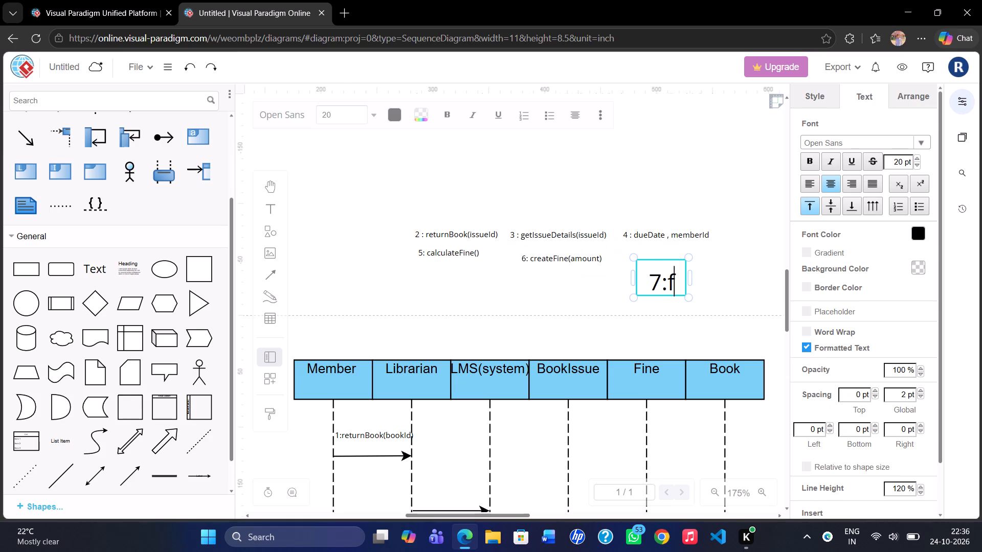
pyautogui.write('ine')
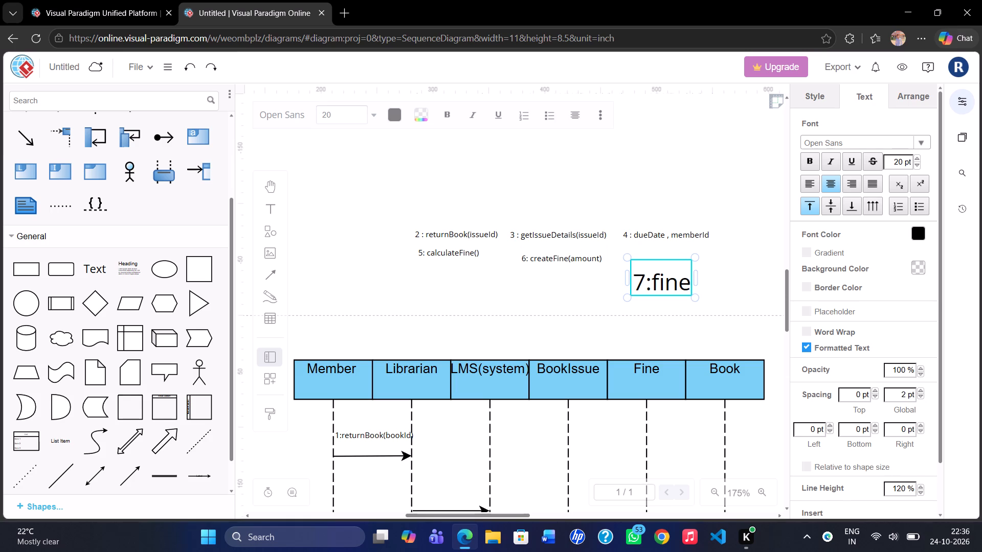
pyautogui.write('Id')
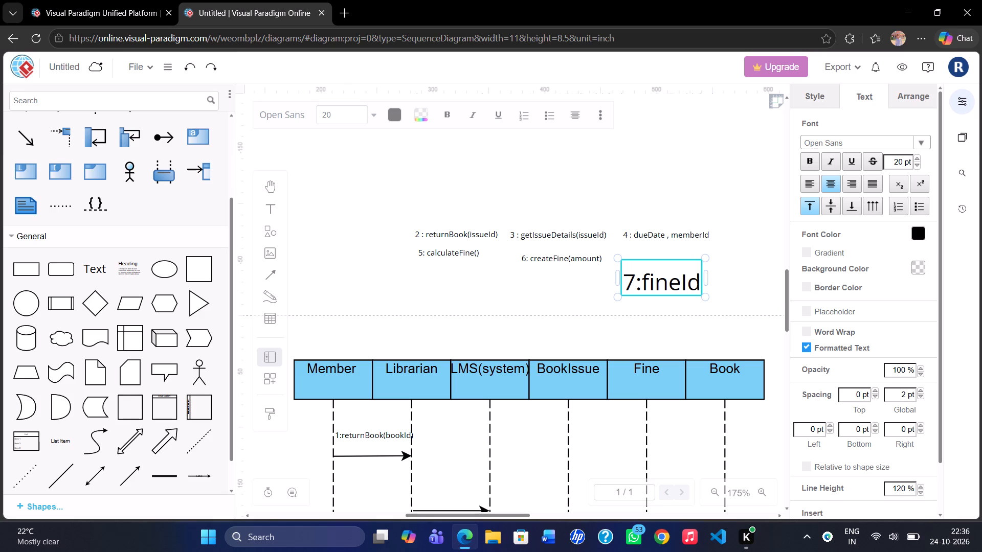
# Set the font size of the "7:fineId" label to 7 pt.
pyautogui.hotkey('ctrl', 'a')
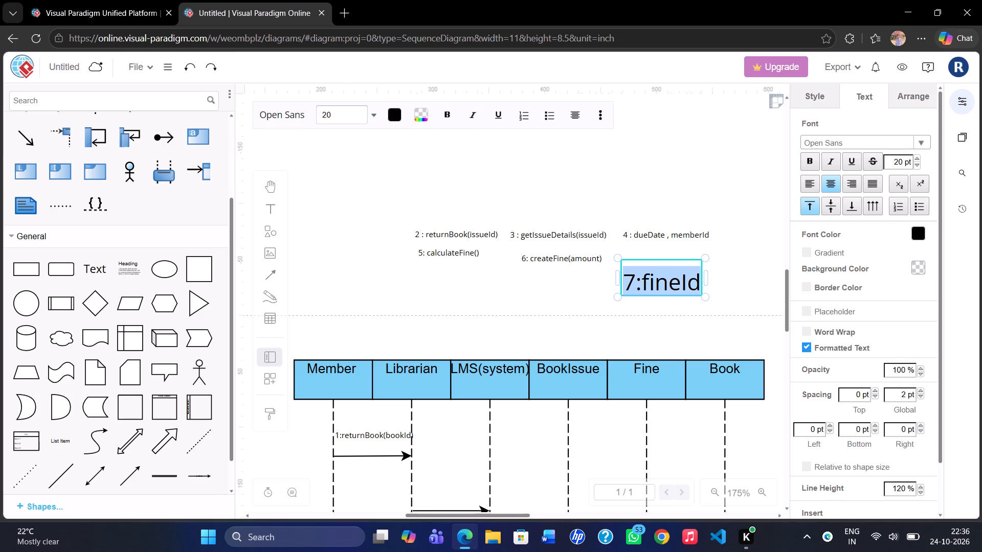
pyautogui.click(340, 118)
pyautogui.press('BackSpace')
pyautogui.press('7')
pyautogui.press('Return')
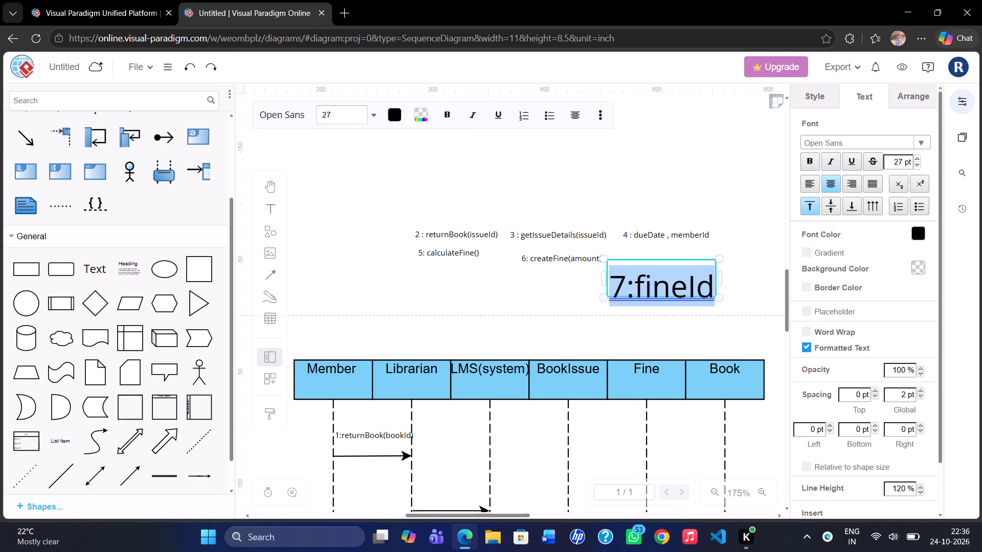
pyautogui.click(340, 115)
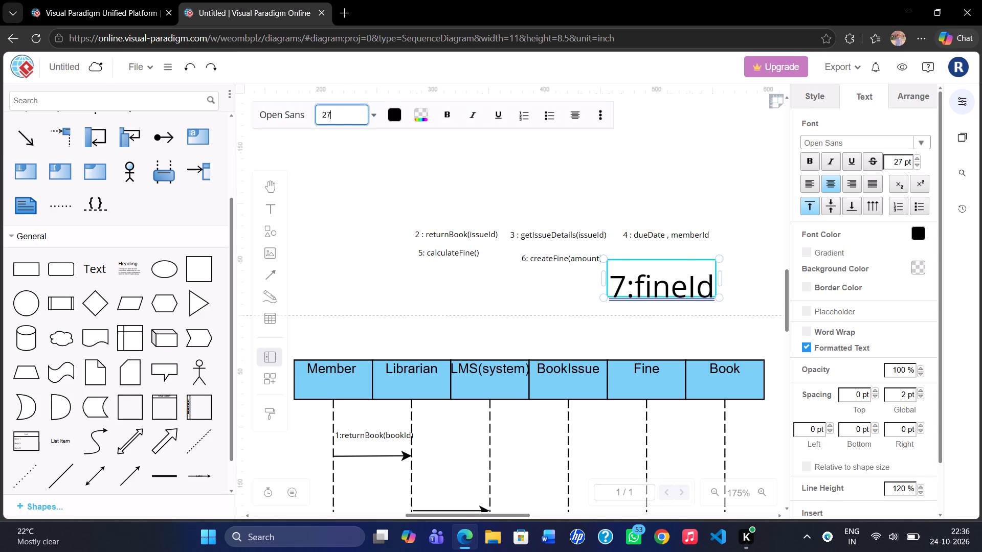
pyautogui.press('Left')
pyautogui.press('BackSpace')
pyautogui.press('Return')
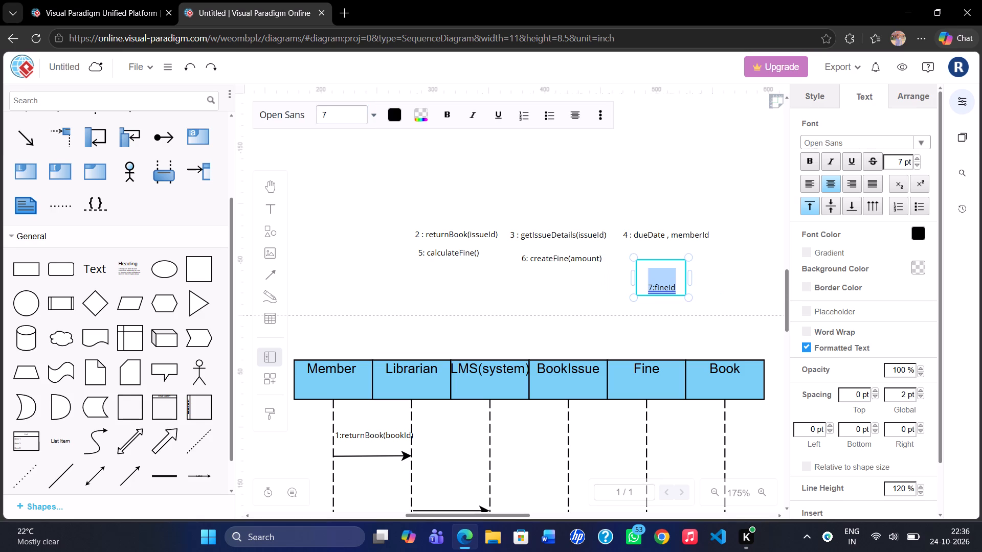
# Add spaces around the colon so the fineId label reads "7 : fineId".
pyautogui.click(669, 280)
pyautogui.click(654, 283)
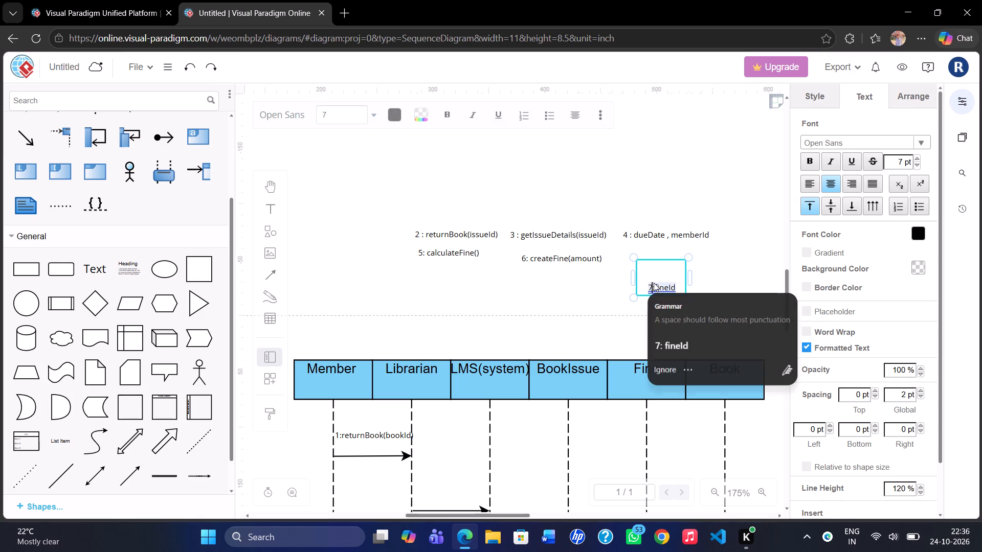
pyautogui.press('Right')
pyautogui.press('space')
pyautogui.press('Left')
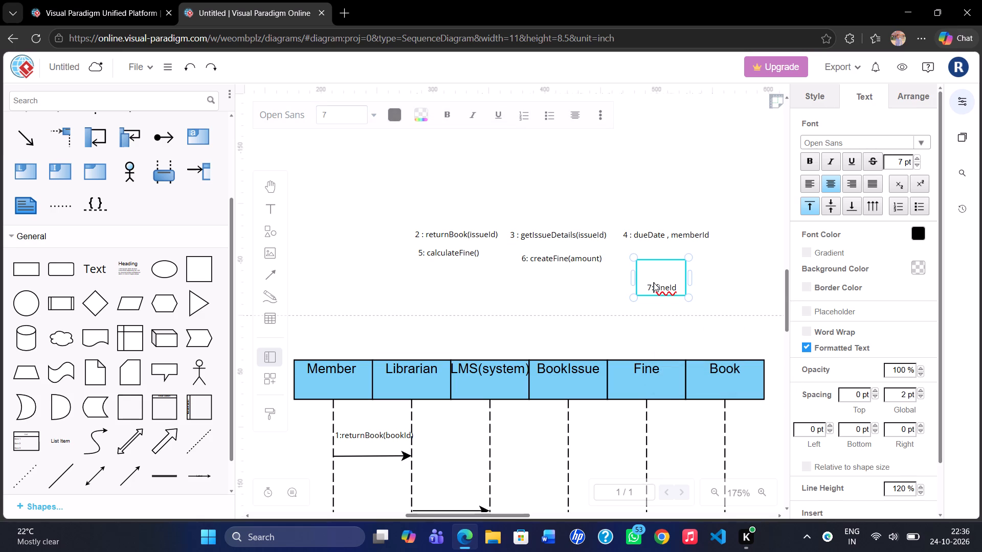
pyautogui.press('Left')
pyautogui.press('space')
# Move the "7 : fineId" label up beneath the start of label 4, in line with label 6.
pyautogui.moveTo(668, 260); pyautogui.dragTo(646, 246)
# Add a text label reading "8: markReturned()" in the empty space below the "5: calculateFine()" label.
pyautogui.scroll(-1, 519, 289)
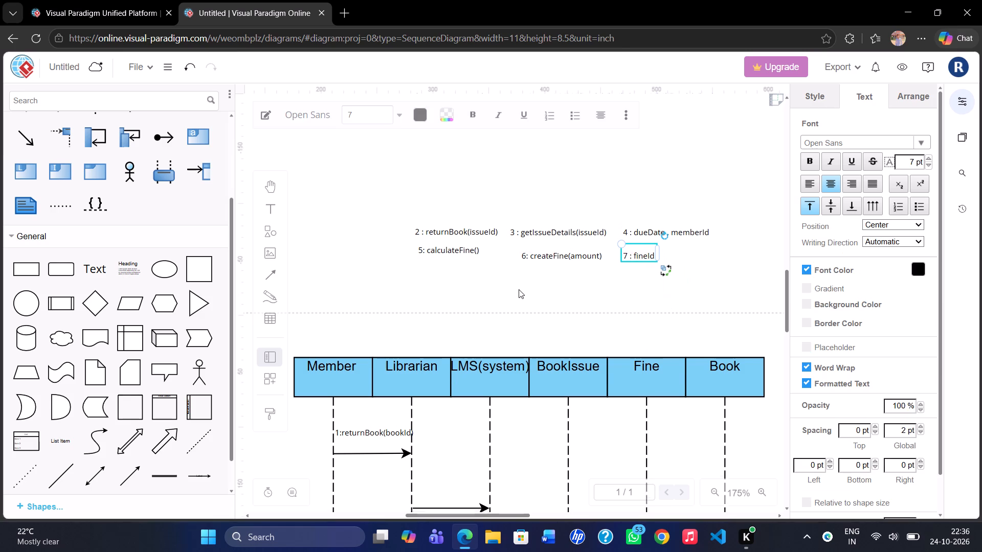
pyautogui.scroll(-1, 519, 289)
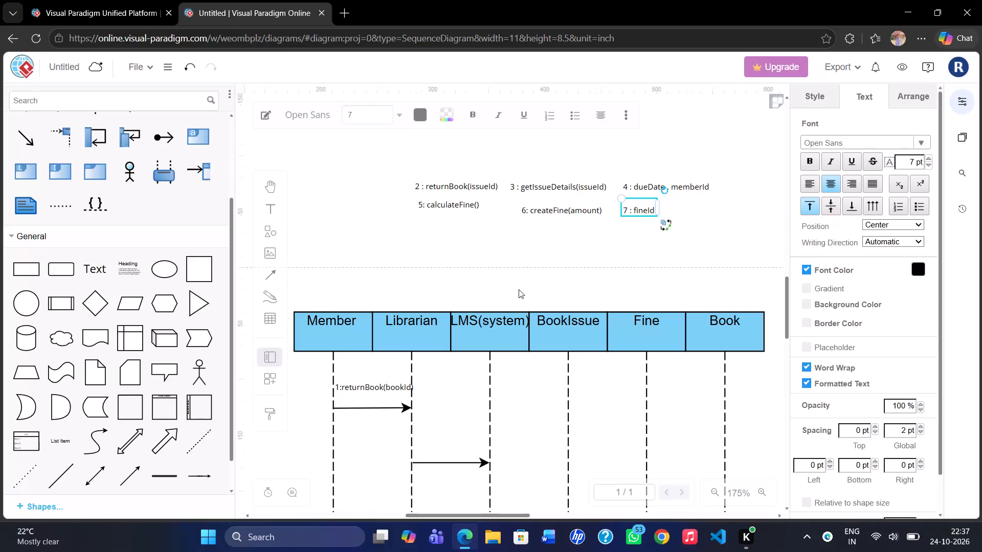
pyautogui.doubleClick(428, 231)
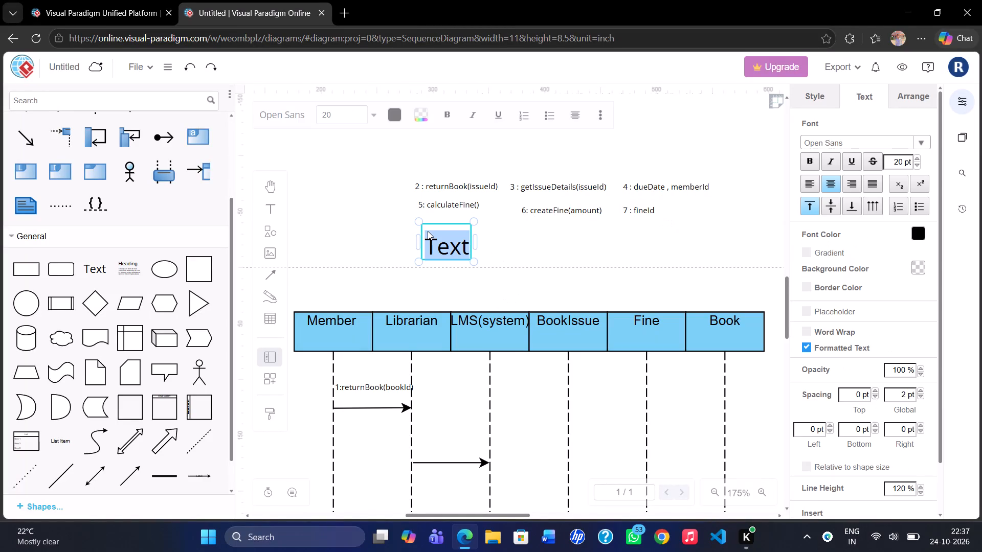
pyautogui.press('BackSpace')
pyautogui.write('8:')
pyautogui.press('space')
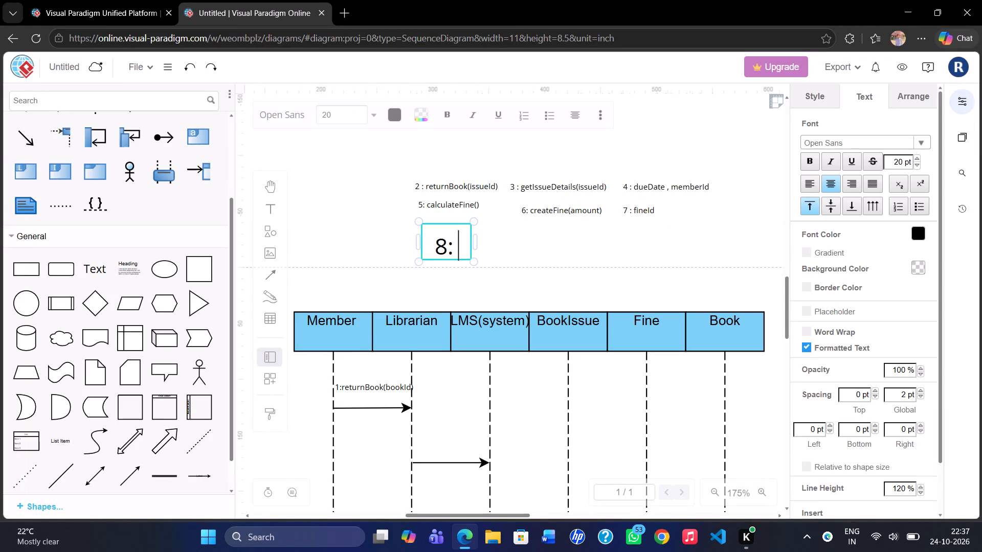
pyautogui.write('RKRE')
pyautogui.press('BackSpace')
pyautogui.press('BackSpace')
pyautogui.press('BackSpace')
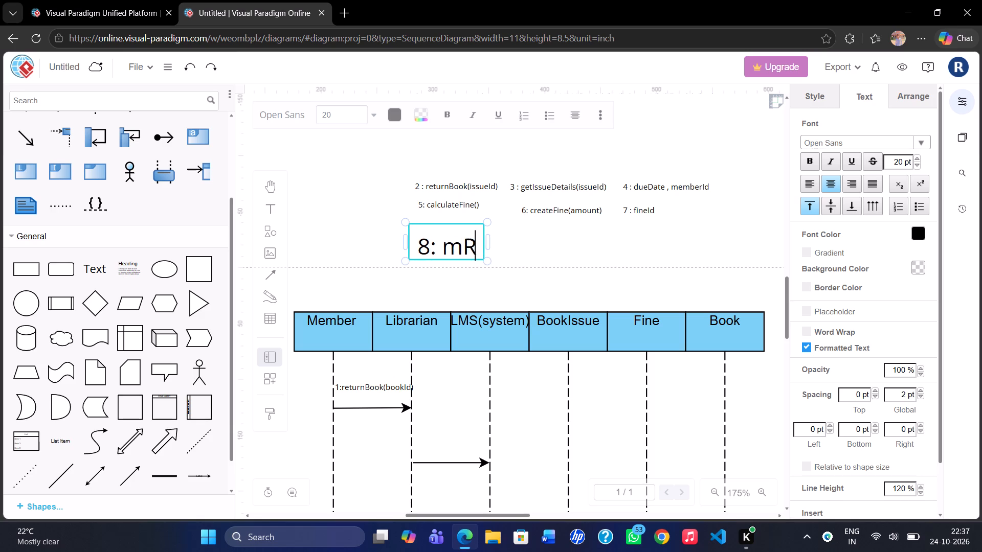
pyautogui.press('BackSpace')
pyautogui.write('arkre')
pyautogui.press('BackSpace')
pyautogui.press('BackSpace')
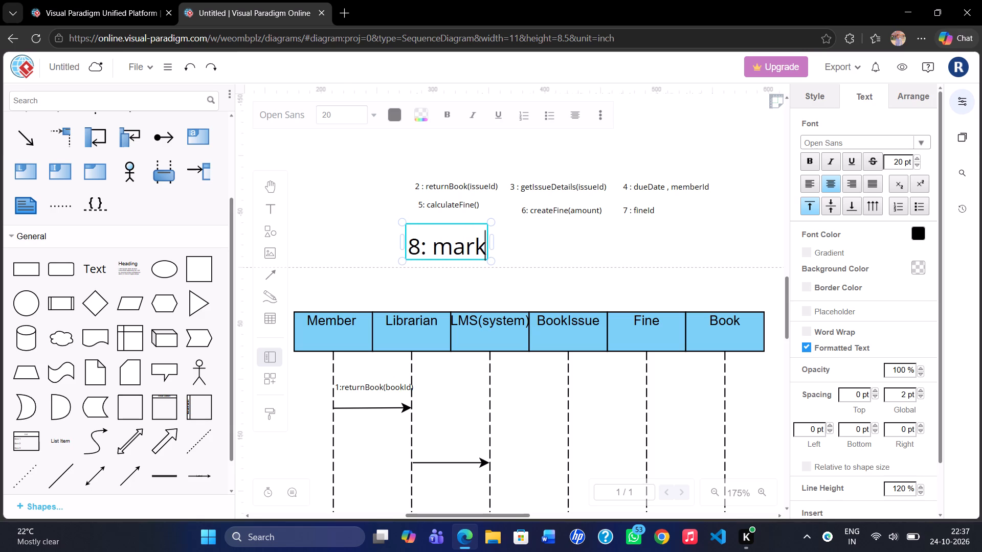
pyautogui.write('Re')
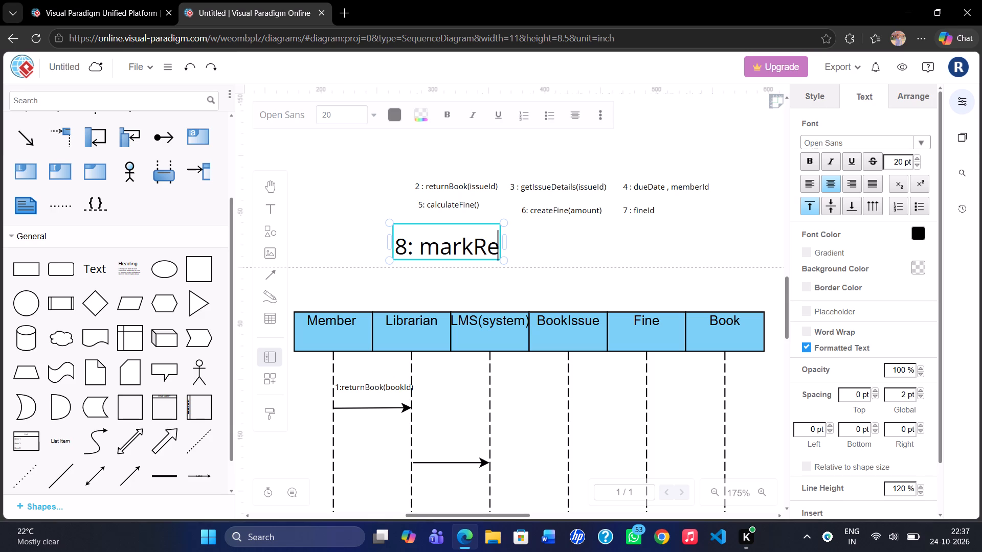
pyautogui.write('turned')
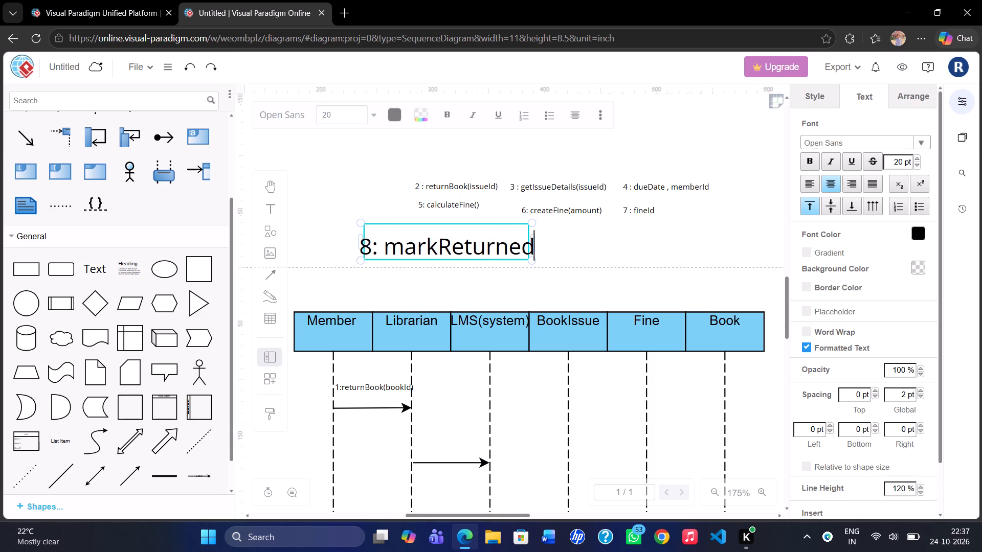
pyautogui.write('()')
# Set the font size of the "8: markReturned()" label to 7 pt.
pyautogui.hotkey('ctrl', 'a')
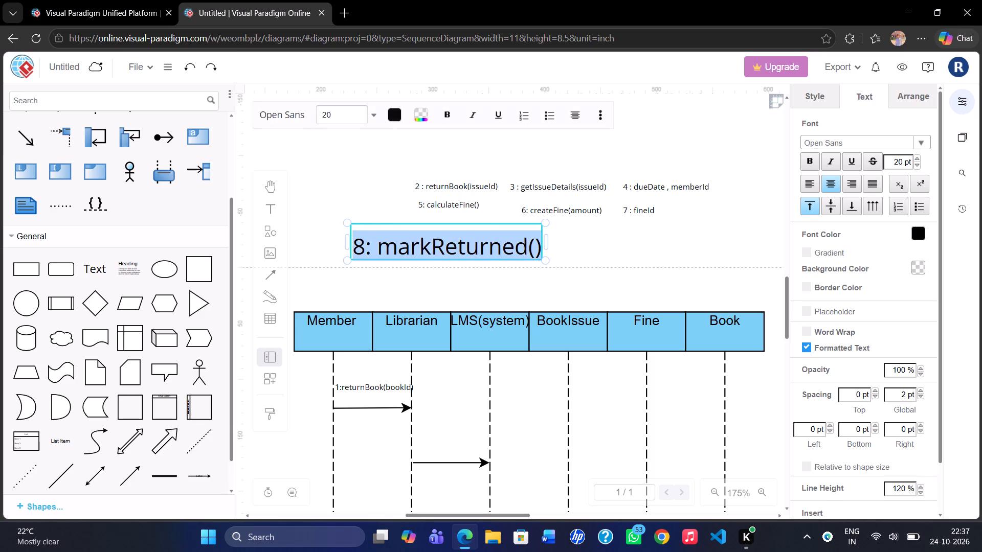
pyautogui.click(348, 118)
pyautogui.press('BackSpace')
pyautogui.press('7')
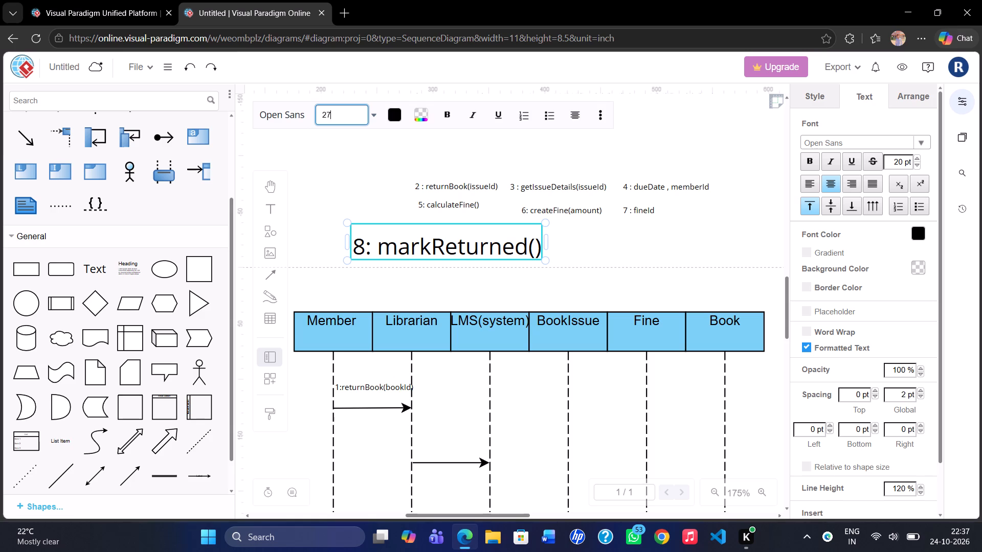
pyautogui.press('Left')
pyautogui.press('BackSpace')
pyautogui.press('Return')
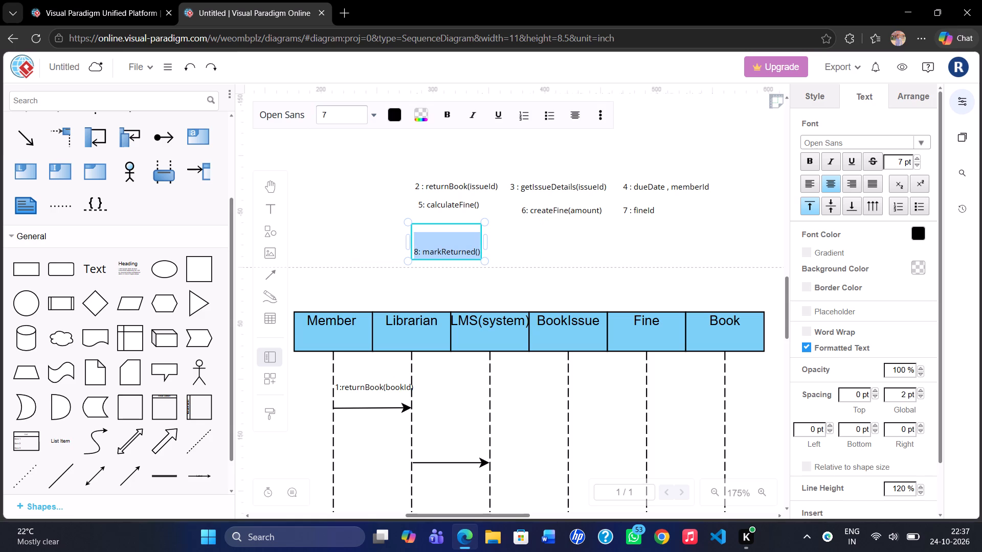
# Move the "8: markReturned()" label up directly beneath the "5: calculateFine()" label.
pyautogui.moveTo(435, 224); pyautogui.dragTo(426, 212)
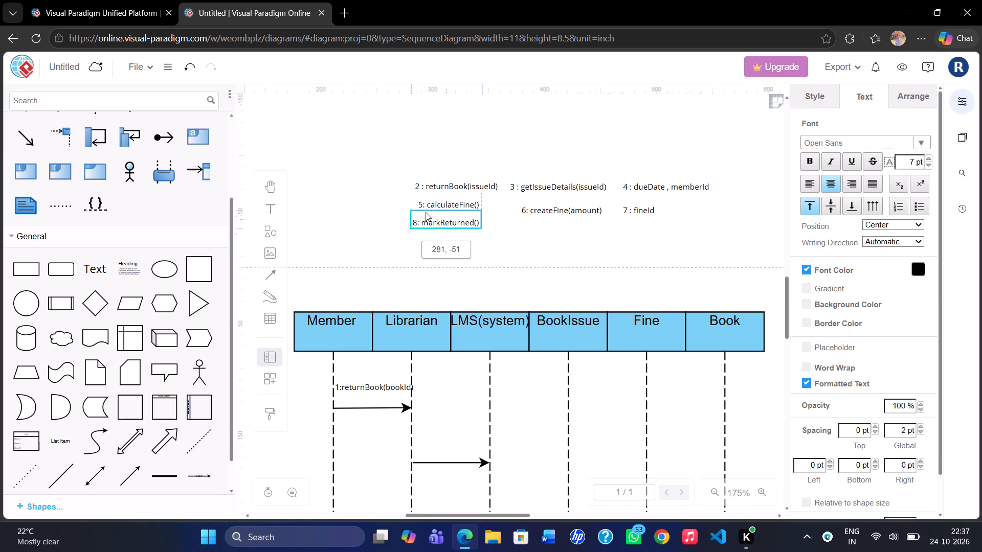
pyautogui.moveTo(426, 212); pyautogui.dragTo(425, 212)
# Add a text label reading "9:incrementCopies()" in the empty space below the "6: createFine(amount)" label.
pyautogui.doubleClick(526, 228)
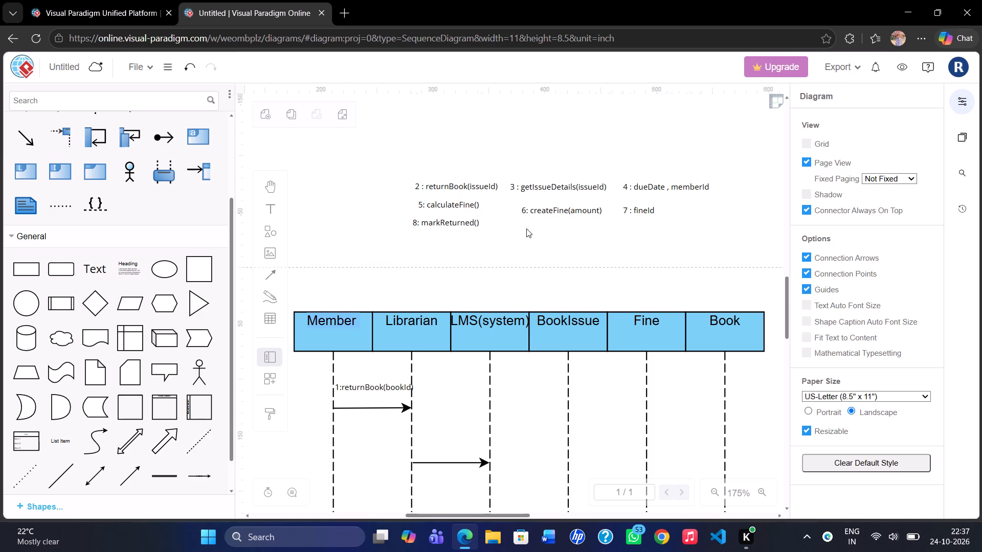
pyautogui.press('BackSpace')
pyautogui.write('9:')
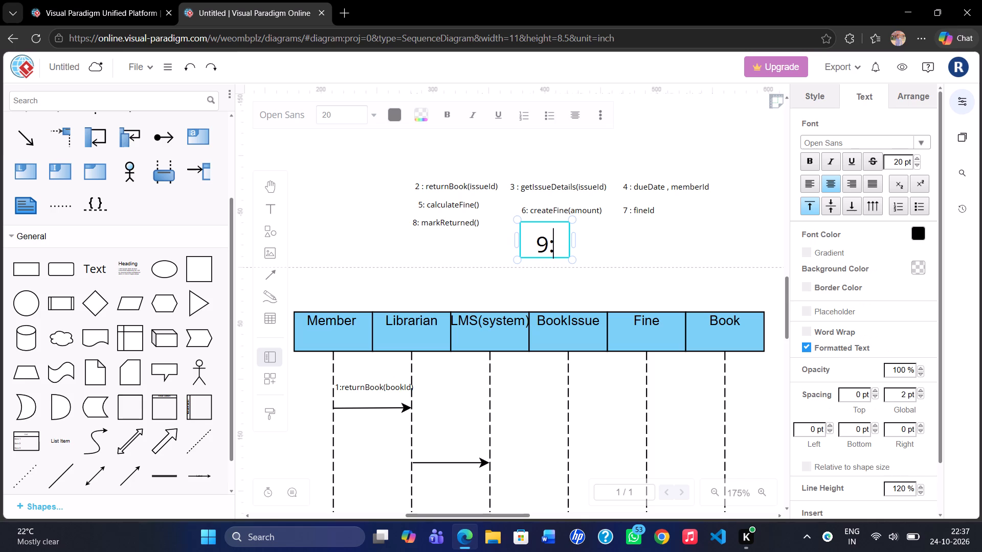
pyautogui.write('increment')
pyautogui.write('Copies')
pyautogui.write('()')
# Set the font size of the "9:incrementCopies()" label to 7 pt.
pyautogui.hotkey('ctrl', 'a')
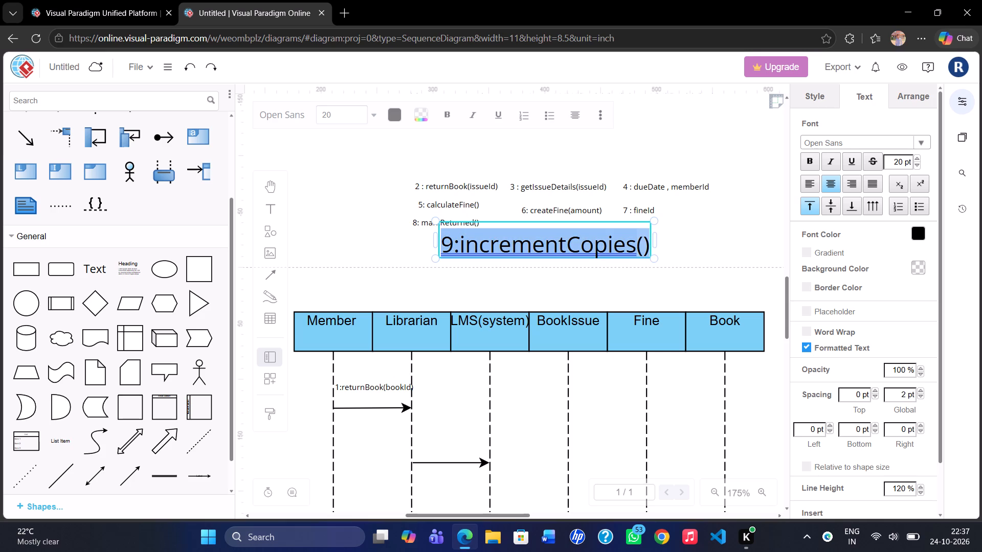
pyautogui.click(347, 108)
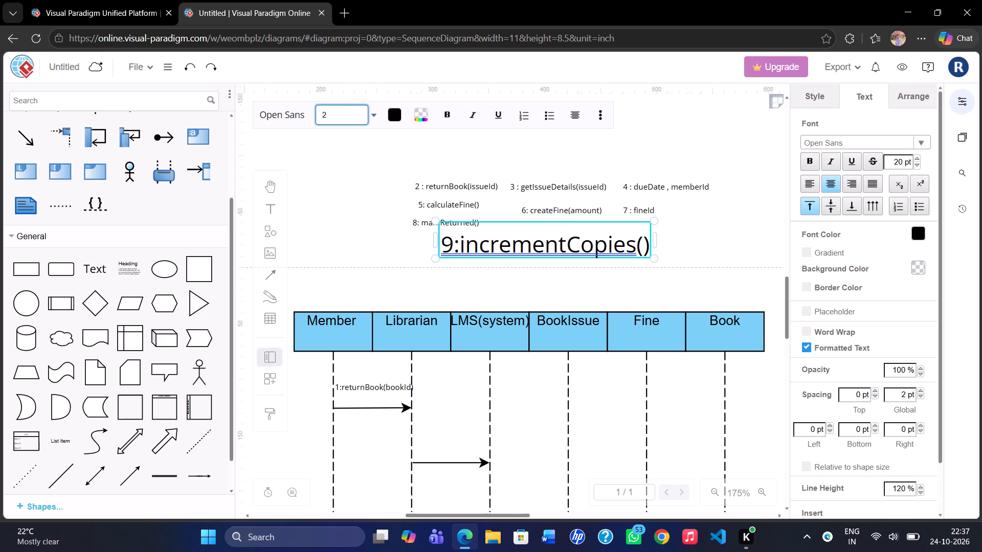
pyautogui.press('BackSpace')
pyautogui.press('7')
pyautogui.press('Left')
pyautogui.press('BackSpace')
pyautogui.press('Return')
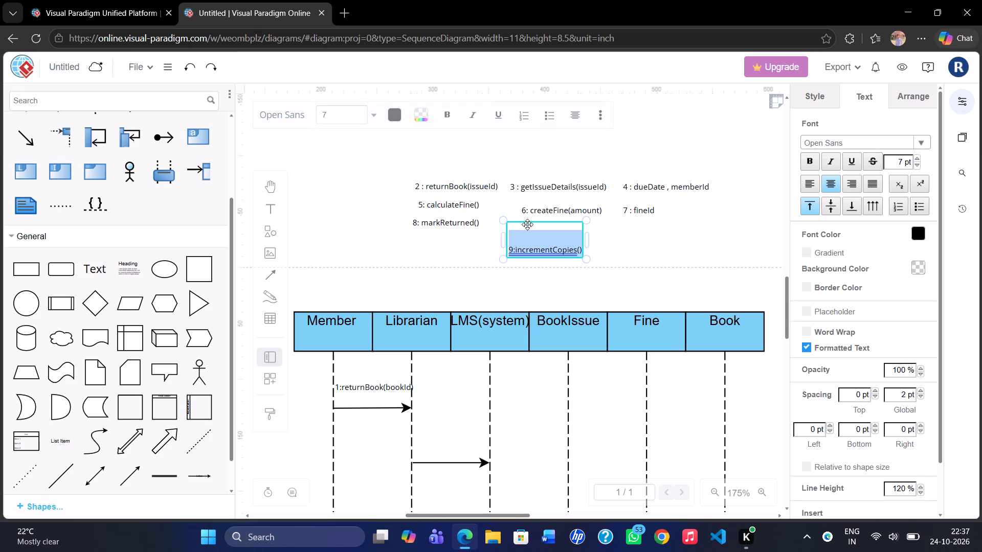
# Move the "9:incrementCopies()" label up beneath label 6, in line with the "8: markReturned()" label.
pyautogui.moveTo(527, 225); pyautogui.dragTo(519, 215)
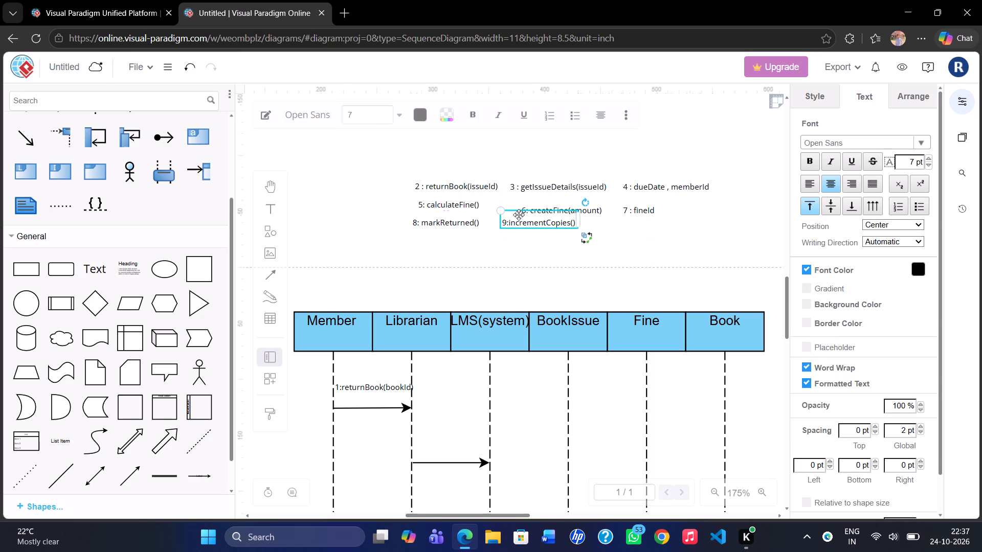
# Add a text label reading "10: return receipt / fine details" in the empty space below the "7 : fineId" label.
pyautogui.moveTo(629, 226); pyautogui.dragTo(610, 222)
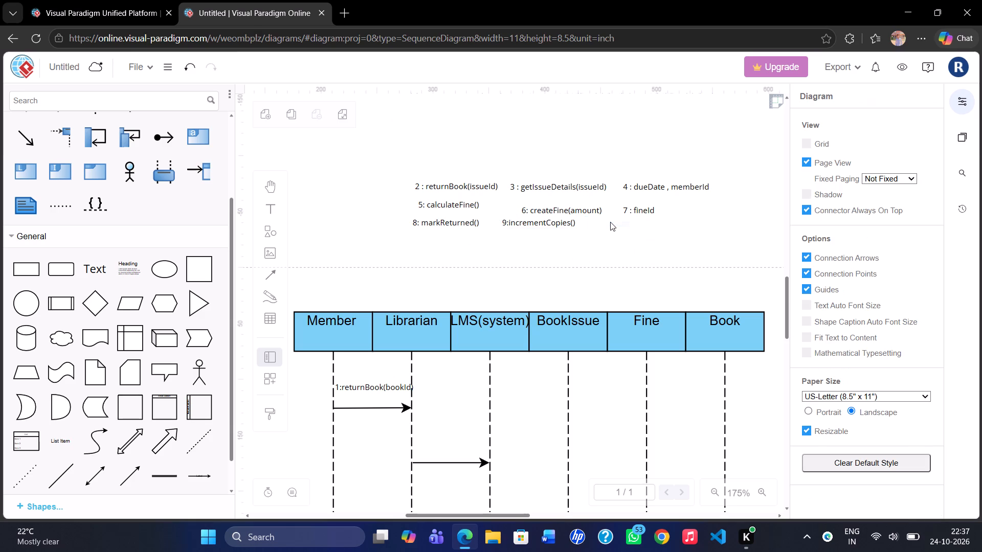
pyautogui.doubleClick(610, 222)
pyautogui.press('BackSpace')
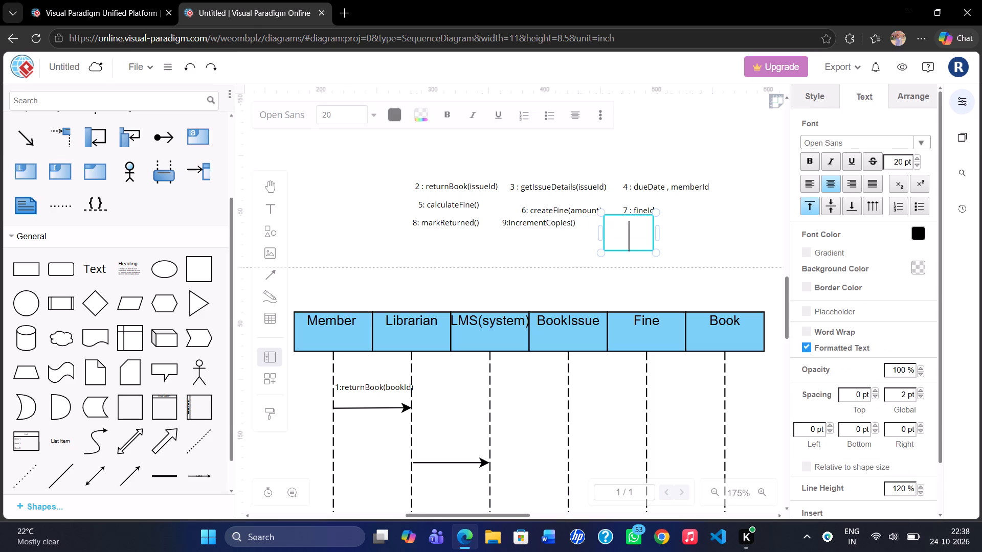
pyautogui.write('10:')
pyautogui.press('space')
pyautogui.write('reu')
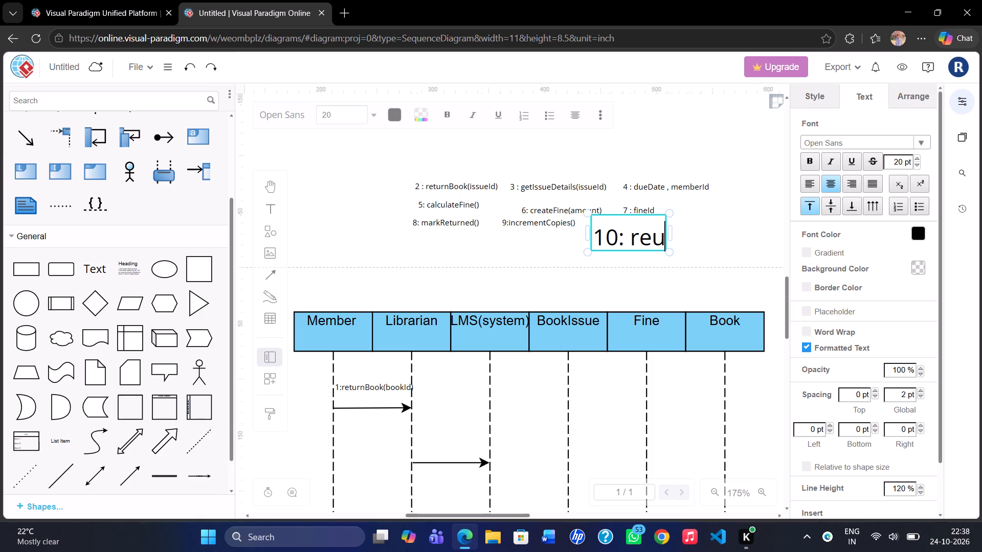
pyautogui.press('BackSpace')
pyautogui.write('turn reci')
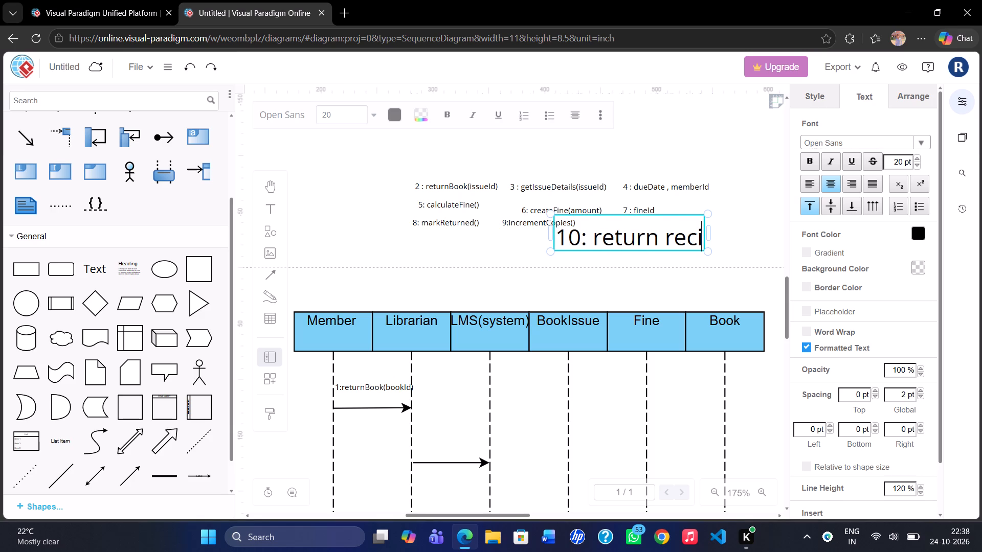
pyautogui.press('BackSpace')
pyautogui.press('e')
pyautogui.write('ipt')
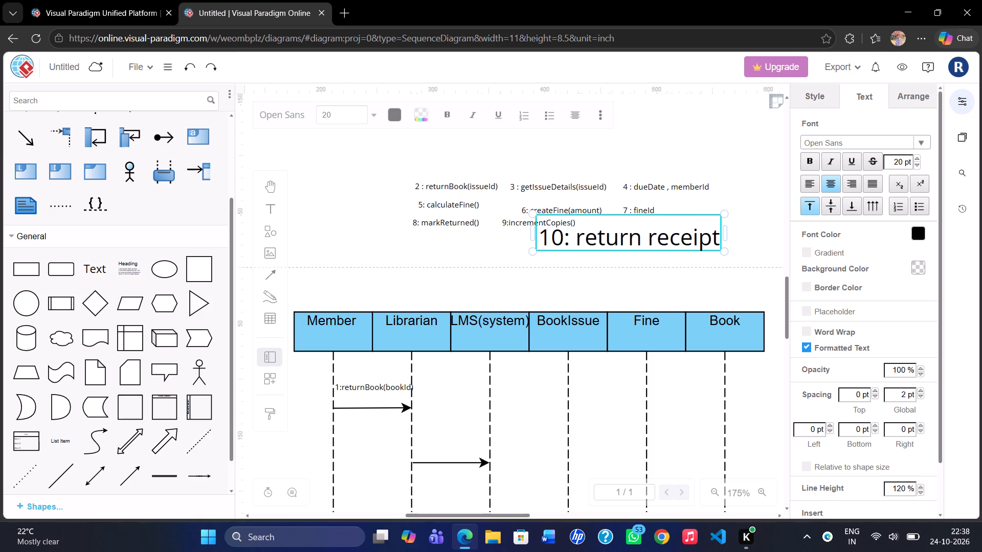
pyautogui.press('space')
pyautogui.write('/')
pyautogui.press('space')
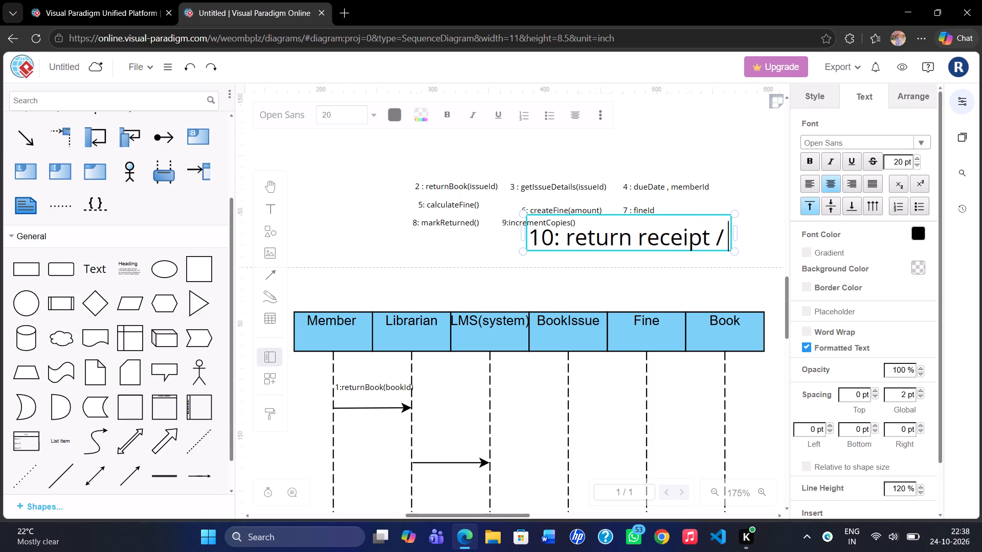
pyautogui.write('fine details')
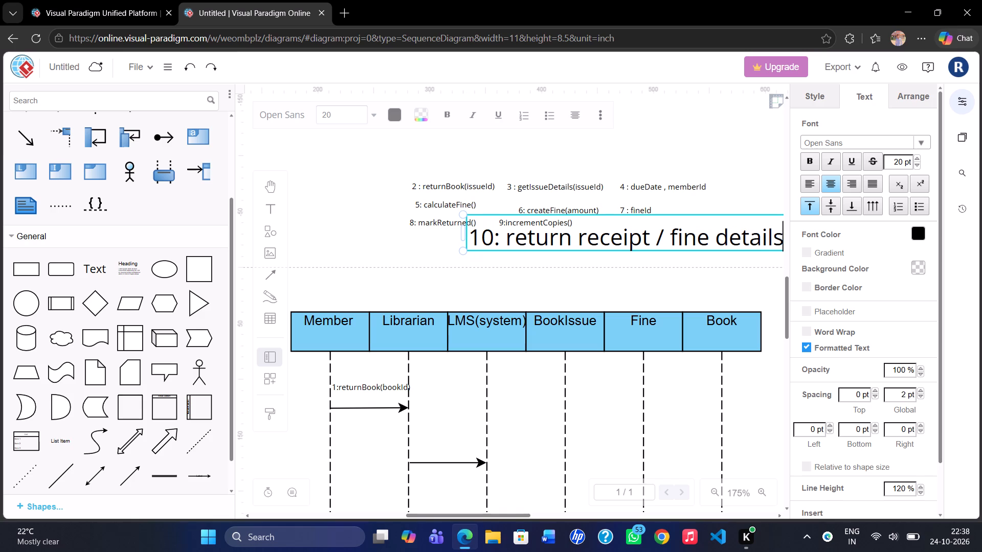
# Set the font size of the "10: return receipt / fine details" label to 7 pt.
pyautogui.hotkey('ctrl', 'a')
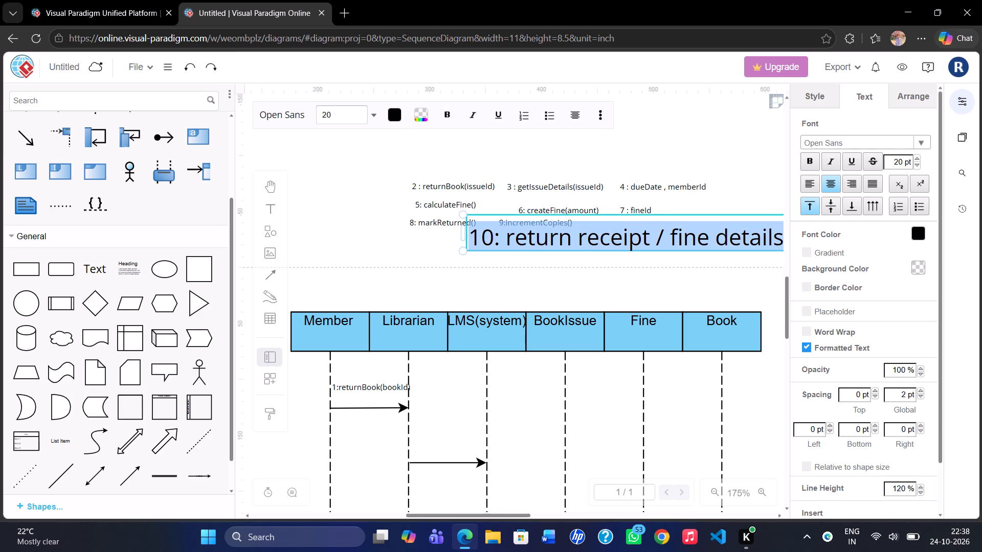
pyautogui.click(341, 114)
pyautogui.press('BackSpace')
pyautogui.press('BackSpace')
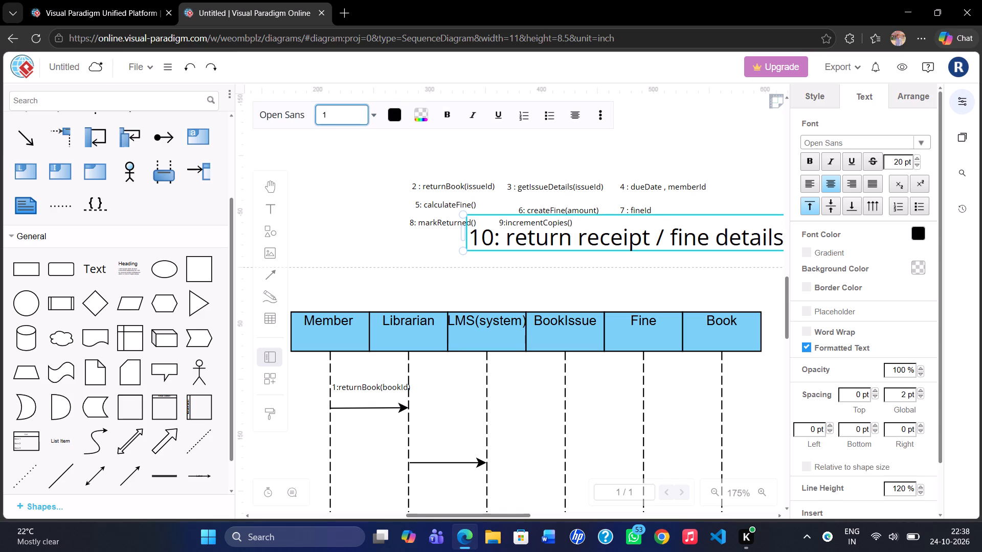
pyautogui.press('7')
pyautogui.press('Left')
pyautogui.press('BackSpace')
pyautogui.press('Return')
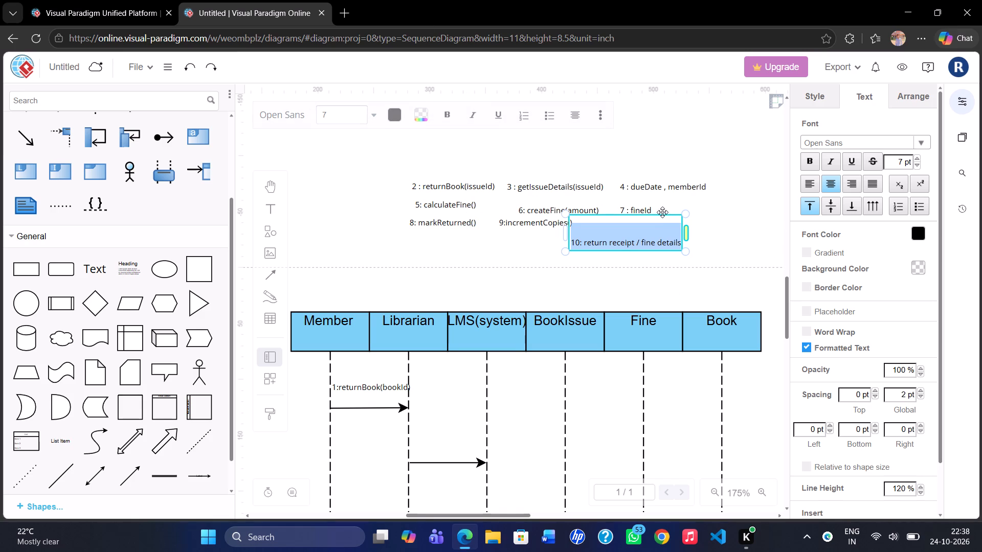
# Move the "10: return receipt / fine details" label beneath label 7, clear of label 9 and in line with it.
pyautogui.moveTo(662, 212); pyautogui.dragTo(674, 210)
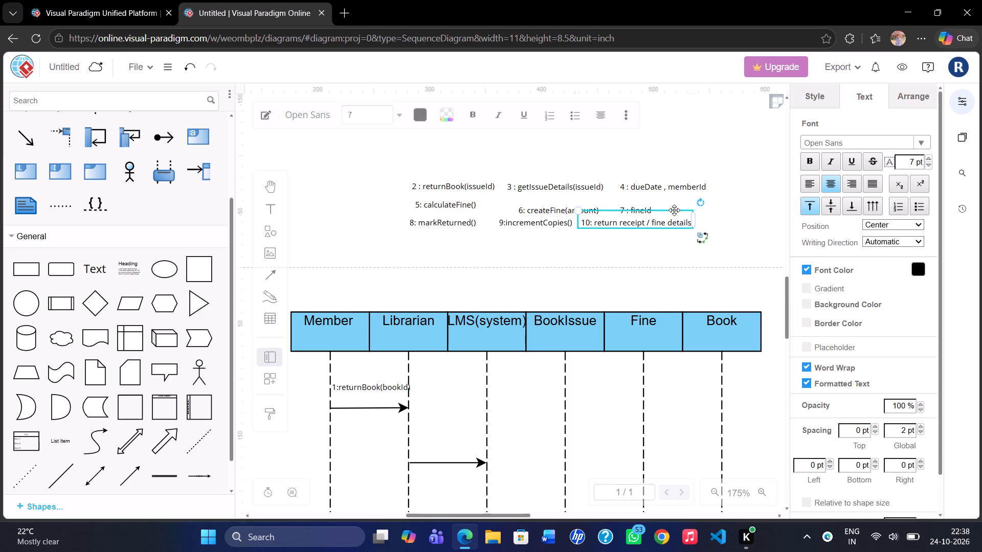
# Add a text label reading "11: confirmation(+fine)" in the empty space below the "8: markReturned()" label.
pyautogui.doubleClick(432, 243)
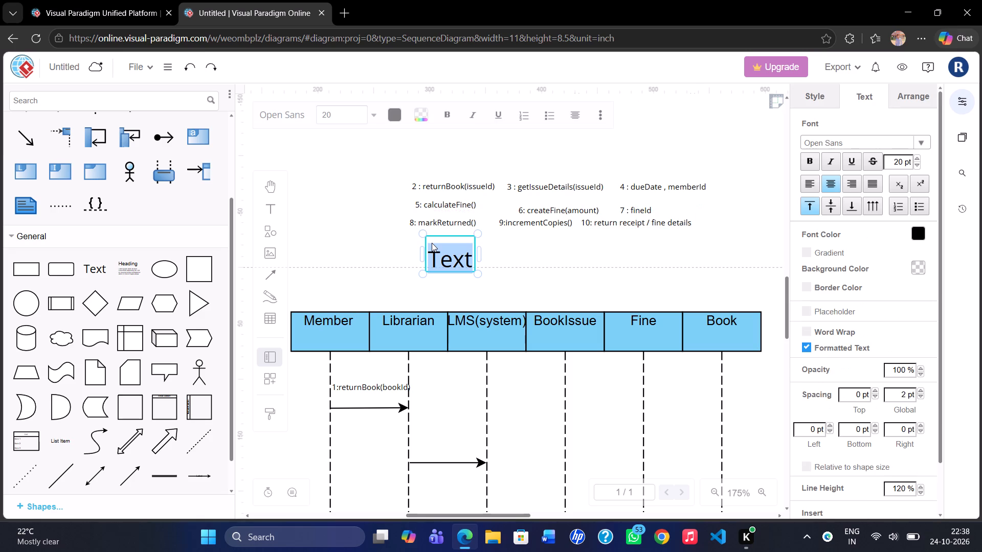
pyautogui.press('BackSpace')
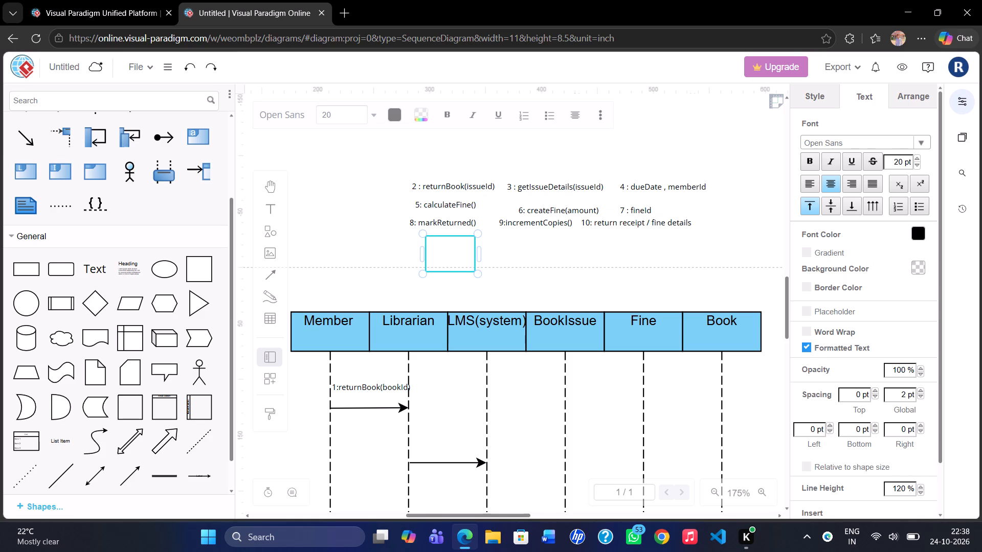
pyautogui.write('con')
pyautogui.press('BackSpace')
pyautogui.press('BackSpace')
pyautogui.press('BackSpace')
pyautogui.write('11:')
pyautogui.press('space')
pyautogui.press('Left')
pyautogui.press('Left')
pyautogui.press('Left')
pyautogui.press('Right')
pyautogui.press('space')
pyautogui.press('Right')
pyautogui.press('Left')
pyautogui.press('BackSpace')
pyautogui.press('Right')
pyautogui.press('space')
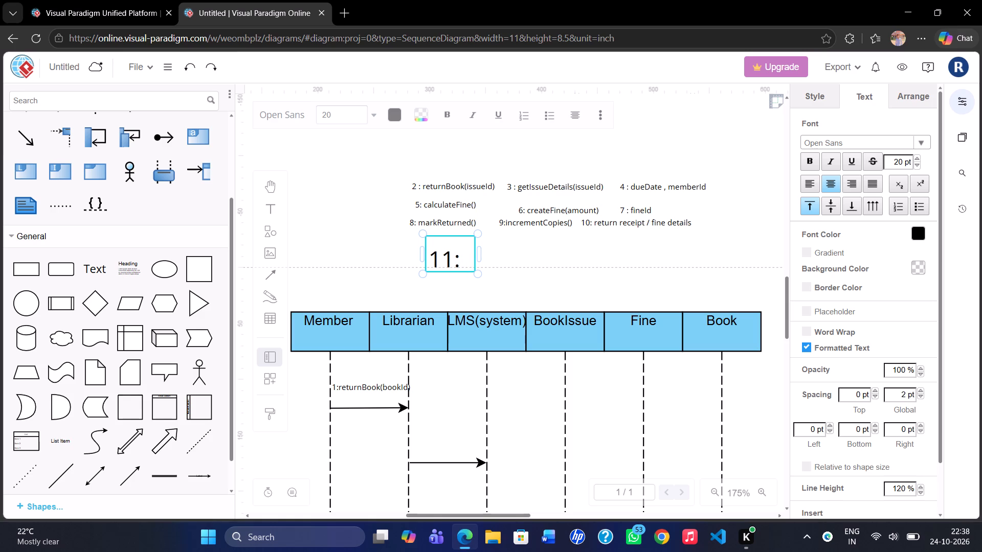
pyautogui.write('confima')
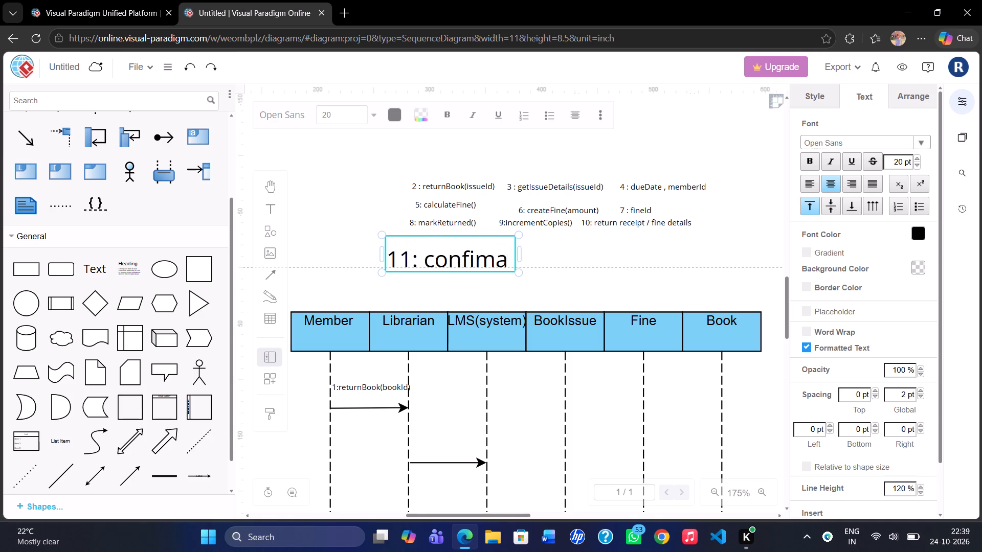
pyautogui.press('BackSpace')
pyautogui.press('BackSpace')
pyautogui.press('BackSpace')
pyautogui.write('irmation')
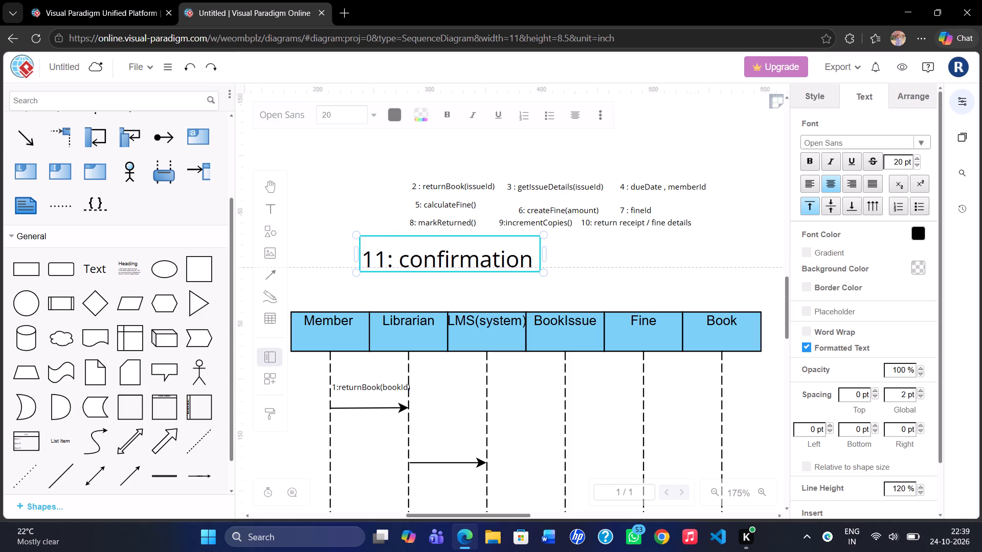
pyautogui.write('()')
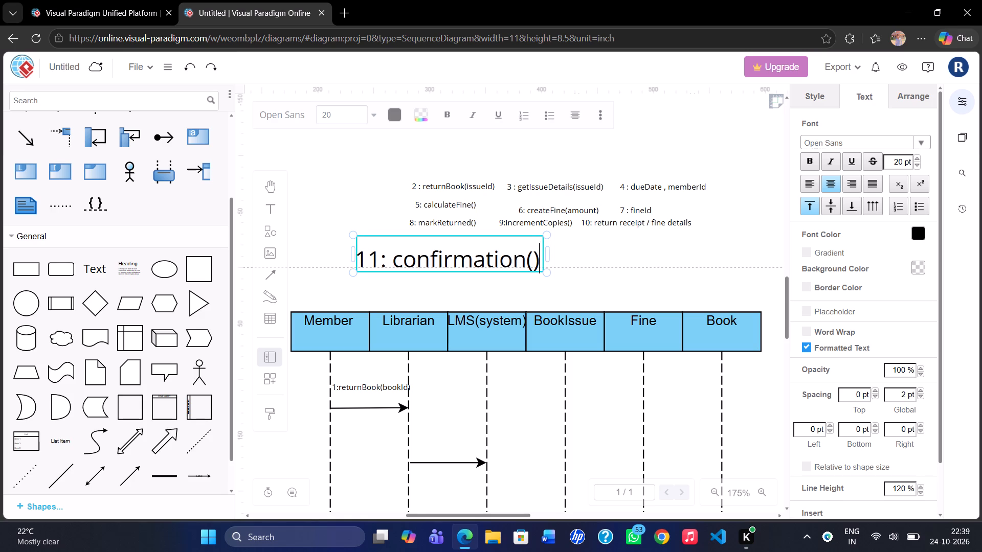
pyautogui.press('Left')
pyautogui.press('+')
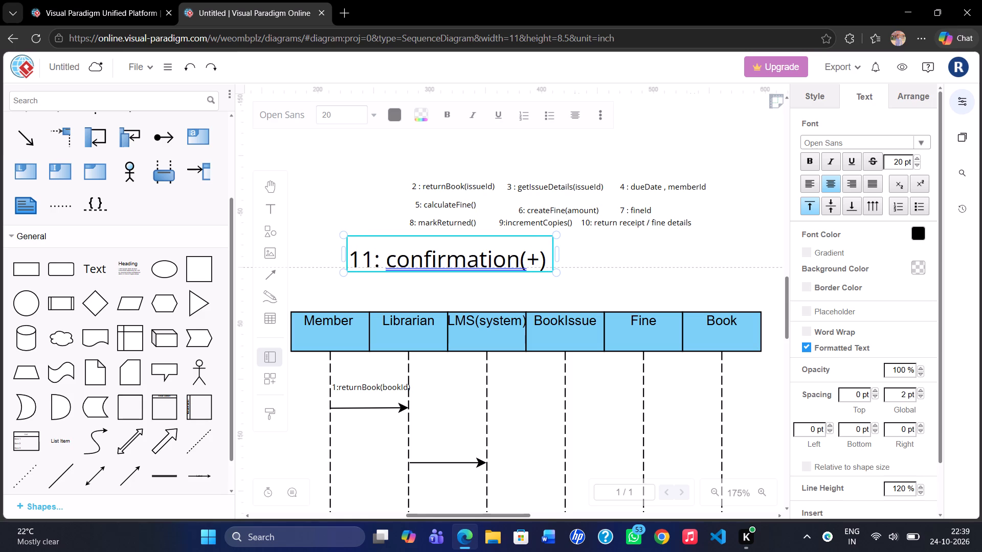
pyautogui.write('fine')
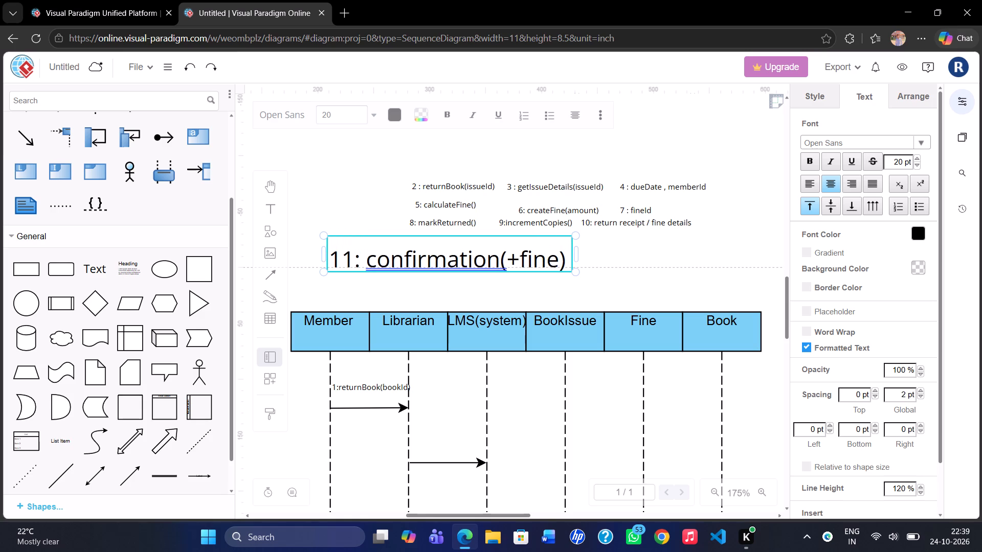
# Extend the text of label 11 to read "11: confirmation(+fine collected)".
pyautogui.press('space')
pyautogui.write('collected')
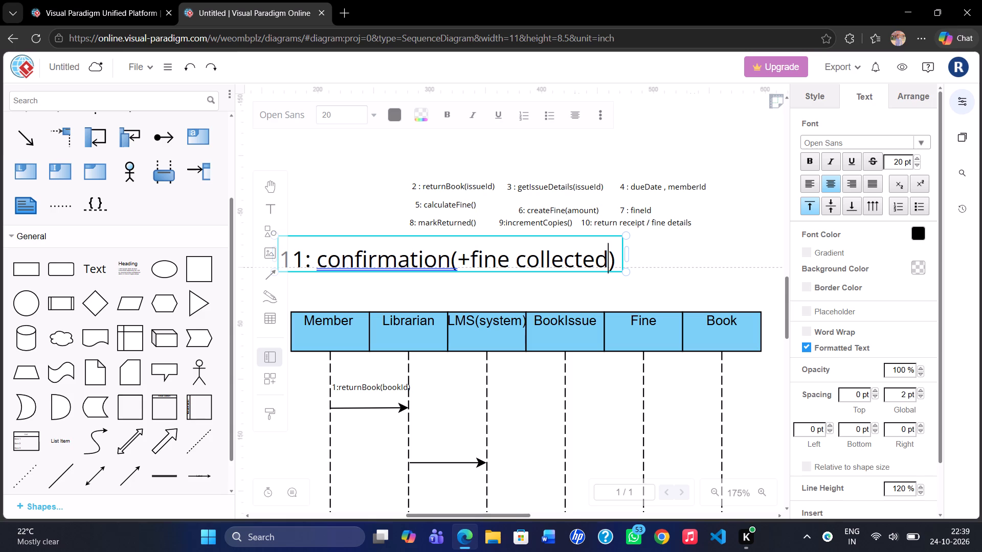
# Set the font size of the "11: confirmation(+fine collected)" label to 7 pt.
pyautogui.hotkey('ctrl', 'a')
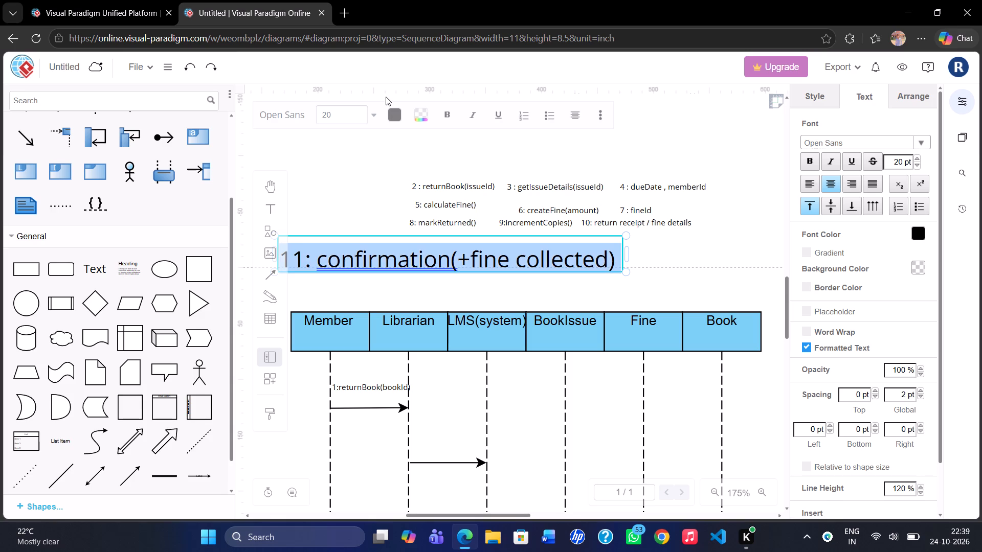
pyautogui.click(344, 106)
pyautogui.press('BackSpace')
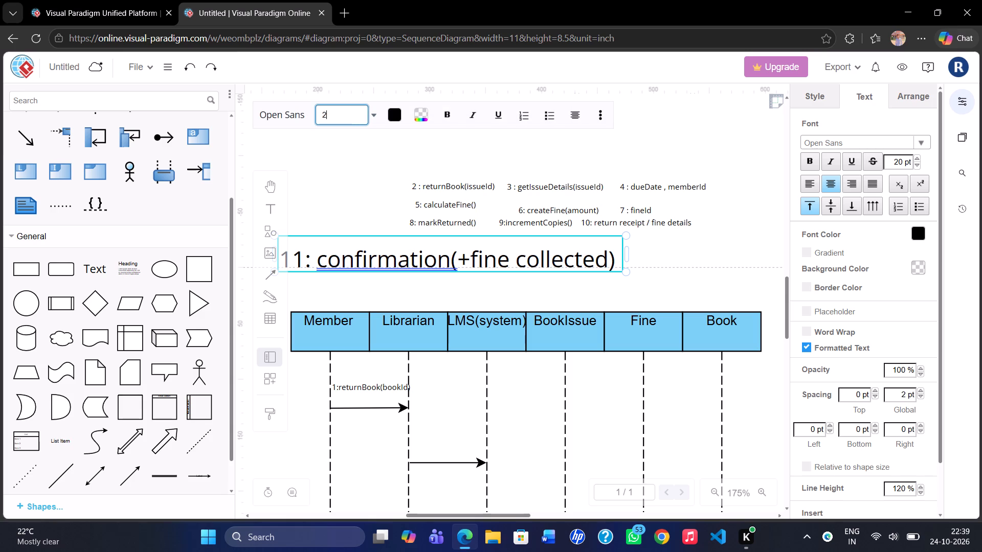
pyautogui.press('BackSpace')
pyautogui.press('7')
pyautogui.press('Left')
pyautogui.press('BackSpace')
pyautogui.press('Return')
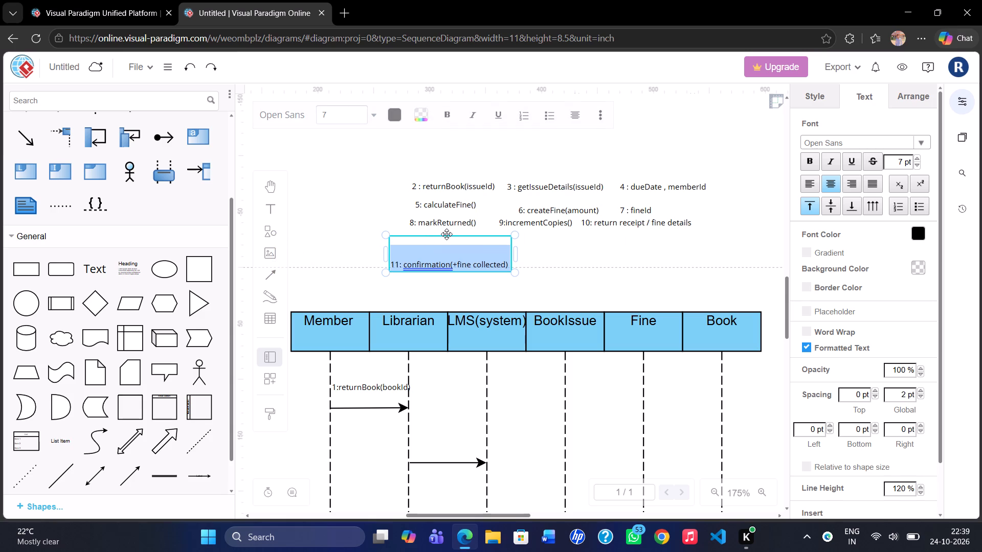
# Move the "11: confirmation(+fine collected)" label directly beneath the "9:incrementCopies()" label.
pyautogui.moveTo(447, 234); pyautogui.dragTo(517, 228)
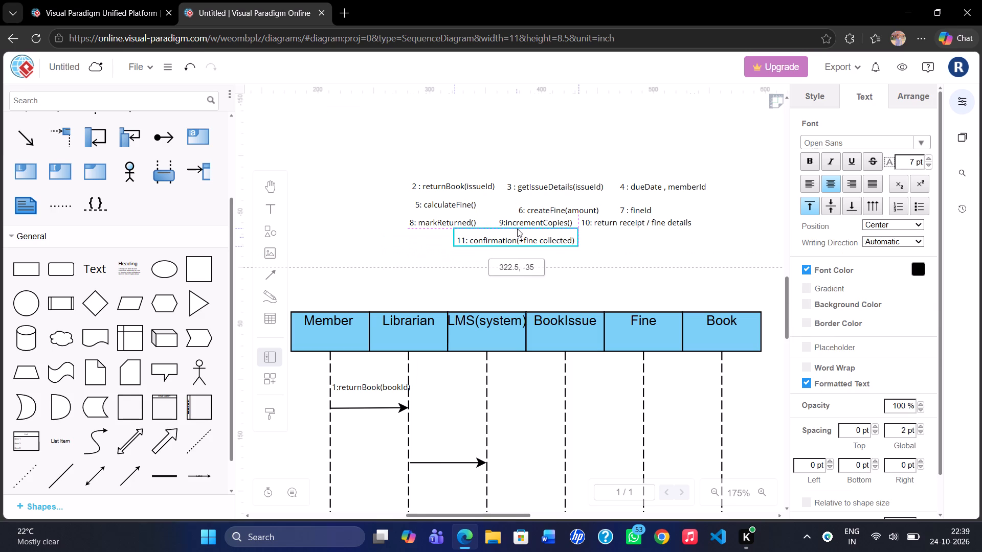
pyautogui.moveTo(517, 228); pyautogui.dragTo(534, 231)
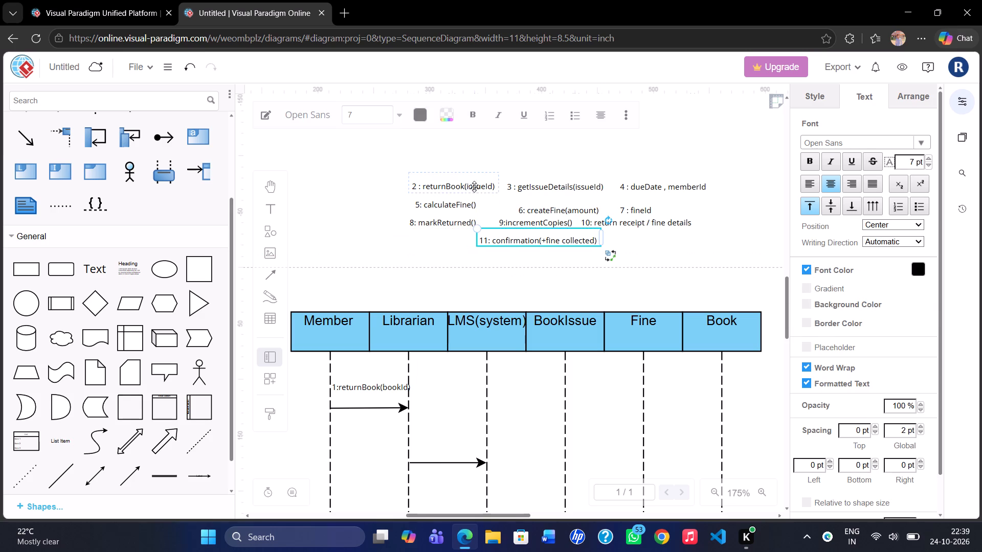
# Place the "2 : returnBook(issueId)" label just above the arrow from Librarian to LMS(system).
pyautogui.moveTo(470, 172); pyautogui.dragTo(470, 423)
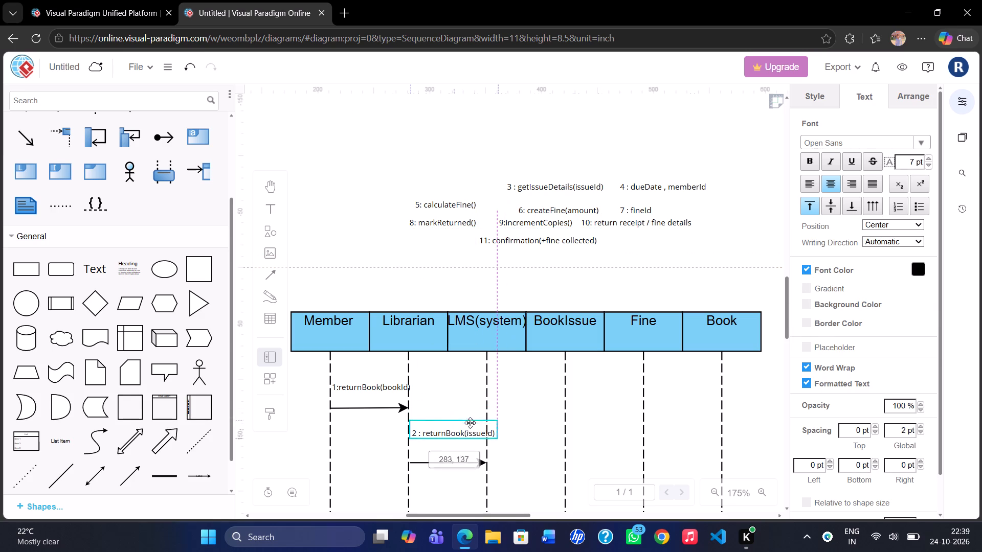
pyautogui.moveTo(470, 423); pyautogui.dragTo(458, 441)
# Place the "3 : getIssueDetails(issueId)" label just above the arrow from LMS(system) to BookIssue, below message 2.
pyautogui.scroll(-1, 449, 408)
pyautogui.scroll(1, 449, 408)
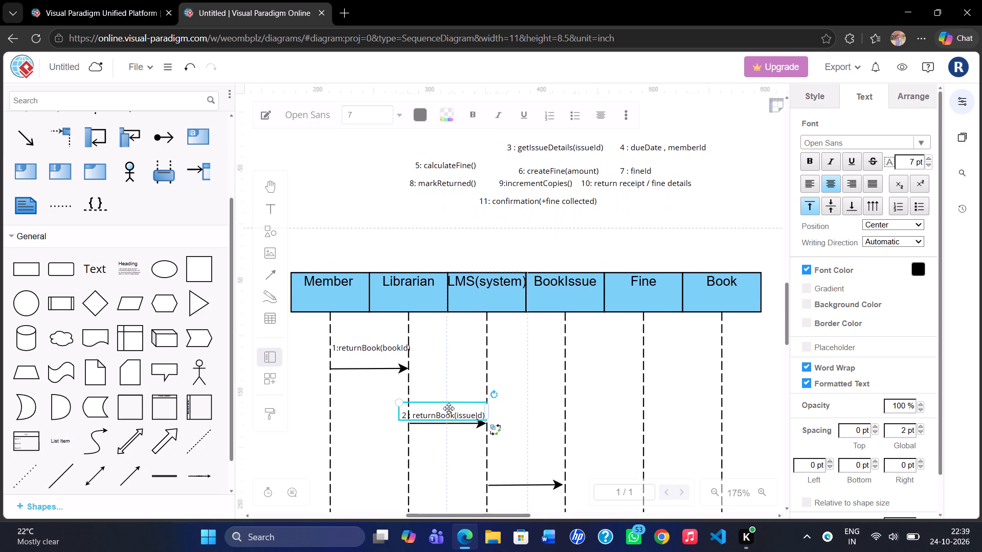
pyautogui.scroll(1, 449, 408)
pyautogui.scroll(-1, 449, 408)
pyautogui.scroll(1, 449, 408)
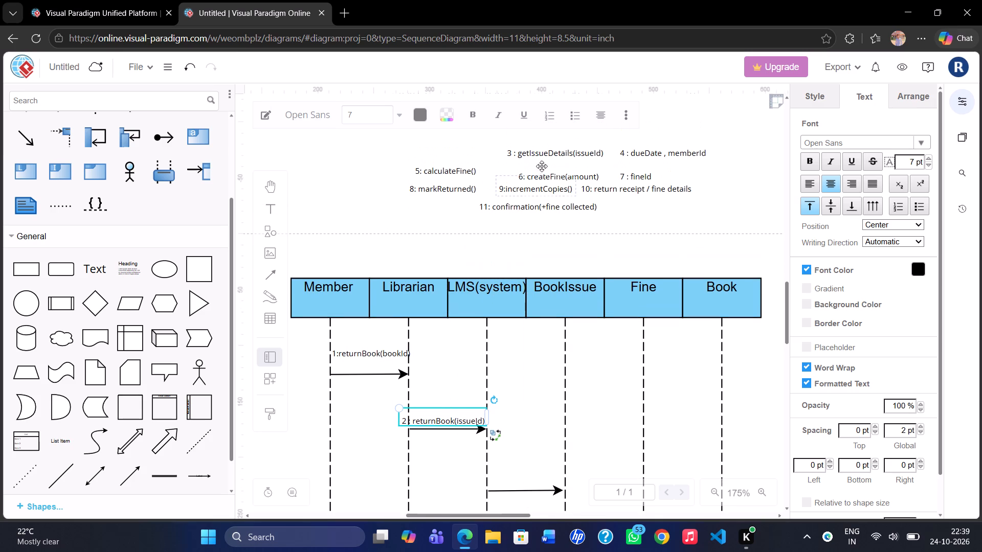
pyautogui.moveTo(557, 143); pyautogui.dragTo(553, 345)
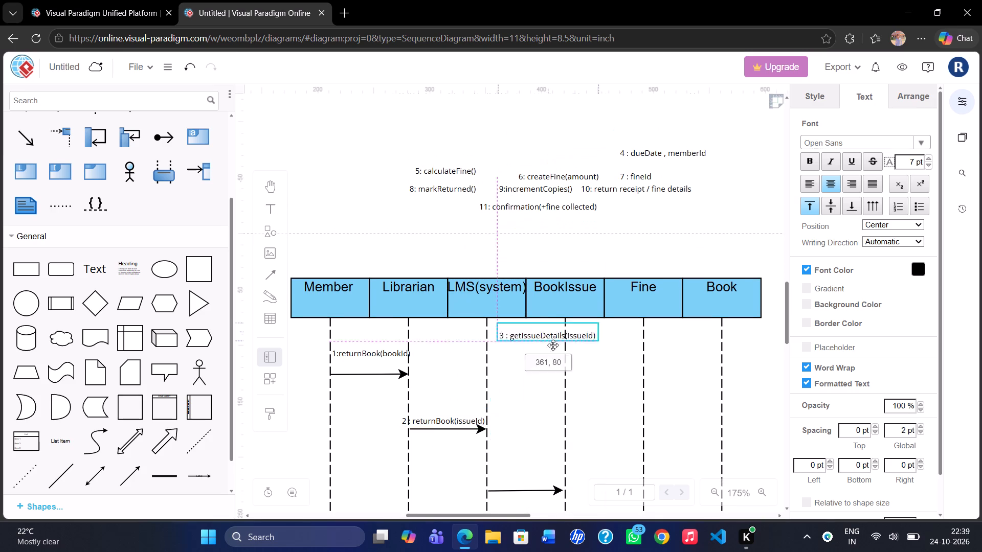
pyautogui.moveTo(553, 345); pyautogui.dragTo(530, 464)
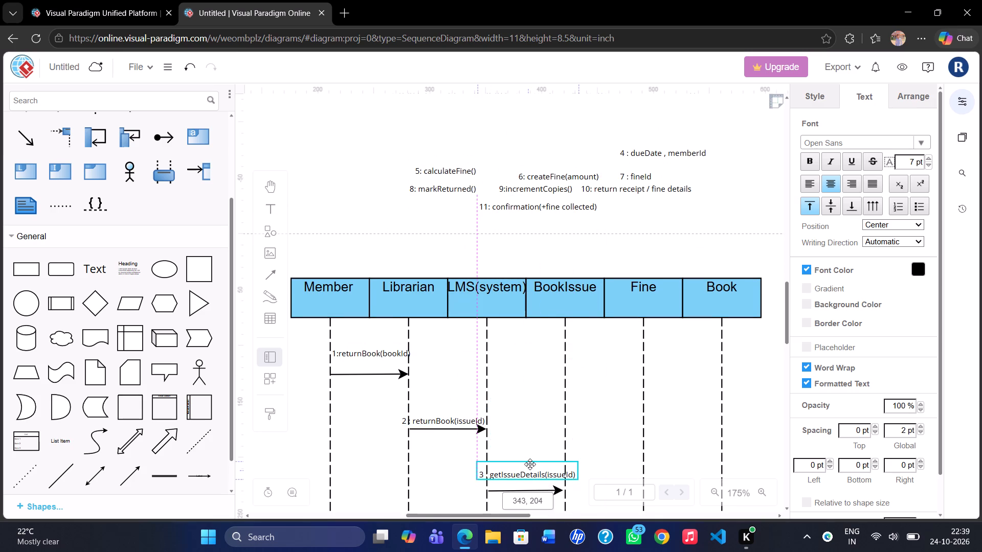
pyautogui.moveTo(530, 464); pyautogui.dragTo(524, 466)
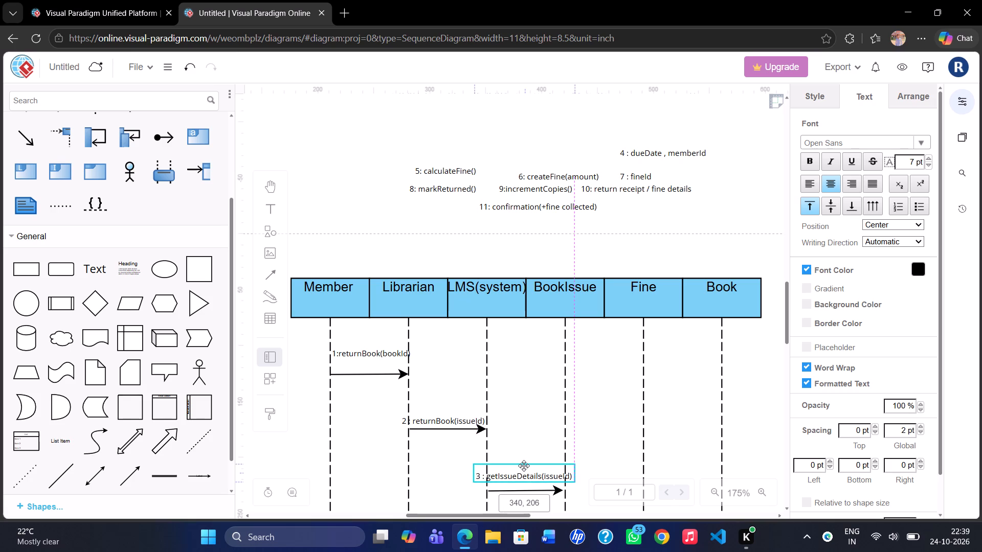
pyautogui.moveTo(524, 466); pyautogui.dragTo(523, 466)
# Place the "4 : dueDate , memberId" label just above the return arrow from BookIssue to LMS(system).
pyautogui.scroll(-1, 551, 422)
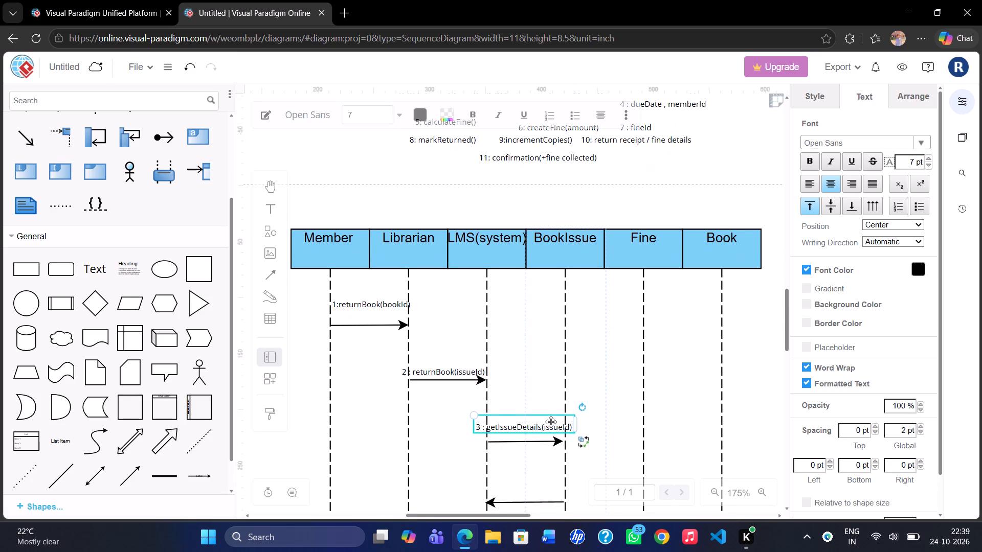
pyautogui.scroll(-1, 551, 422)
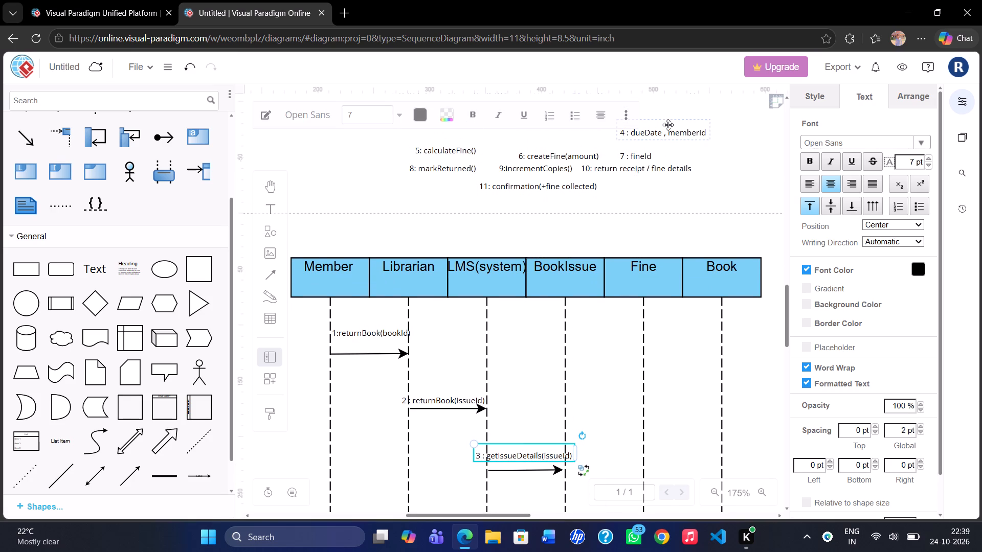
pyautogui.moveTo(666, 120); pyautogui.dragTo(562, 528)
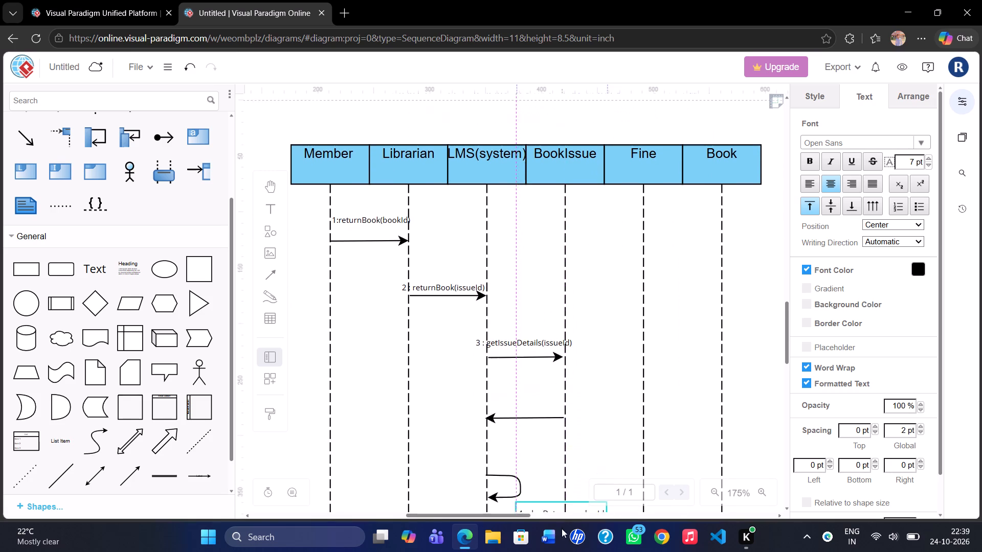
pyautogui.moveTo(562, 528); pyautogui.dragTo(537, 376)
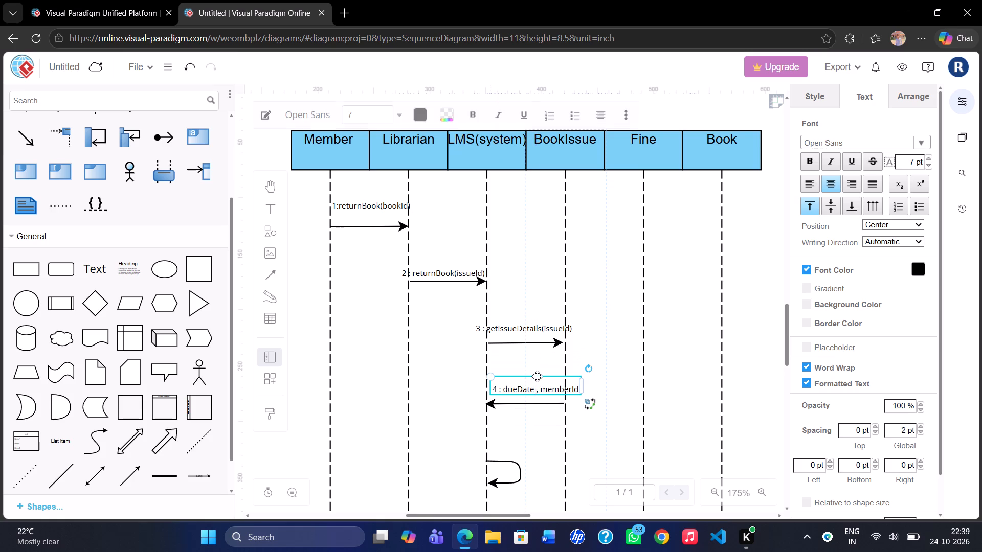
# Place the "5: calculateFine()" label just above the self-message loop on the LMS(system) lifeline.
pyautogui.scroll(2, 612, 220)
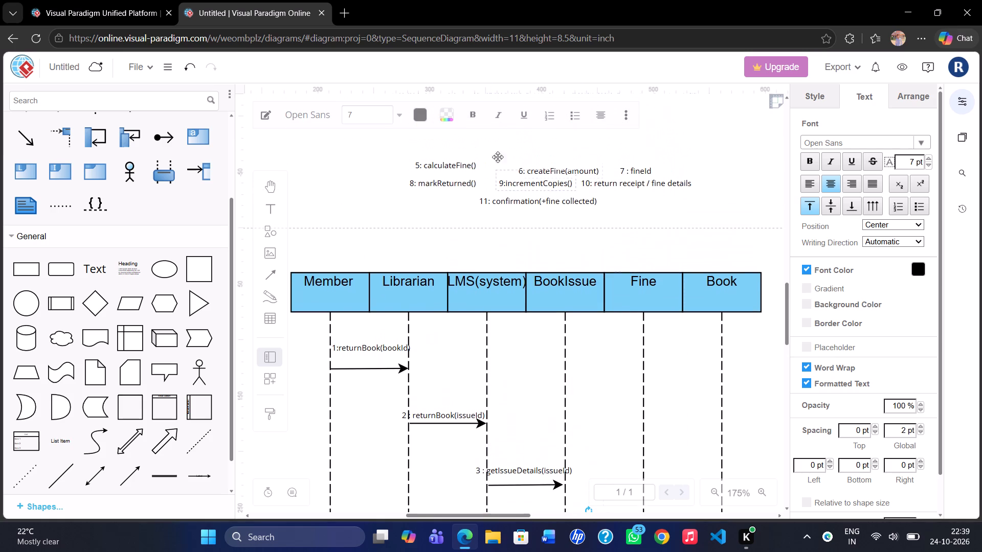
pyautogui.moveTo(463, 153); pyautogui.dragTo(533, 437)
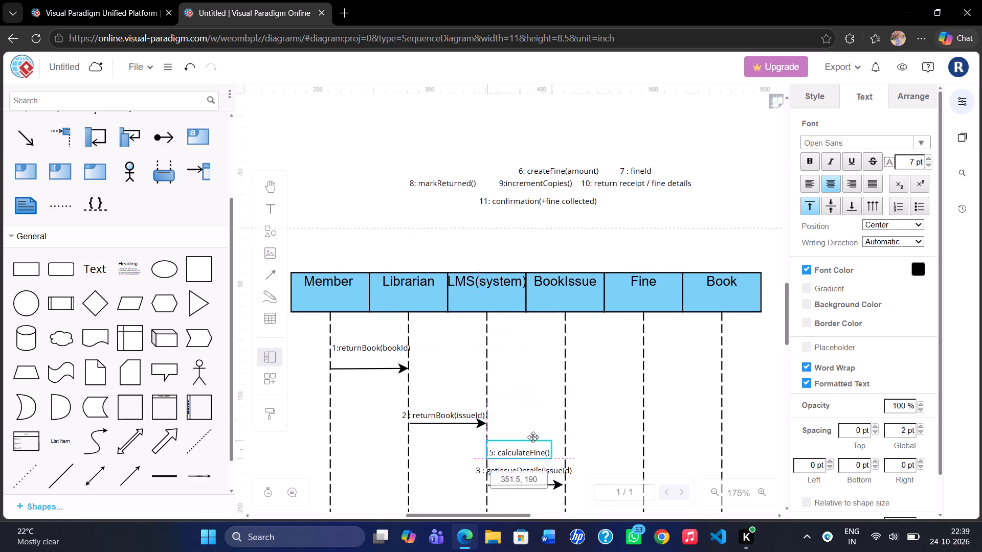
pyautogui.moveTo(533, 437); pyautogui.dragTo(535, 407)
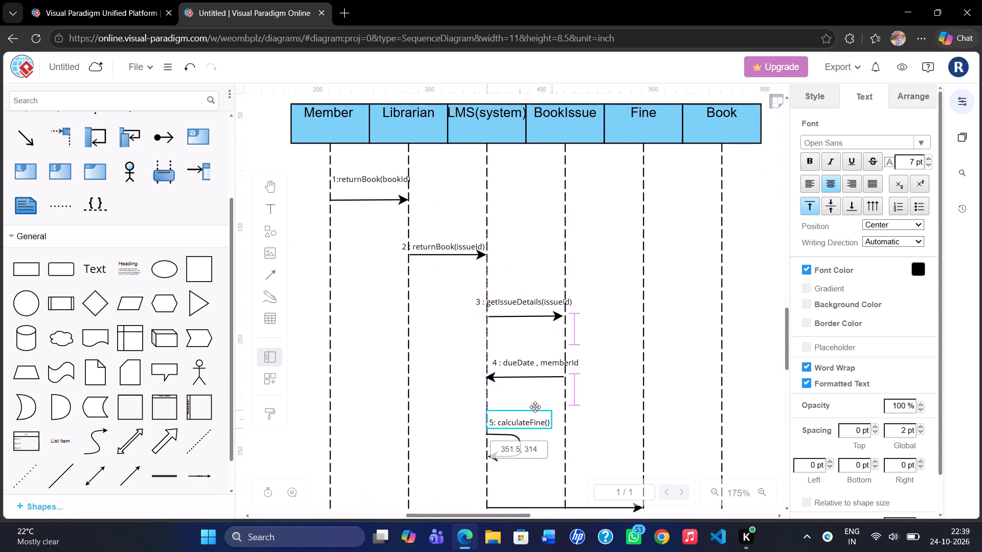
pyautogui.moveTo(535, 407); pyautogui.dragTo(541, 407)
# Place the "6: createFine(amount)" label just above the arrow from LMS(system) to Fine, near its starting end.
pyautogui.scroll(3, 541, 407)
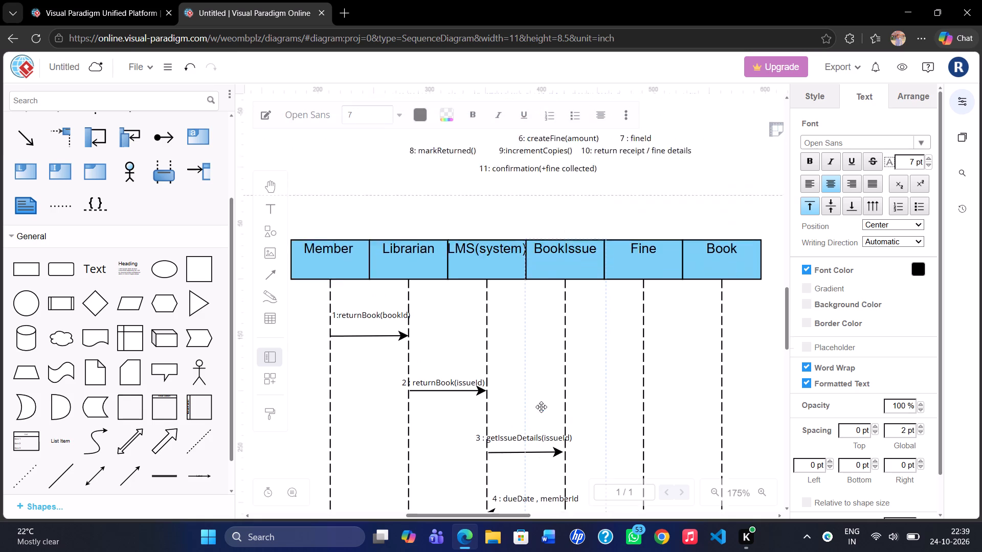
pyautogui.scroll(1, 541, 407)
pyautogui.scroll(-1, 541, 407)
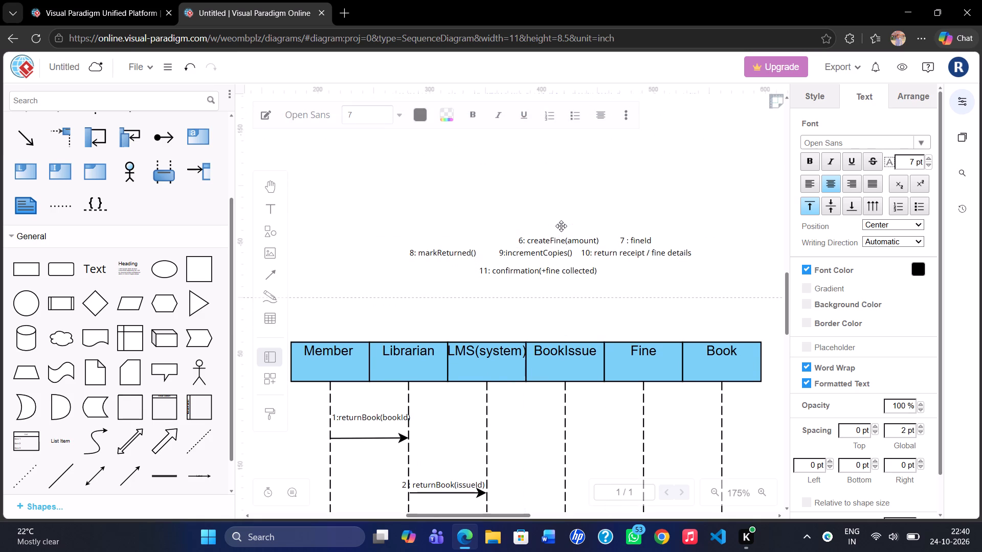
pyautogui.moveTo(561, 231); pyautogui.dragTo(582, 424)
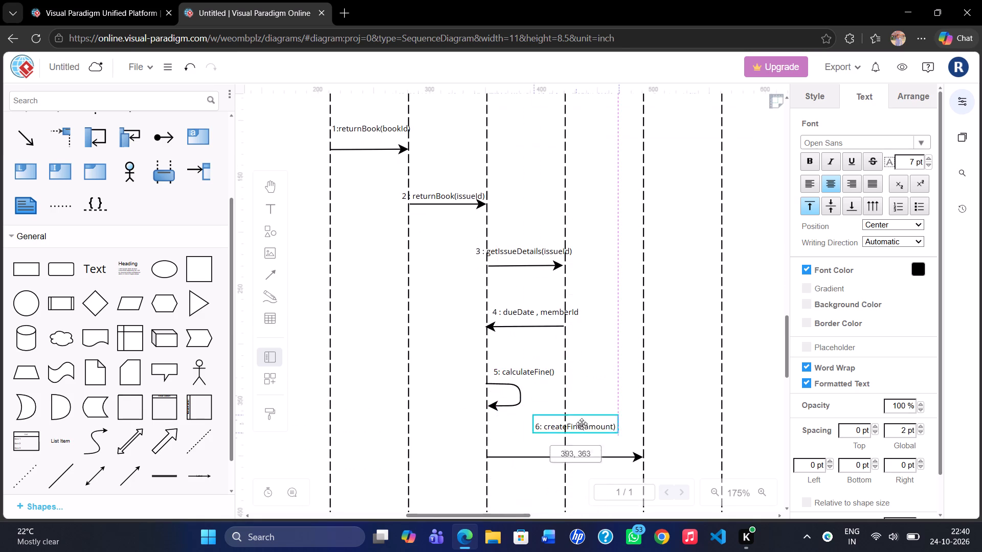
pyautogui.moveTo(582, 424); pyautogui.dragTo(536, 435)
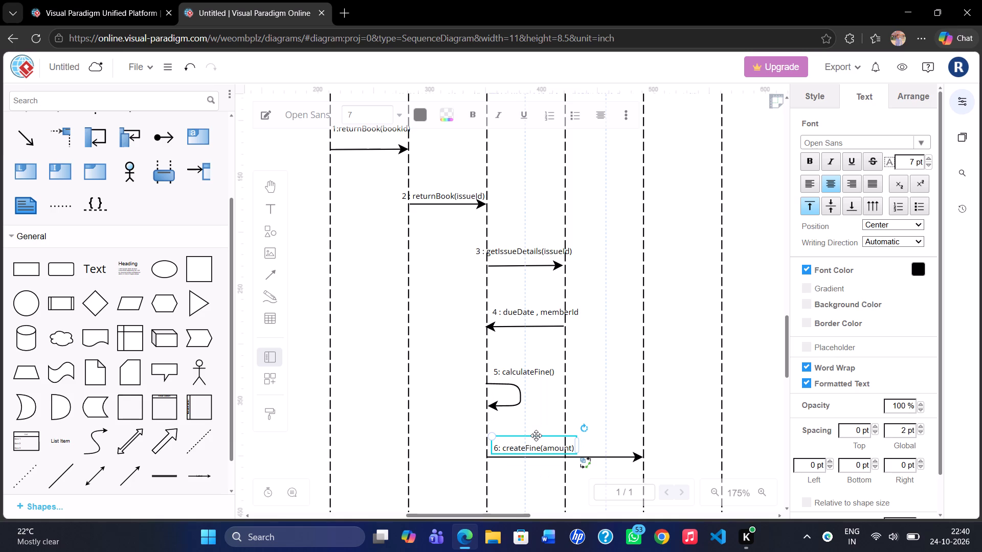
# Place the "7 : fineId" label just above the return arrow from Fine to LMS(system).
pyautogui.scroll(2, 554, 400)
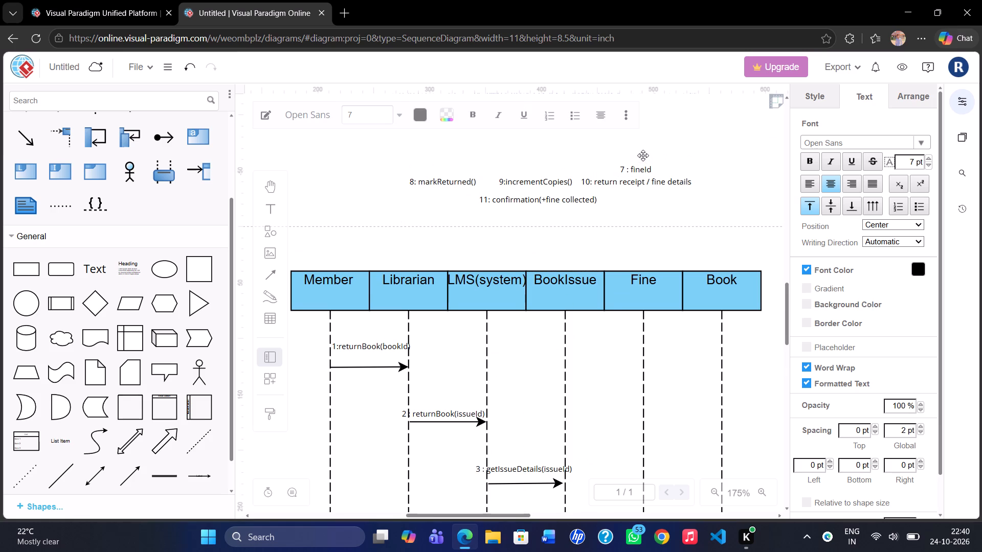
pyautogui.moveTo(643, 156); pyautogui.dragTo(546, 508)
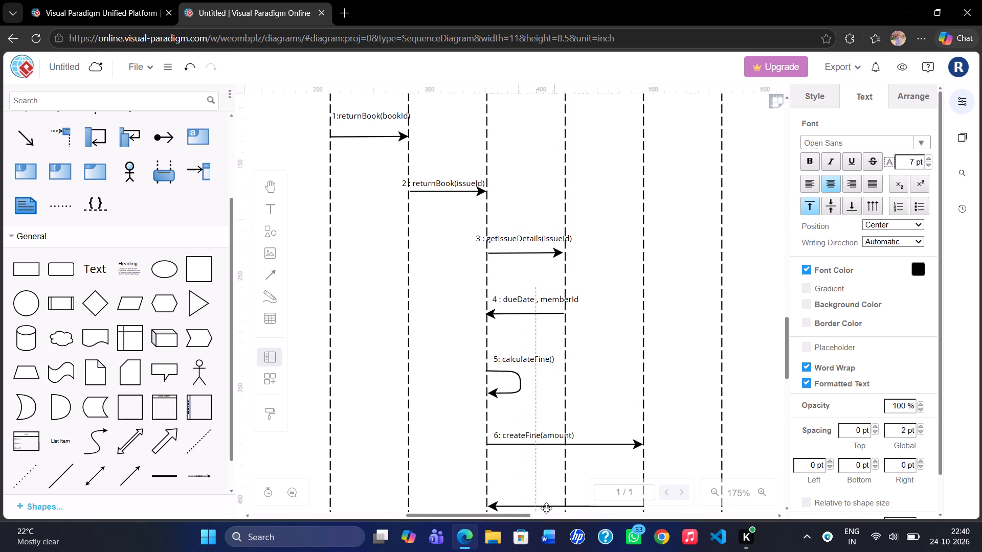
pyautogui.moveTo(546, 508); pyautogui.dragTo(546, 327)
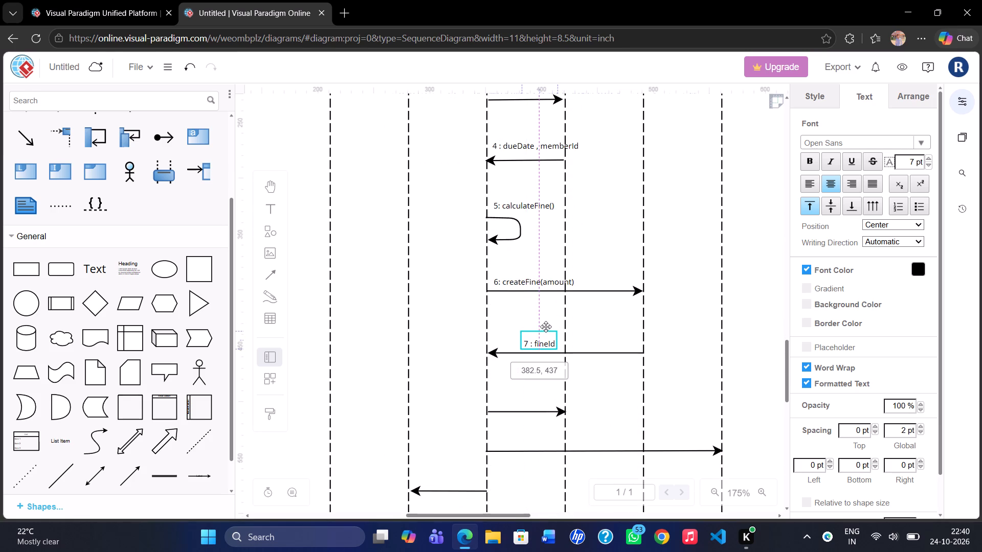
pyautogui.moveTo(546, 327); pyautogui.dragTo(545, 327)
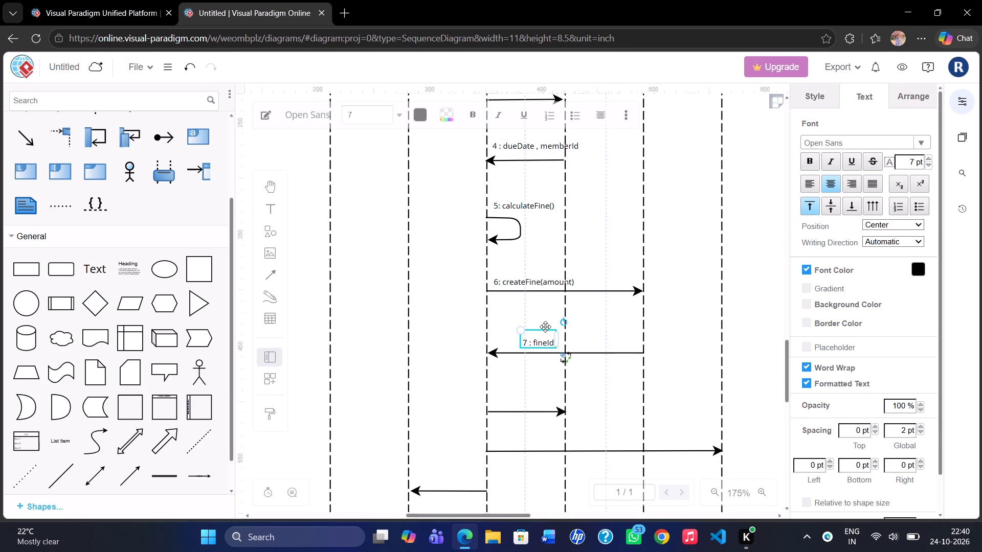
pyautogui.click(515, 402)
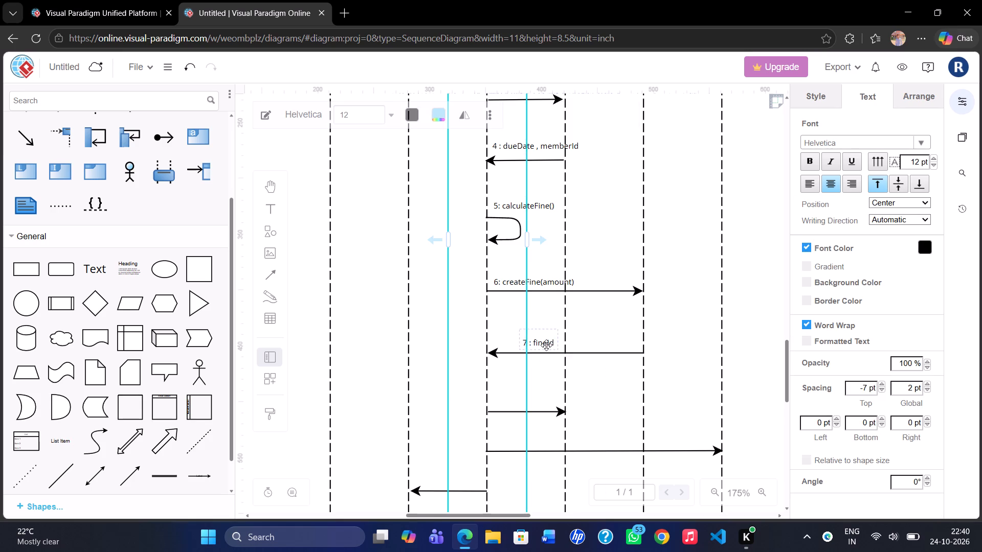
# Place the "8: markReturned()" label just above the second arrow from LMS(system) to BookIssue, below message 7.
pyautogui.scroll(5, 546, 345)
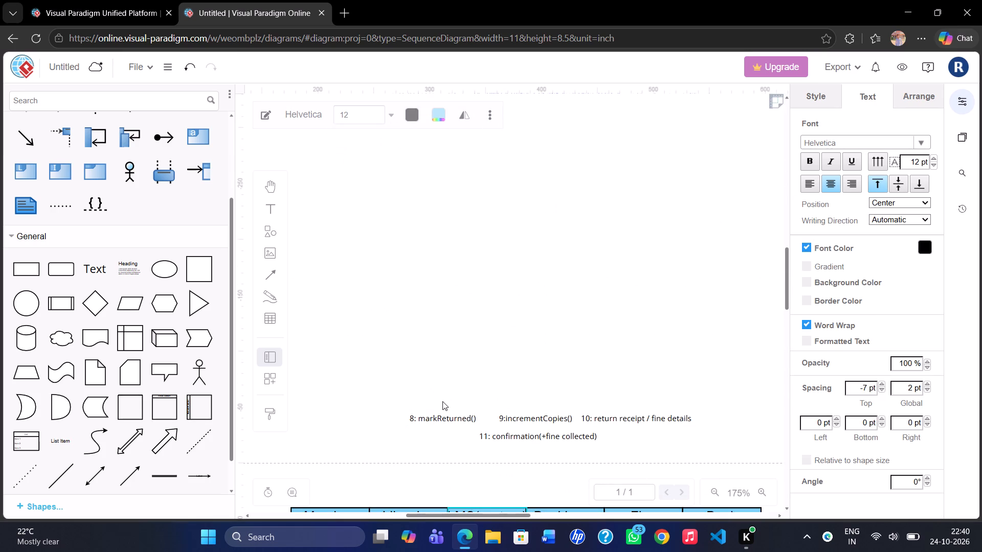
pyautogui.moveTo(442, 407); pyautogui.dragTo(462, 467)
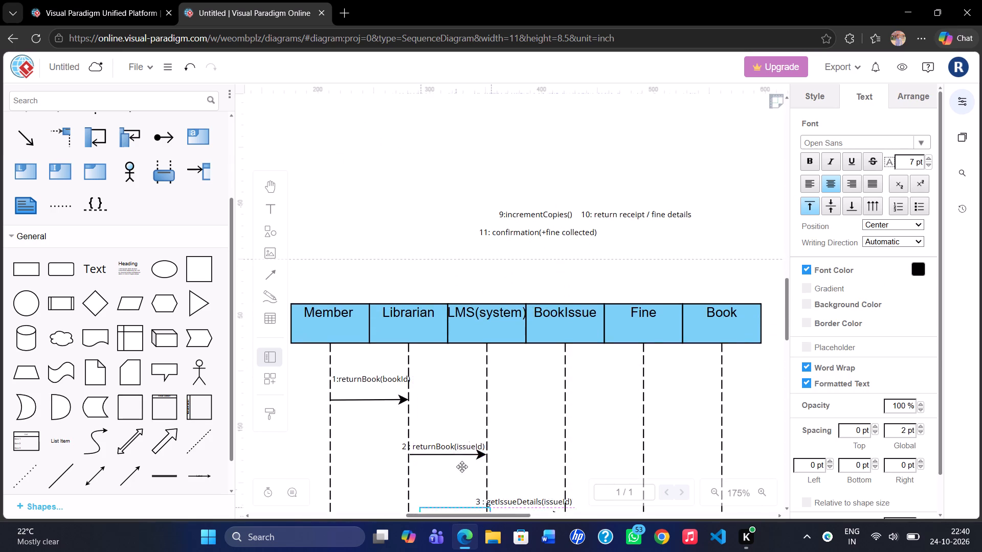
pyautogui.moveTo(462, 467); pyautogui.dragTo(529, 458)
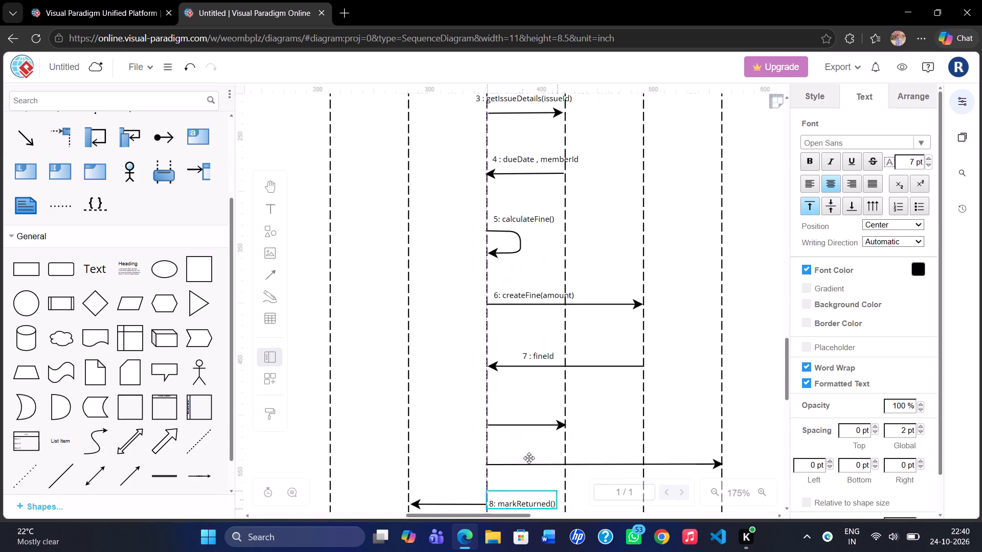
pyautogui.moveTo(529, 458); pyautogui.dragTo(524, 399)
# Place the "9:incrementCopies()" label just above the long arrow from LMS(system) to Book, below message 8.
pyautogui.scroll(2, 524, 399)
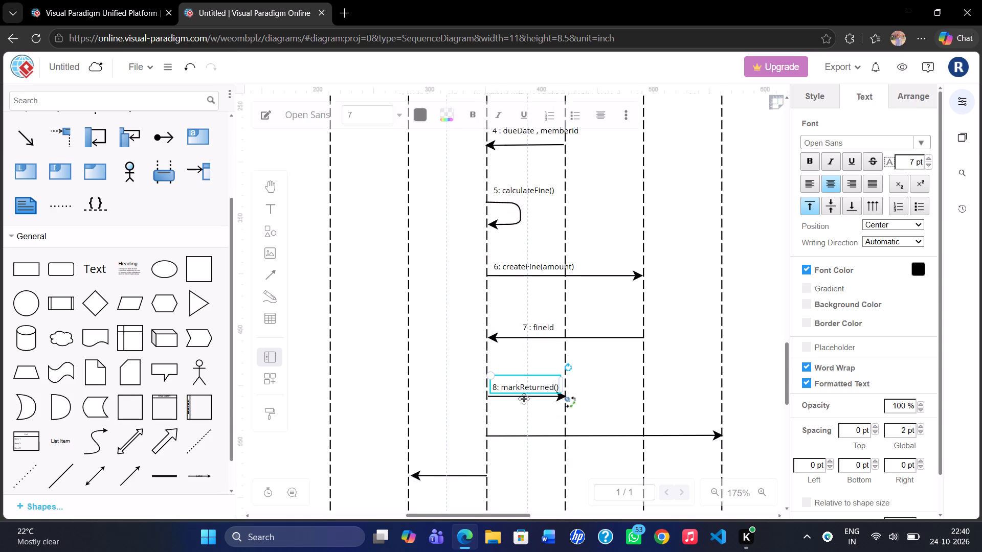
pyautogui.scroll(2, 524, 399)
pyautogui.scroll(-2, 533, 427)
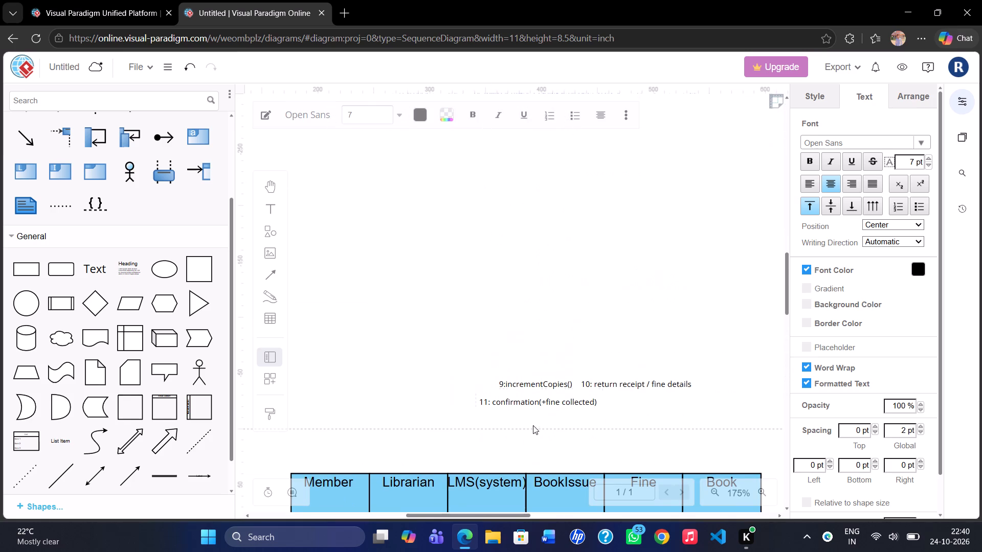
pyautogui.moveTo(534, 374); pyautogui.dragTo(545, 551)
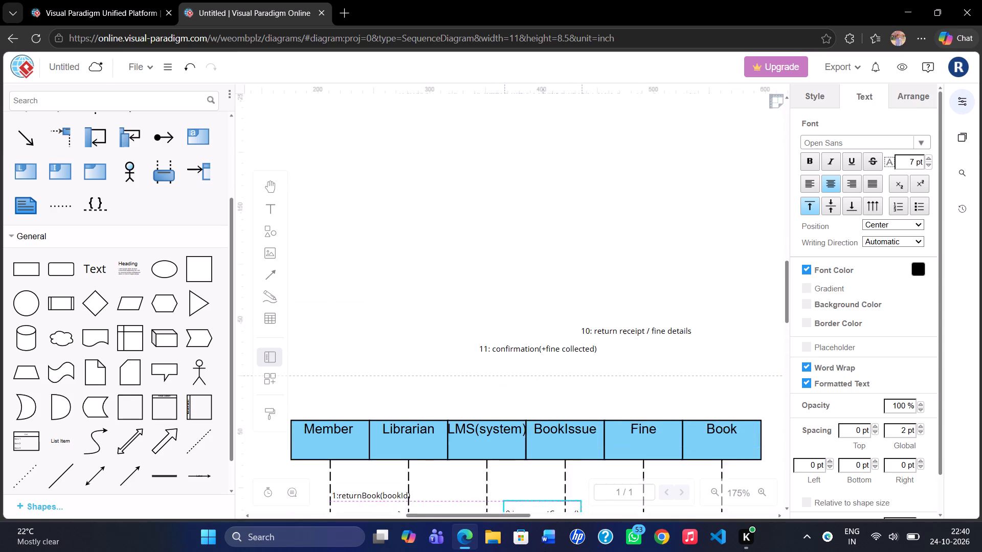
pyautogui.moveTo(545, 551); pyautogui.dragTo(557, 423)
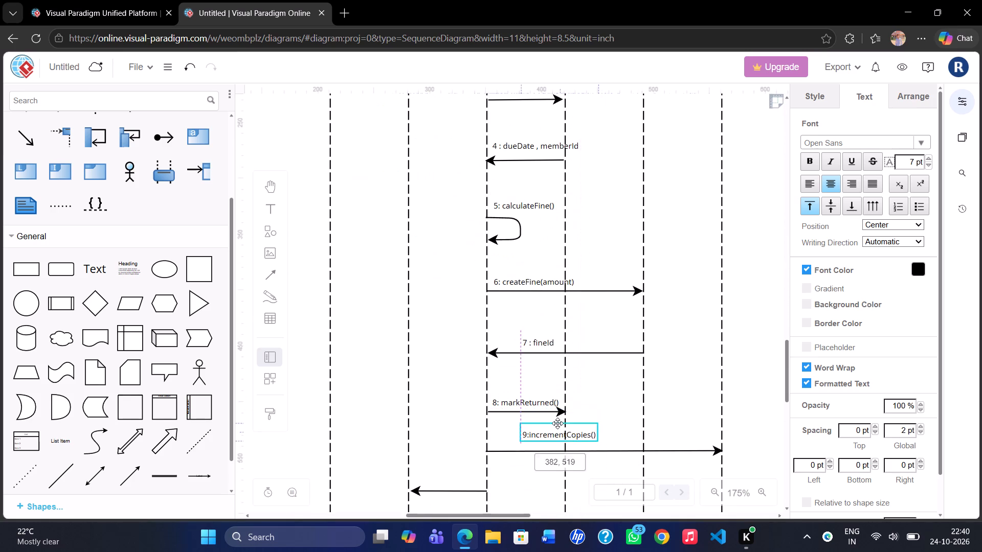
pyautogui.moveTo(557, 423); pyautogui.dragTo(553, 428)
# Place the "10: return receipt / fine details" label just above the return arrow from LMS(system) to Librarian.
pyautogui.scroll(-3, 553, 428)
pyautogui.hscroll(1, 553, 428)
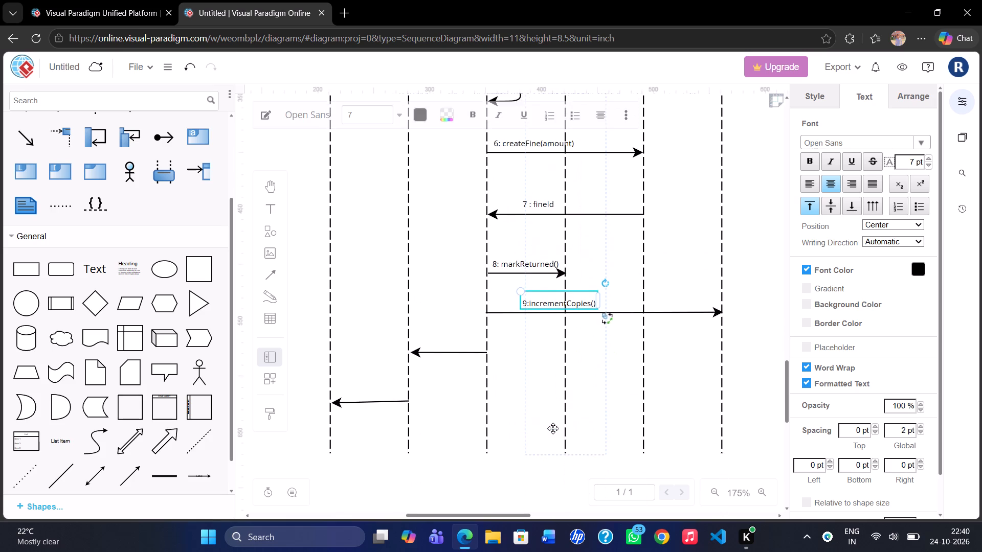
pyautogui.hscroll(1, 553, 428)
pyautogui.scroll(6, 553, 428)
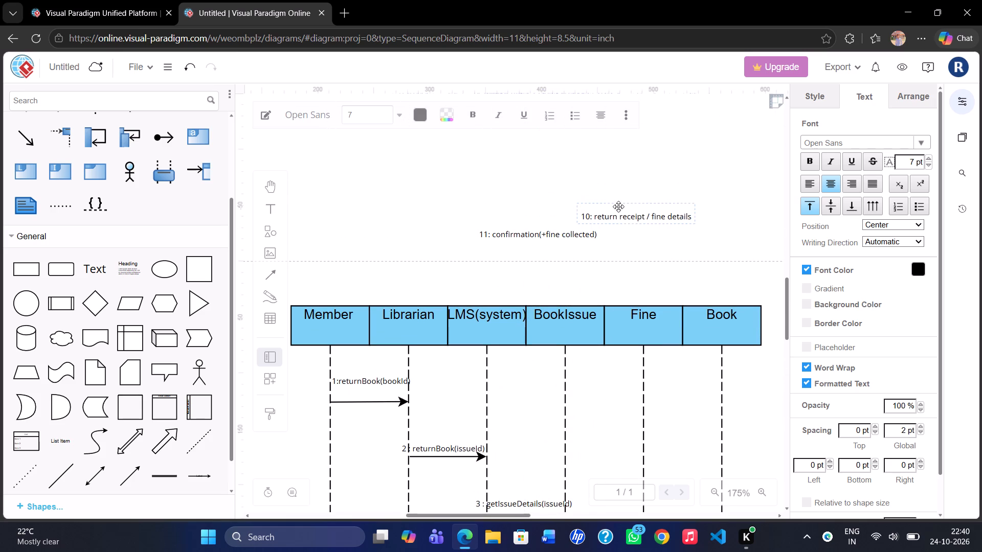
pyautogui.click(620, 202)
pyautogui.moveTo(620, 202); pyautogui.dragTo(374, 551)
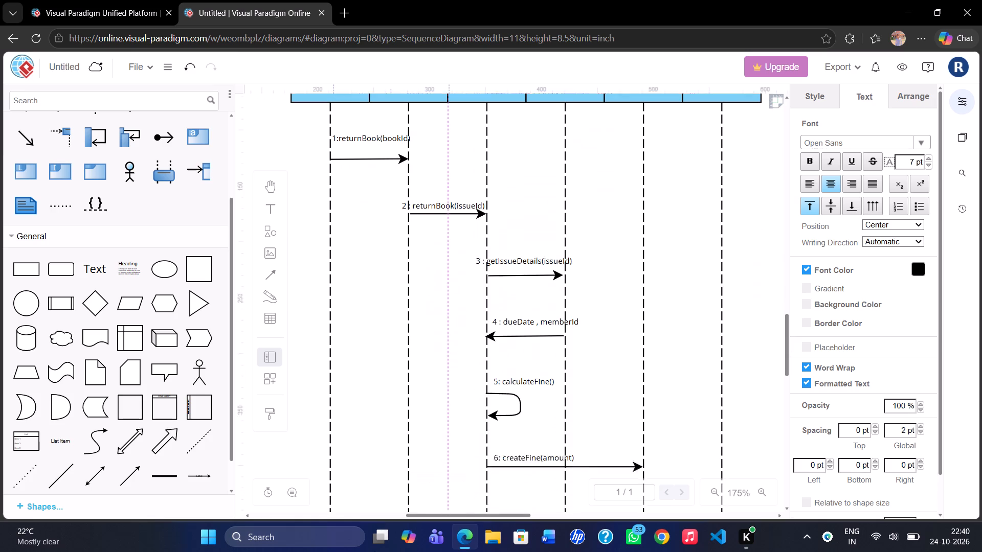
pyautogui.moveTo(374, 551); pyautogui.dragTo(447, 358)
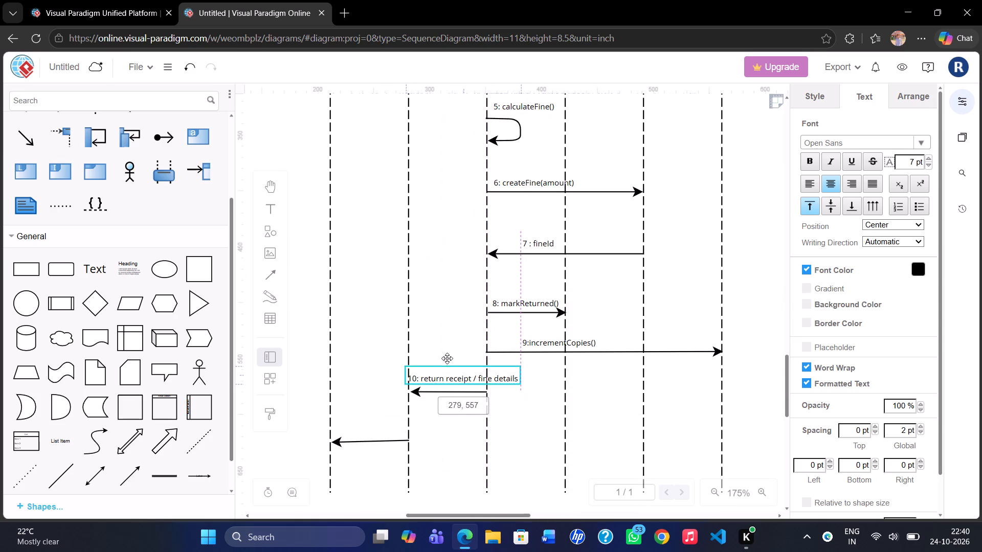
pyautogui.moveTo(447, 358); pyautogui.dragTo(452, 357)
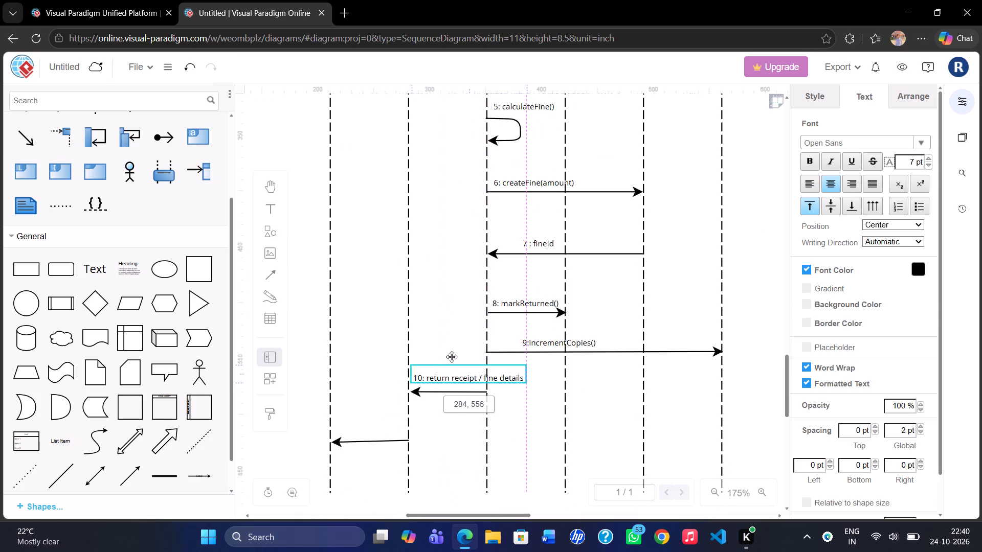
pyautogui.moveTo(452, 357); pyautogui.dragTo(443, 358)
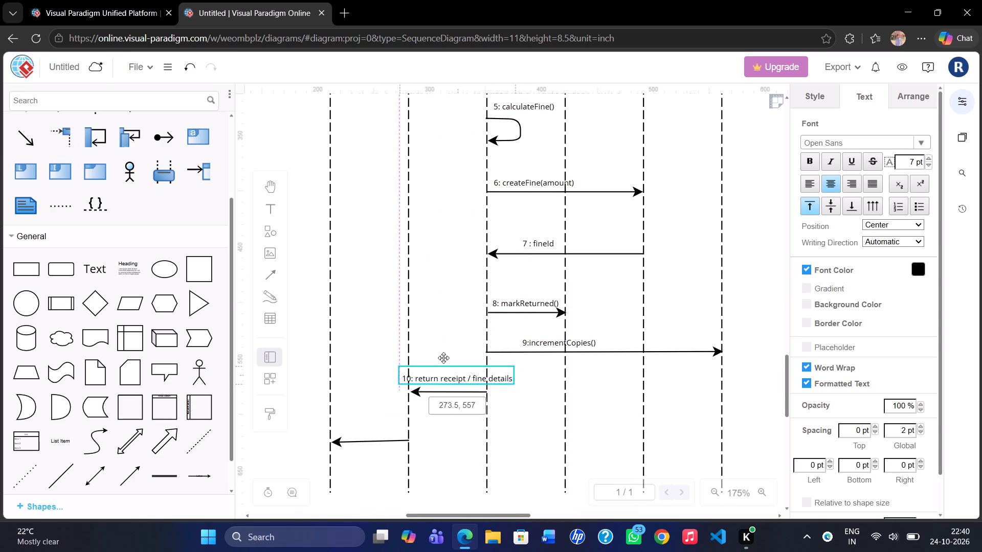
pyautogui.moveTo(443, 358); pyautogui.dragTo(444, 358)
# Place the "11: confirmation(+fine collected)" label just above the last return arrow from Librarian to Member.
pyautogui.scroll(5, 444, 358)
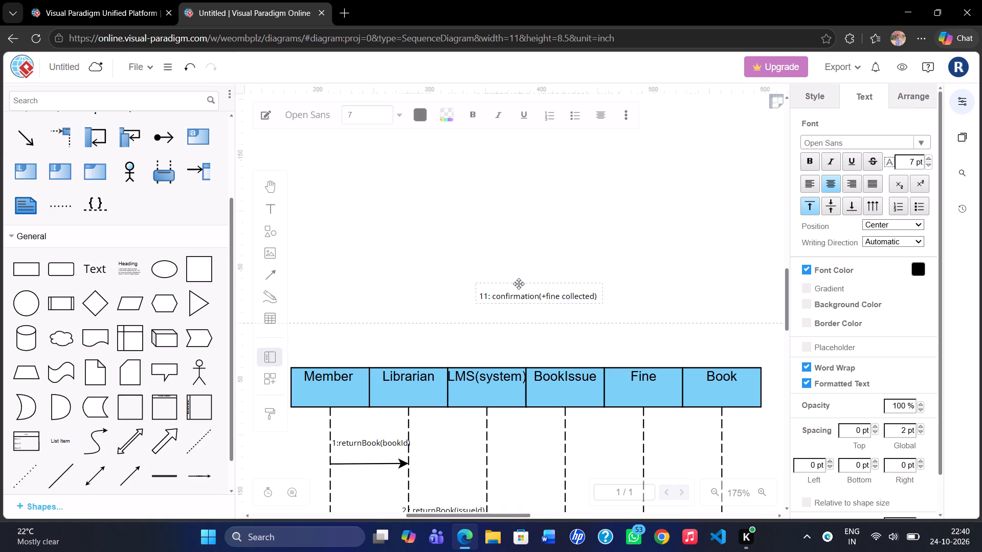
pyautogui.moveTo(518, 284); pyautogui.dragTo(318, 536)
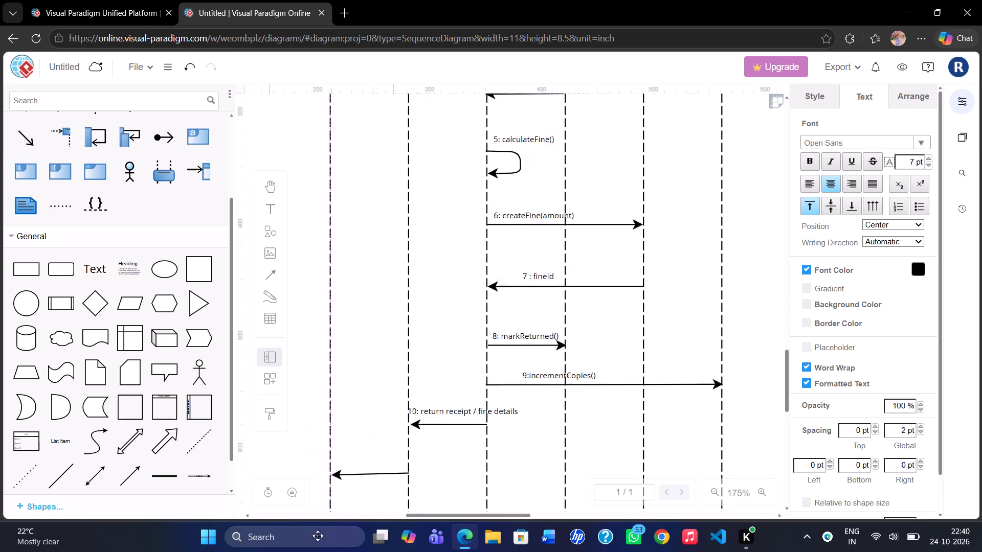
pyautogui.moveTo(318, 536); pyautogui.dragTo(354, 401)
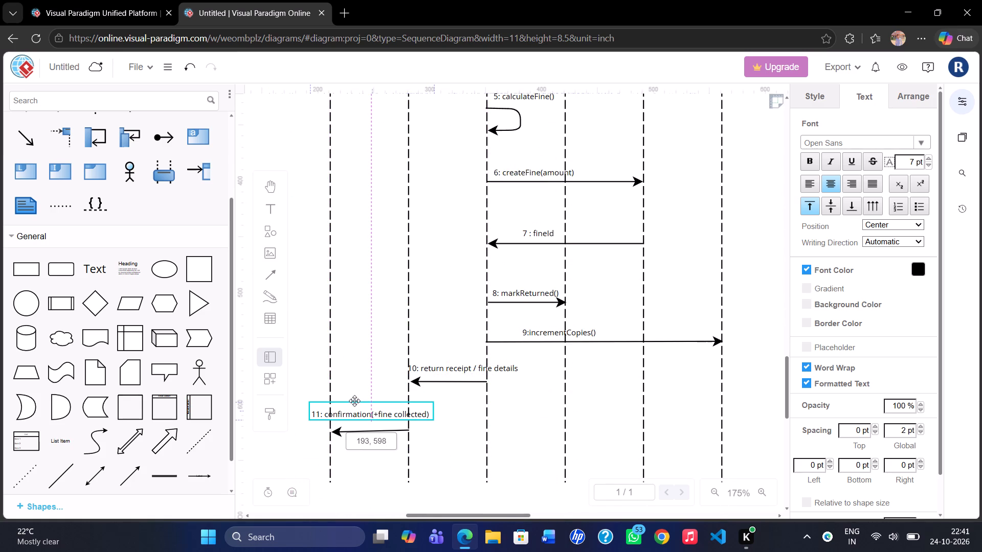
pyautogui.moveTo(354, 401); pyautogui.dragTo(361, 402)
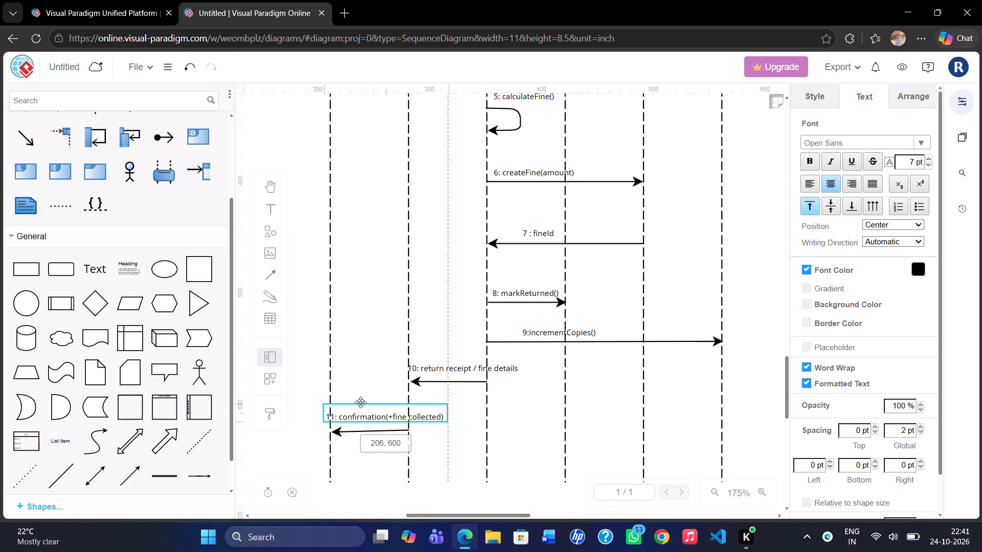
pyautogui.moveTo(361, 402); pyautogui.dragTo(361, 403)
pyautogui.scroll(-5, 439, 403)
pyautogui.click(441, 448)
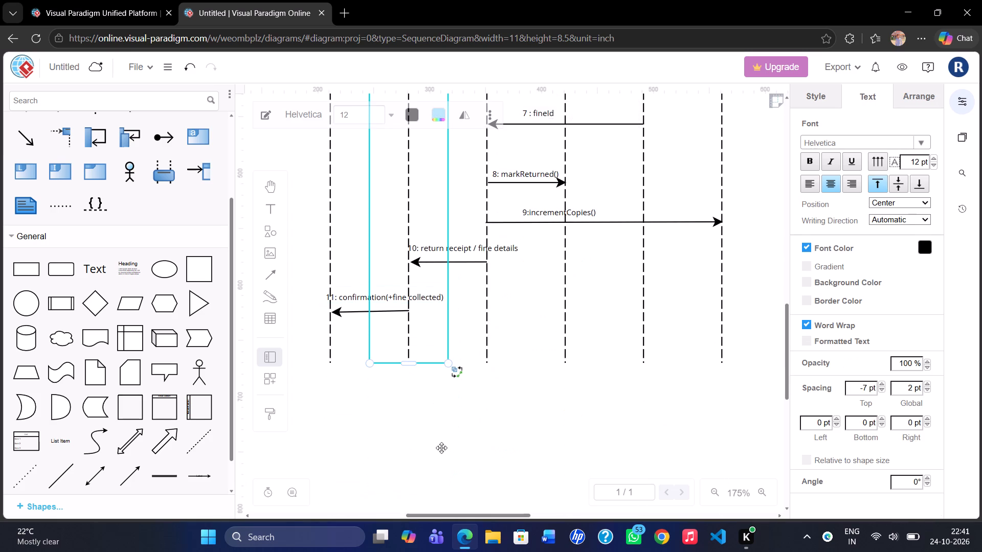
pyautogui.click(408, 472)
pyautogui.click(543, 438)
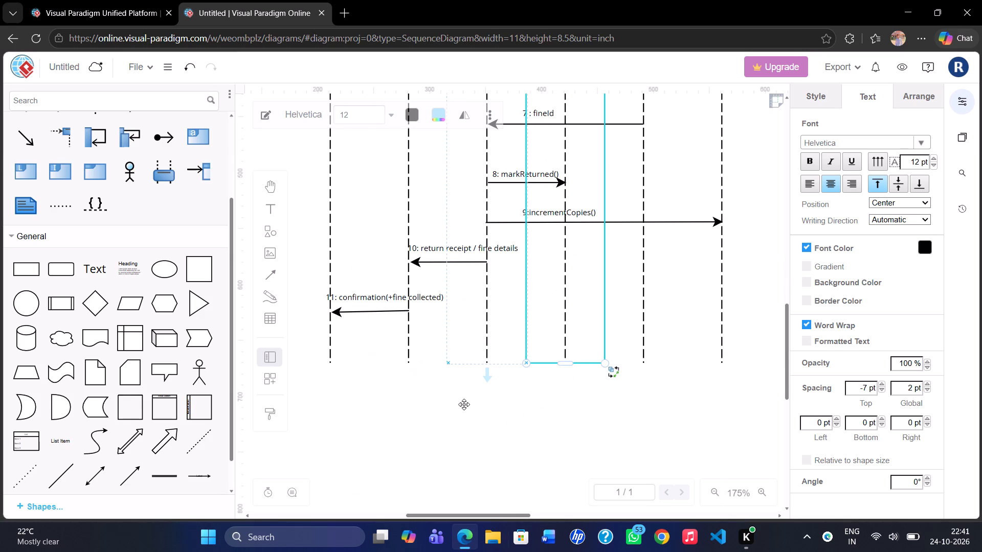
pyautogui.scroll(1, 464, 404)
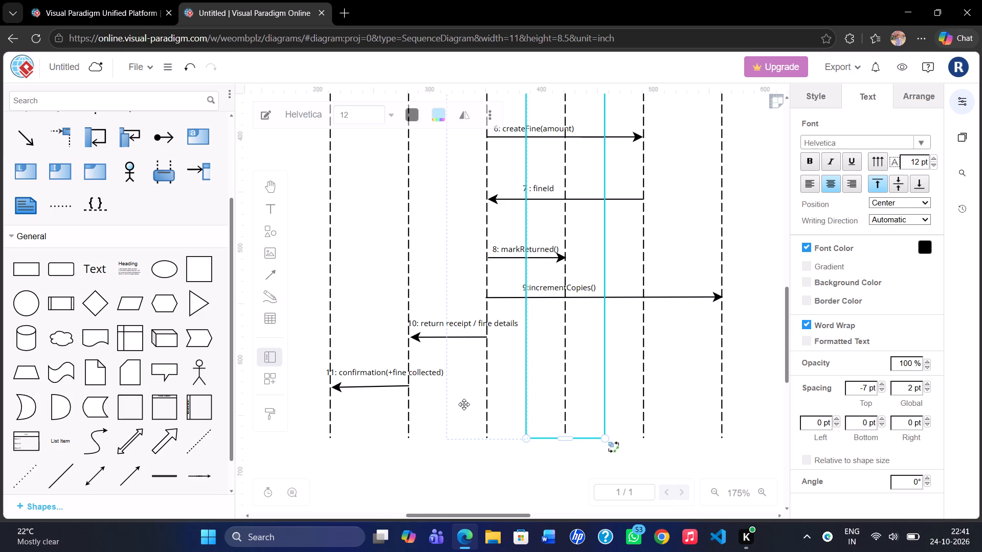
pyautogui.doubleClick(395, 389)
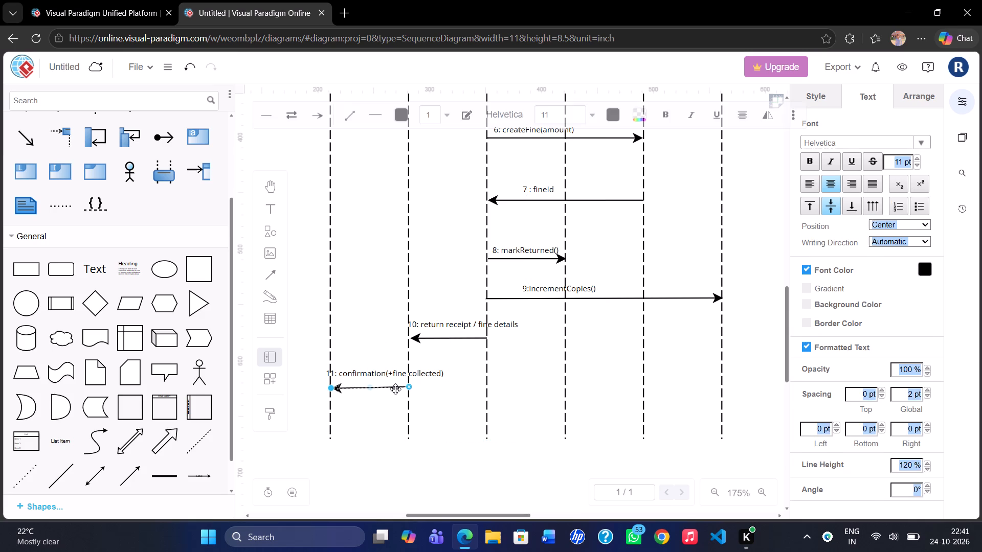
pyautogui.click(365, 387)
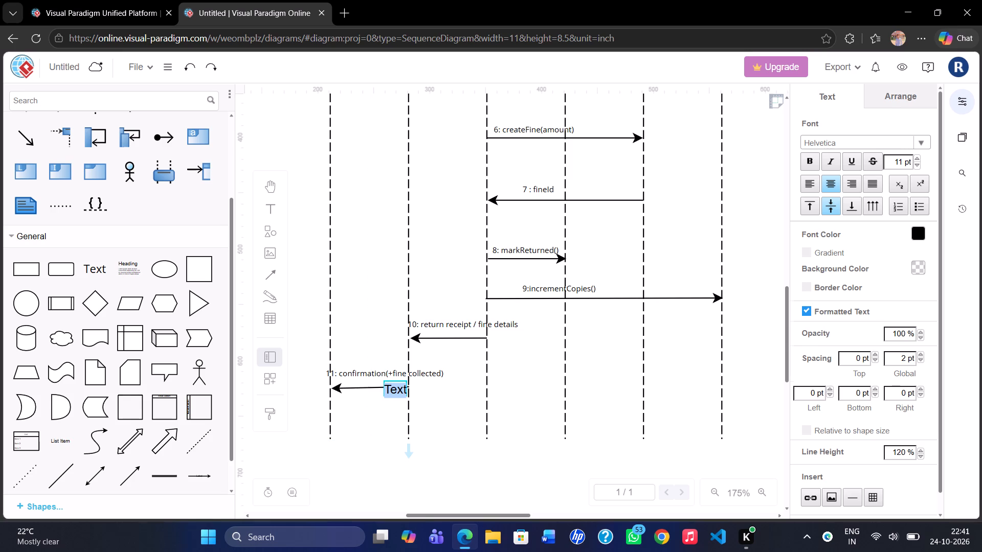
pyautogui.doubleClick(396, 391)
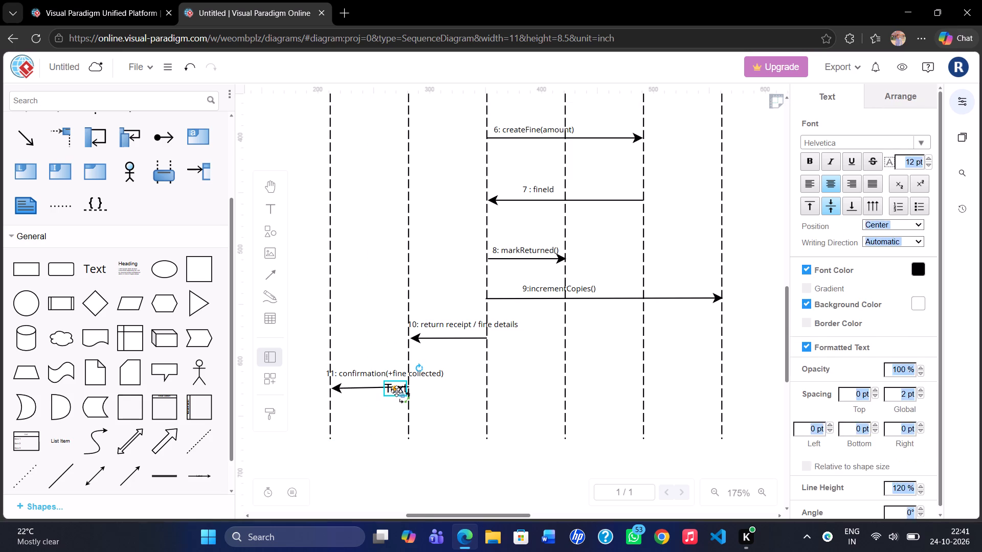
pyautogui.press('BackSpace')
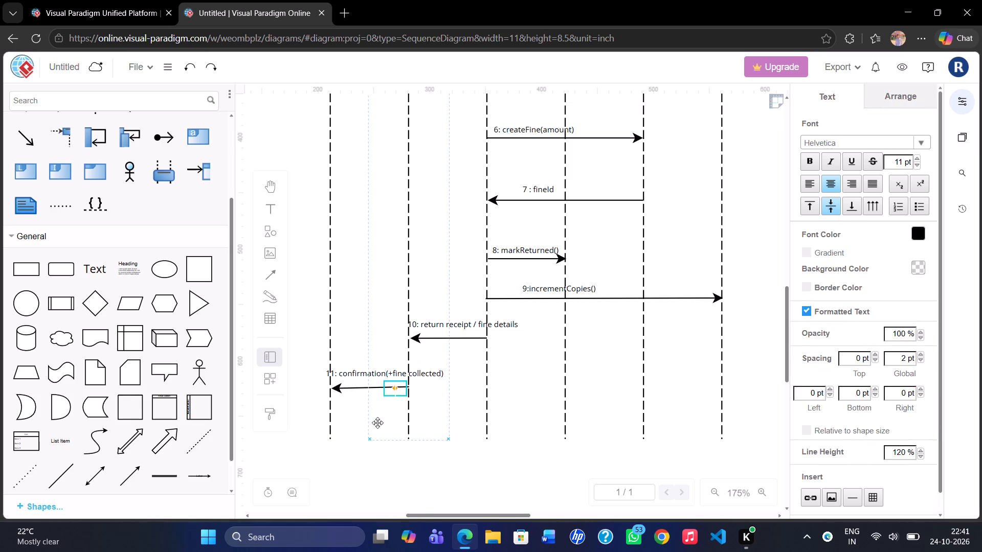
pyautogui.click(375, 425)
# Straighten the message 11 arrow from Librarian to Member so that it runs horizontally.
pyautogui.click(391, 388)
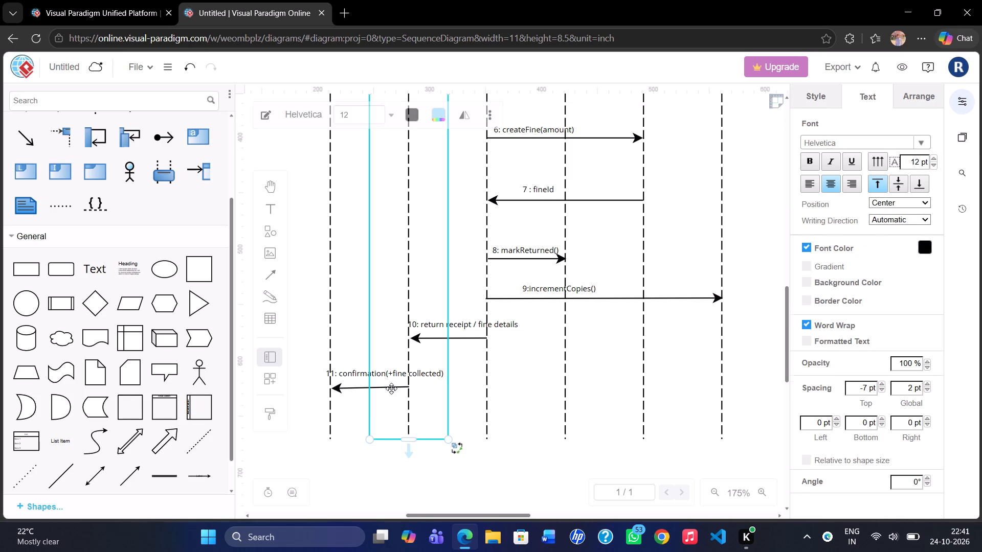
pyautogui.click(408, 386)
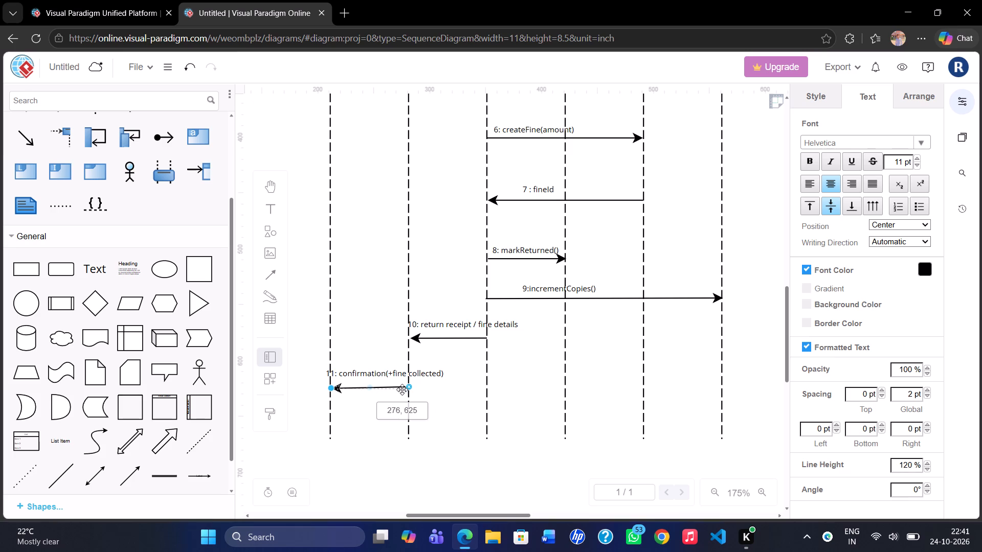
pyautogui.click(441, 381)
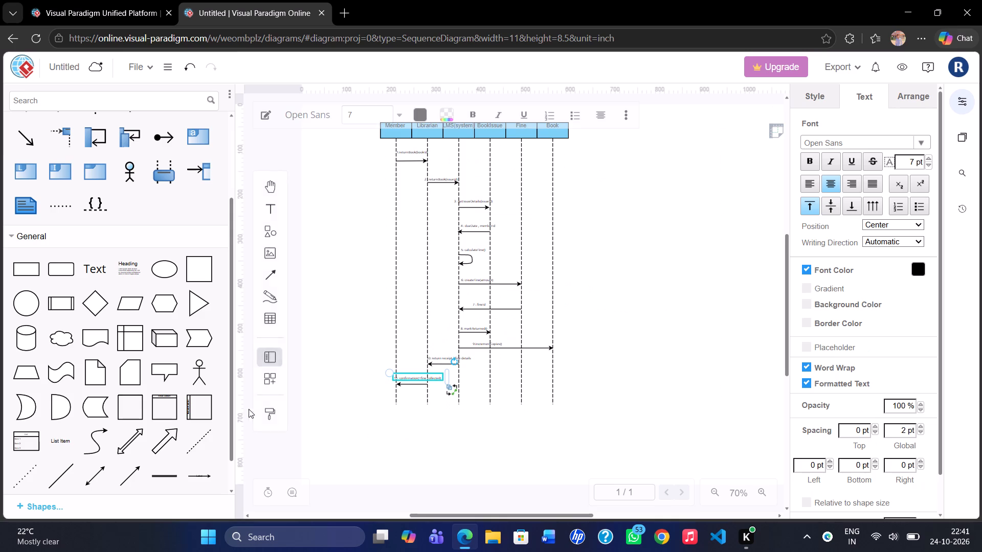
# Add a dotted line starting outside the Member lifeline and stretch it across all lifelines past Book, between messages 5 and 6.
pyautogui.moveTo(203, 441); pyautogui.dragTo(555, 211)
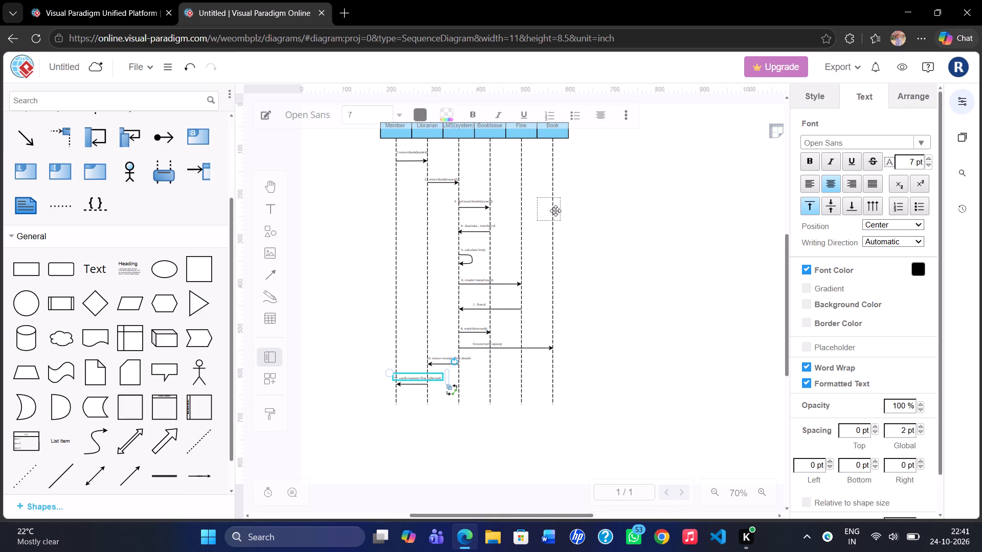
pyautogui.moveTo(555, 211); pyautogui.dragTo(409, 249)
pyautogui.moveTo(409, 249); pyautogui.dragTo(398, 273)
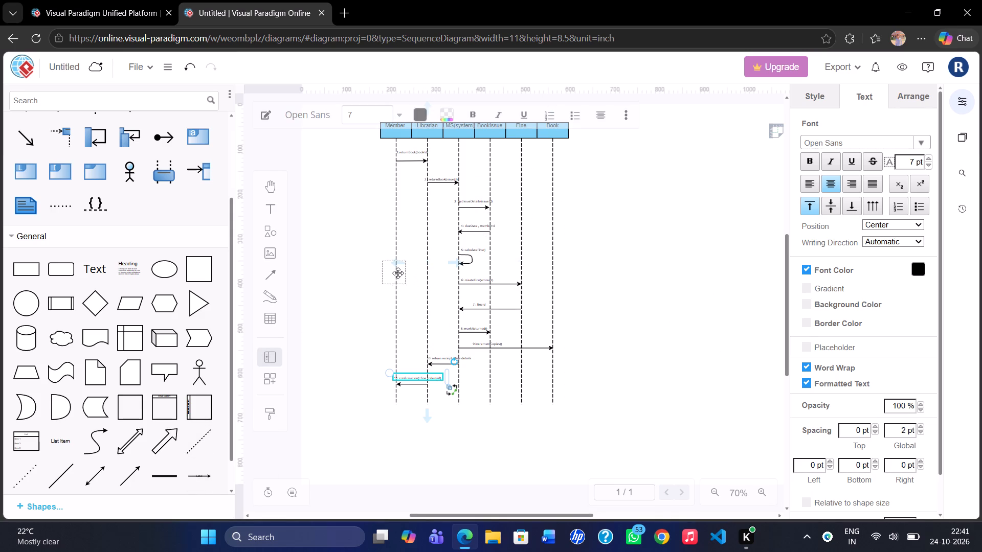
pyautogui.moveTo(398, 273); pyautogui.dragTo(384, 272)
pyautogui.moveTo(390, 261); pyautogui.dragTo(506, 289)
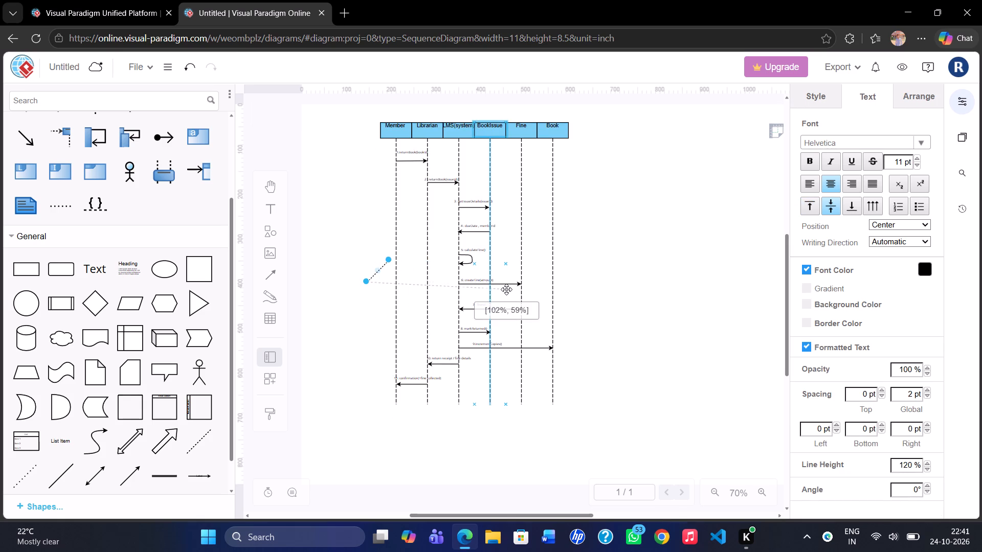
pyautogui.moveTo(506, 289); pyautogui.dragTo(569, 267)
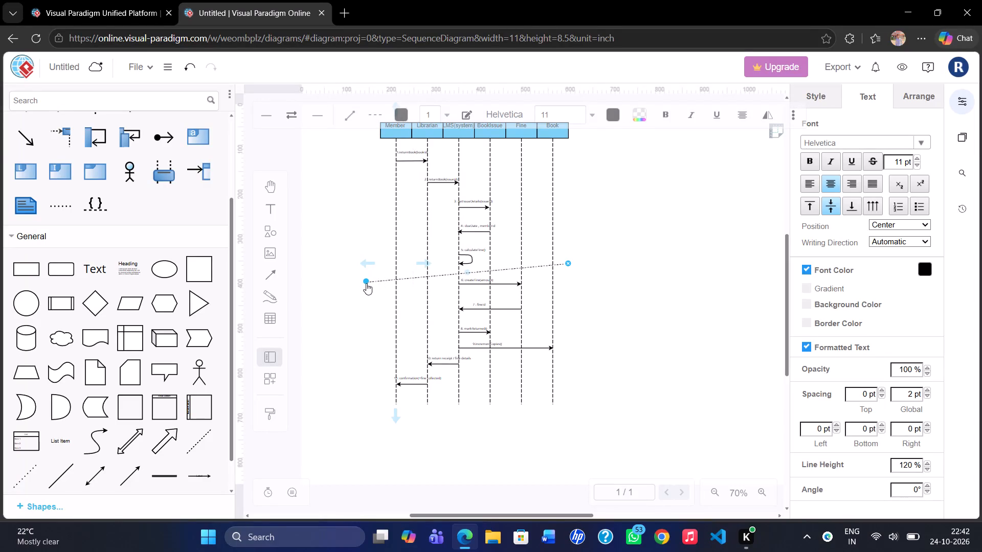
# Level the dotted dividing line between messages 5 and 6 so that it runs horizontally across all lifelines.
pyautogui.moveTo(366, 281); pyautogui.dragTo(366, 269)
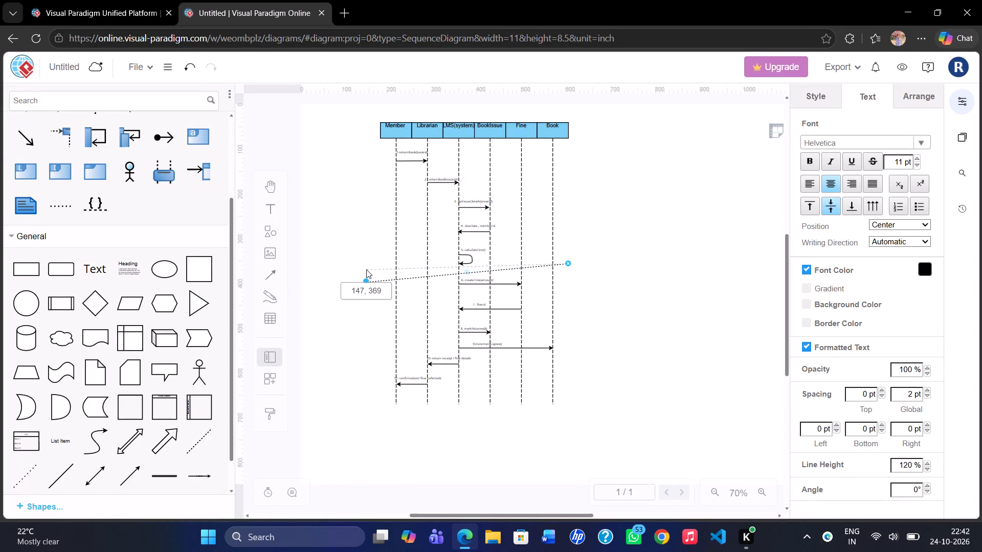
pyautogui.moveTo(366, 269); pyautogui.dragTo(364, 273)
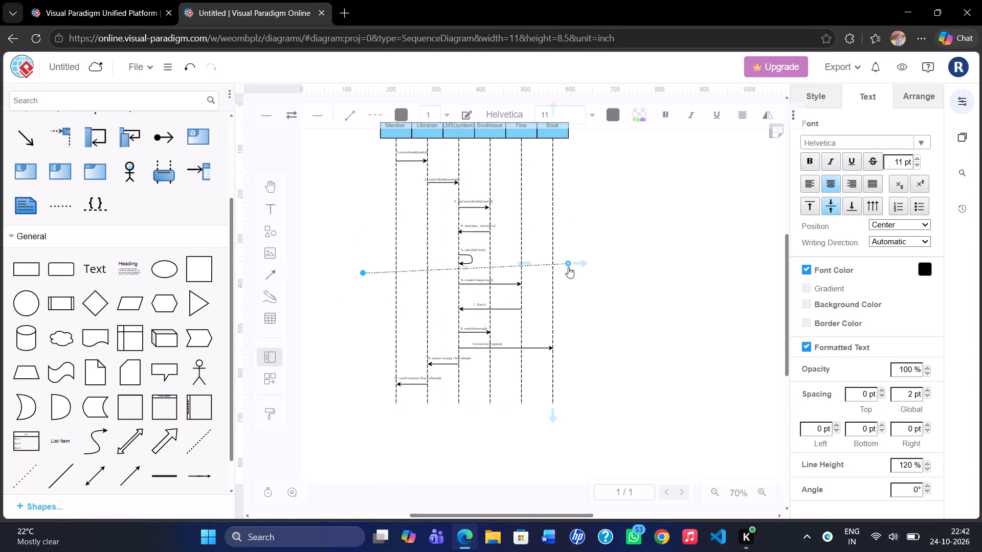
pyautogui.moveTo(567, 265); pyautogui.dragTo(570, 273)
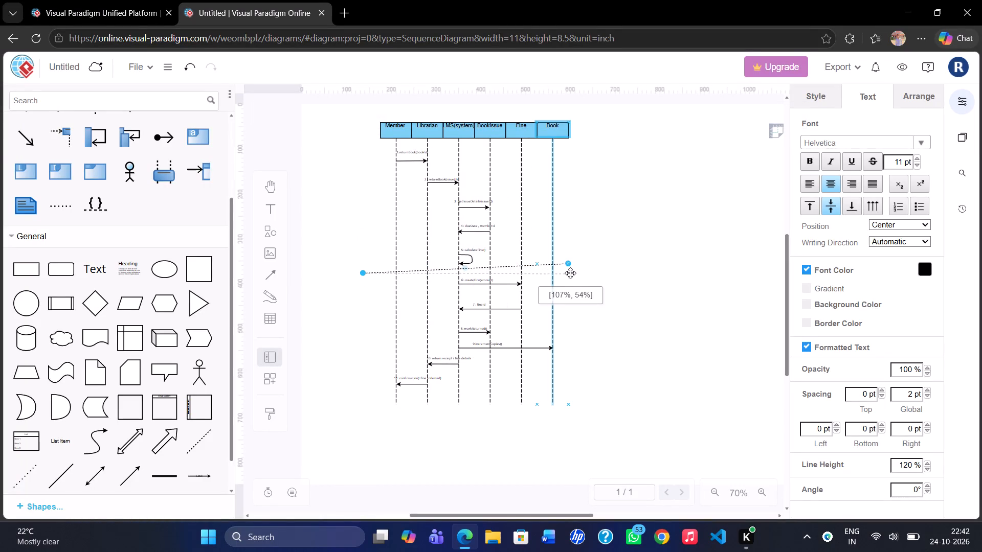
pyautogui.moveTo(570, 273); pyautogui.dragTo(575, 272)
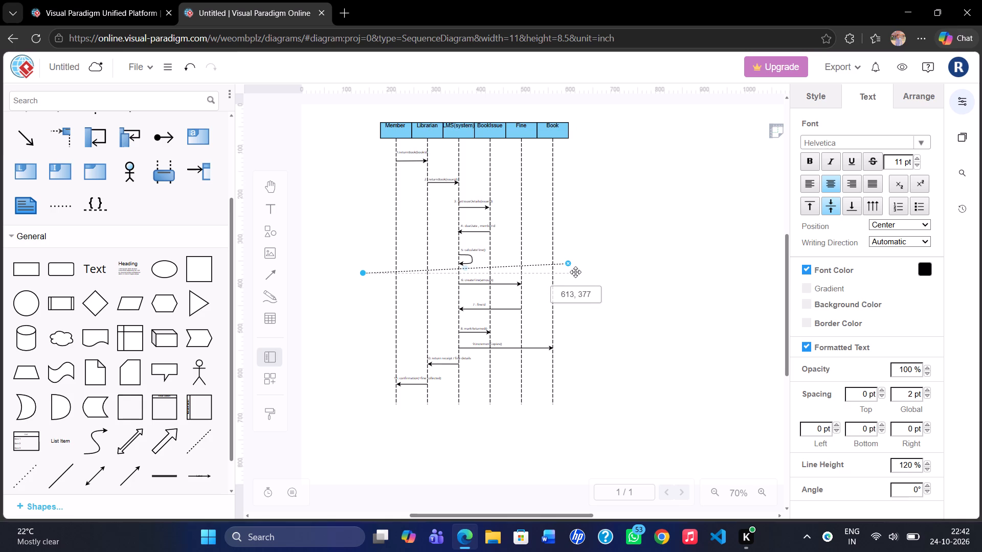
pyautogui.moveTo(575, 272); pyautogui.dragTo(576, 272)
pyautogui.click(576, 271)
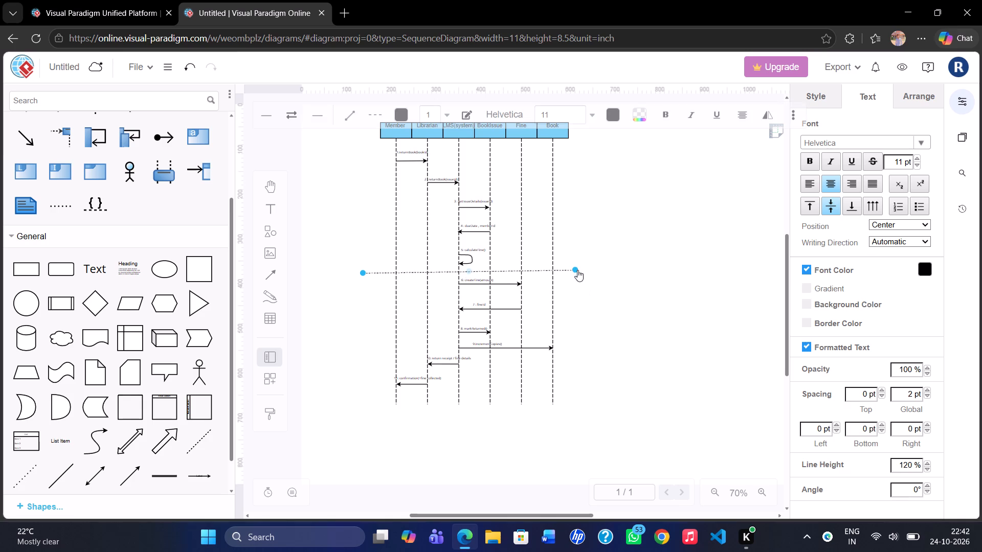
pyautogui.click(363, 271)
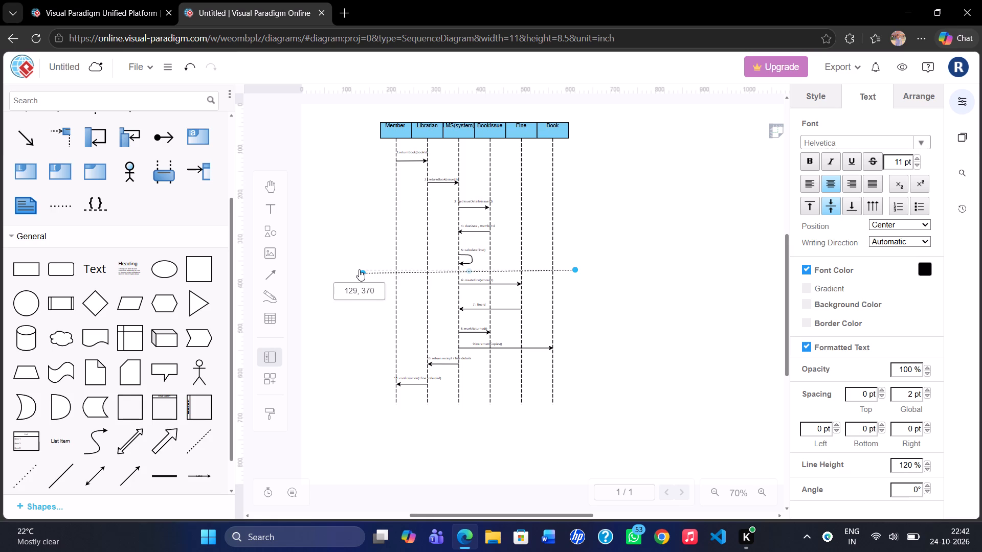
pyautogui.hscroll(1, 378, 294)
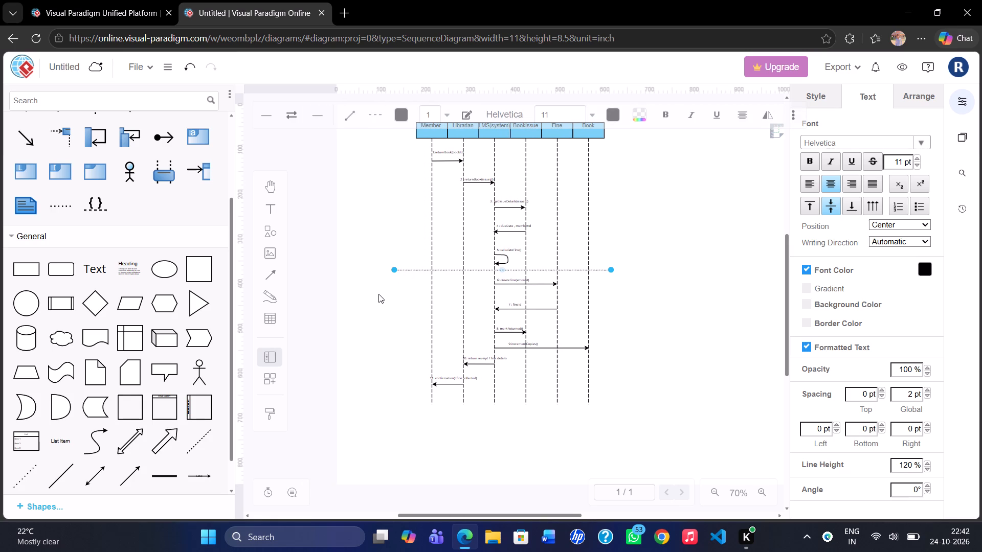
pyautogui.click(651, 280)
pyautogui.scroll(1, 651, 280)
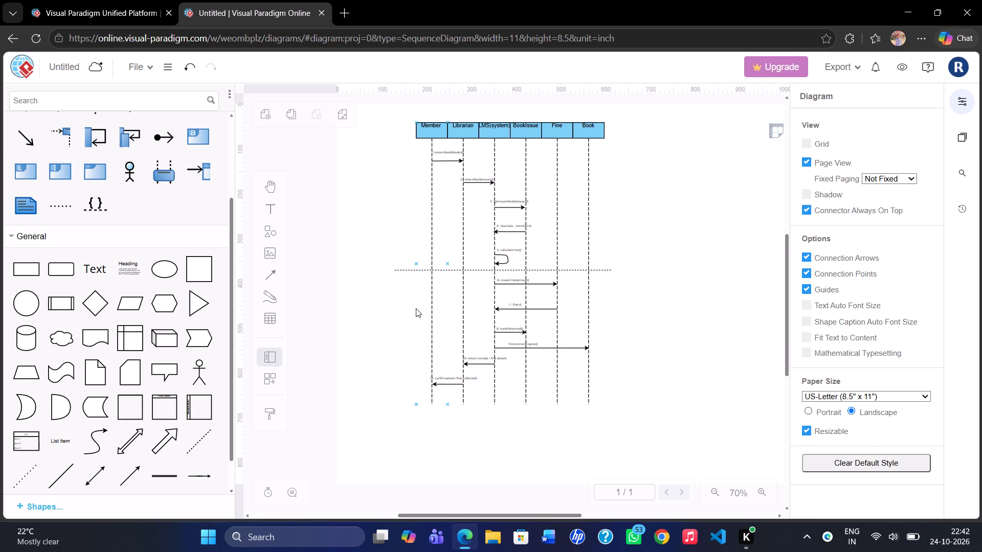
pyautogui.click(604, 270)
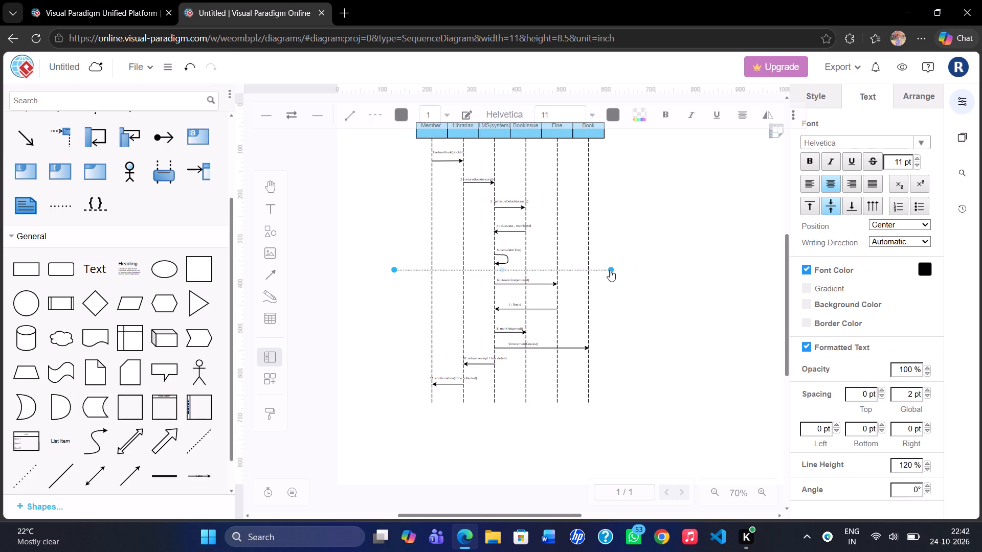
pyautogui.moveTo(610, 270); pyautogui.dragTo(634, 268)
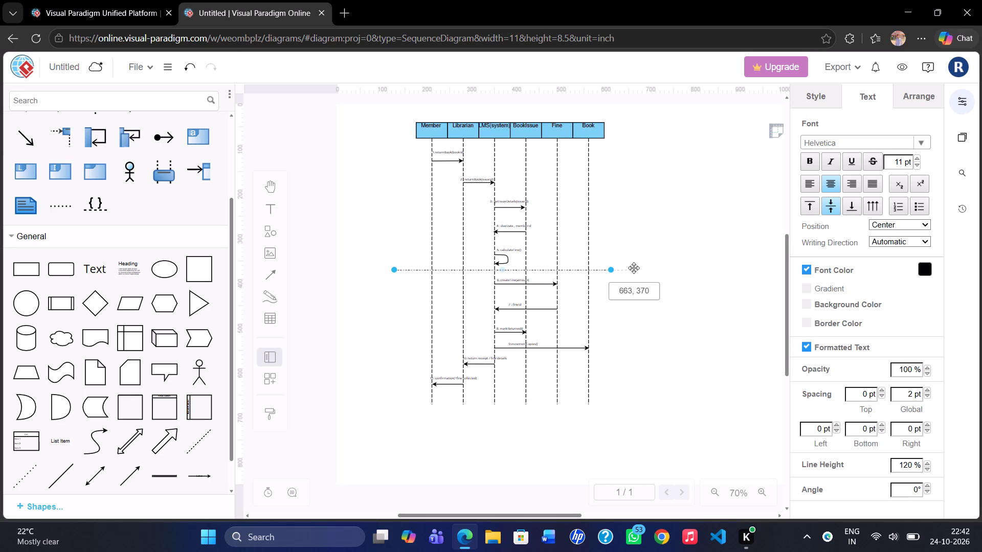
pyautogui.moveTo(634, 268); pyautogui.dragTo(642, 268)
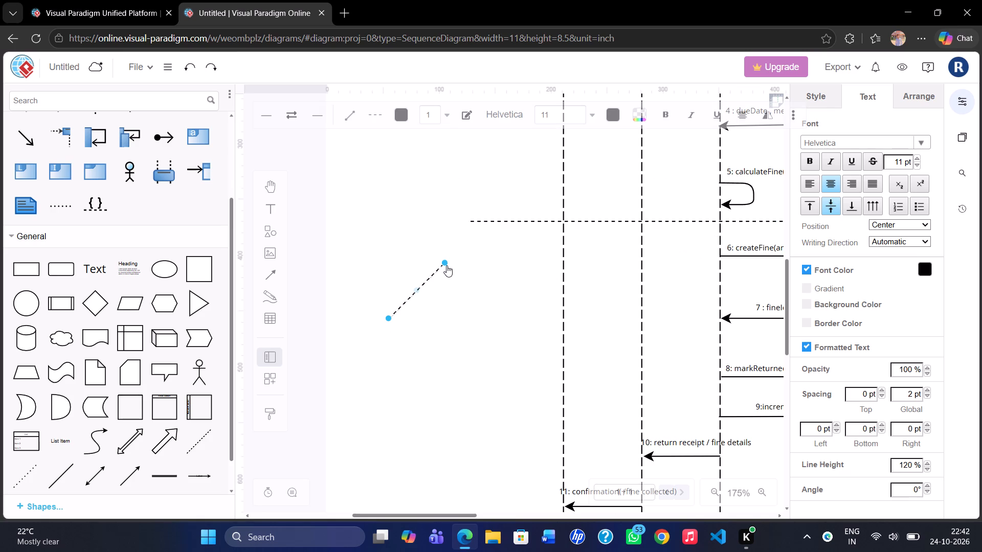
pyautogui.moveTo(445, 263); pyautogui.dragTo(470, 222)
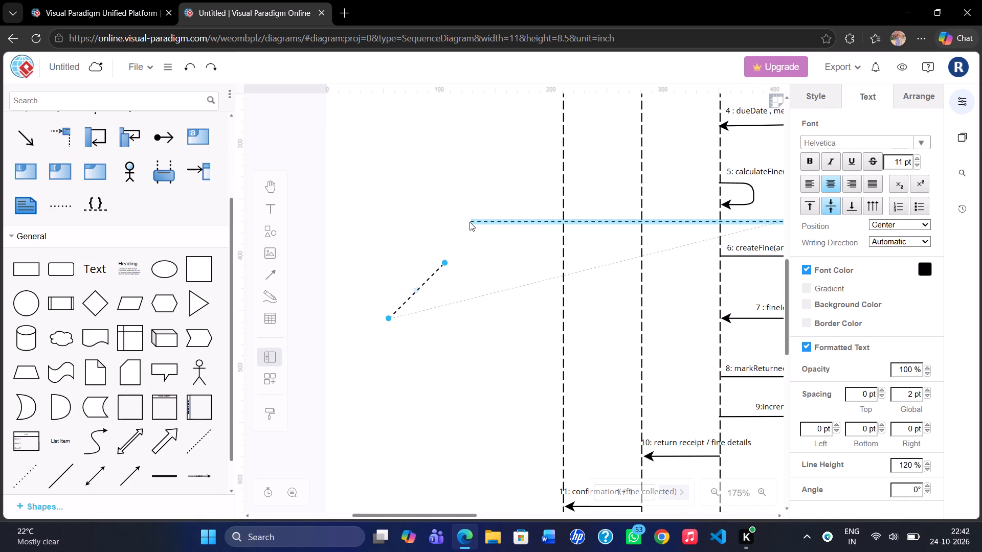
pyautogui.moveTo(470, 222); pyautogui.dragTo(468, 222)
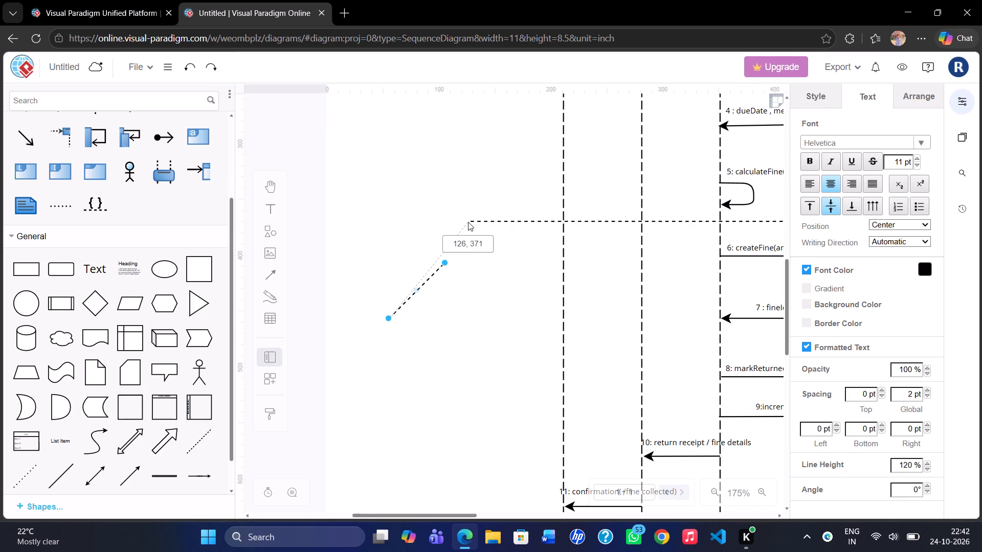
pyautogui.moveTo(468, 222); pyautogui.dragTo(464, 220)
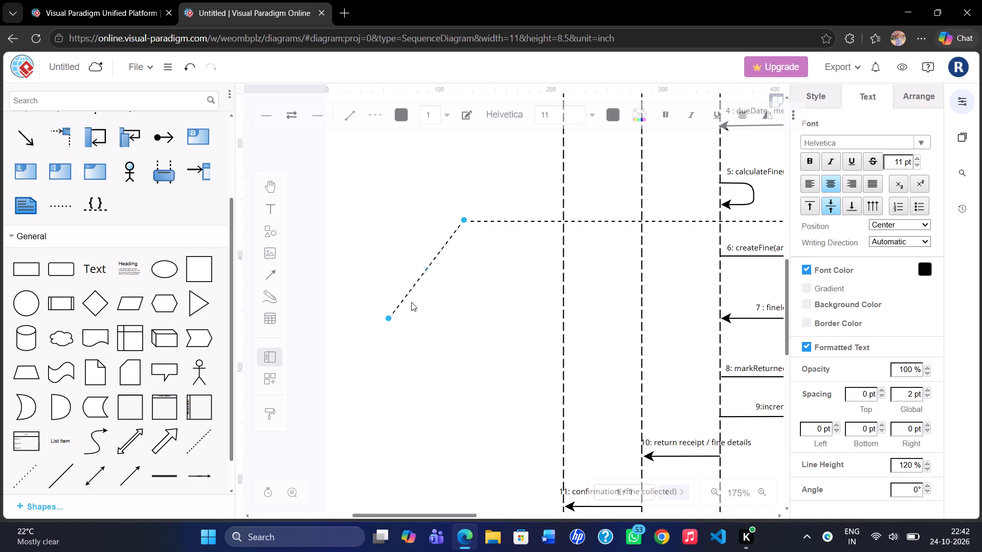
# Make the second dotted line vertical, reaching down between messages 7 and 8, and join the horizontal dividing line to its upper end.
pyautogui.moveTo(386, 318); pyautogui.dragTo(470, 339)
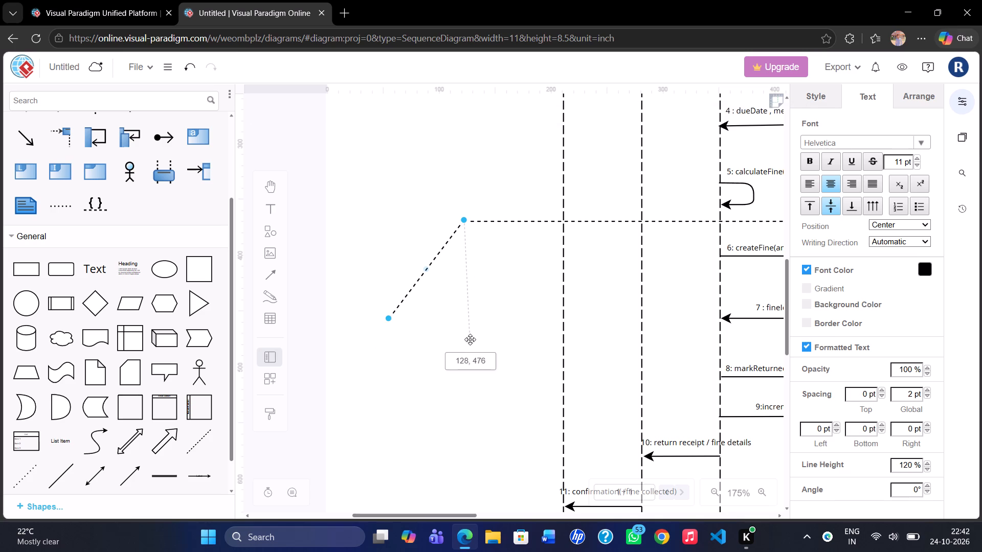
pyautogui.moveTo(470, 339); pyautogui.dragTo(464, 342)
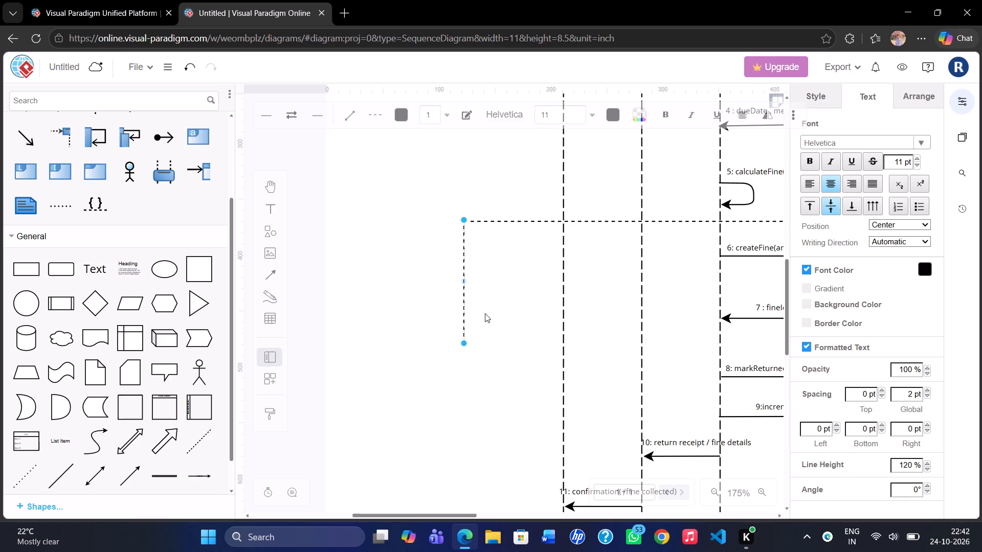
pyautogui.click(485, 313)
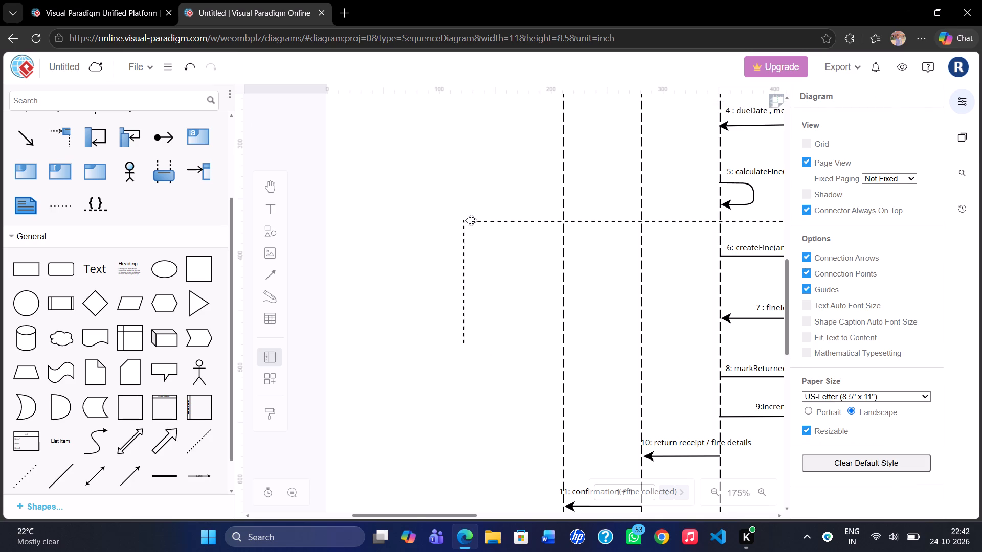
pyautogui.click(471, 220)
pyautogui.moveTo(471, 220); pyautogui.dragTo(464, 220)
pyautogui.click(496, 262)
# Add a dotted bottom line between messages 7 and 8, from the vertical line's lower end to below the top line's far end.
pyautogui.hscroll(-1, 496, 262)
pyautogui.scroll(-1, 496, 262)
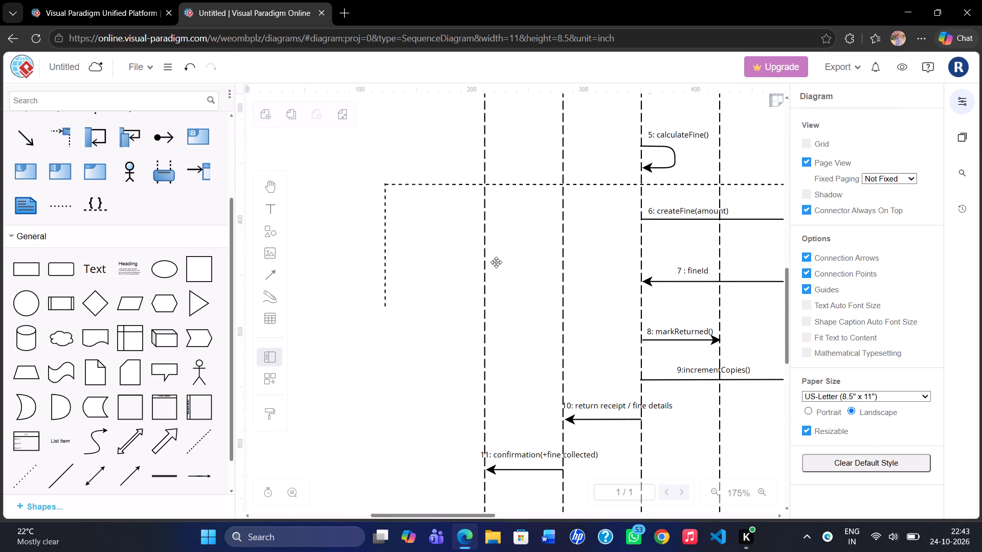
pyautogui.hscroll(-2, 147, 409)
pyautogui.click(208, 436)
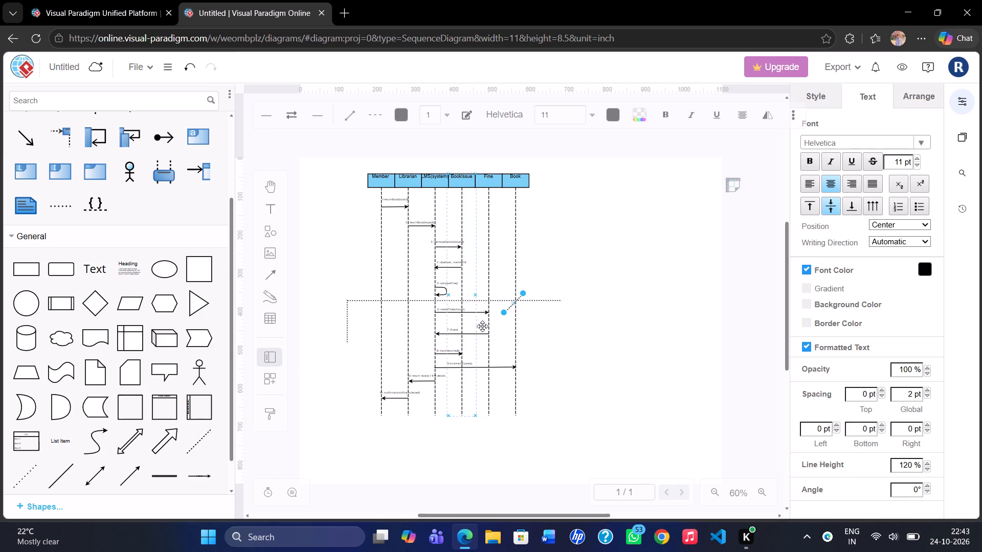
pyautogui.moveTo(503, 311); pyautogui.dragTo(349, 333)
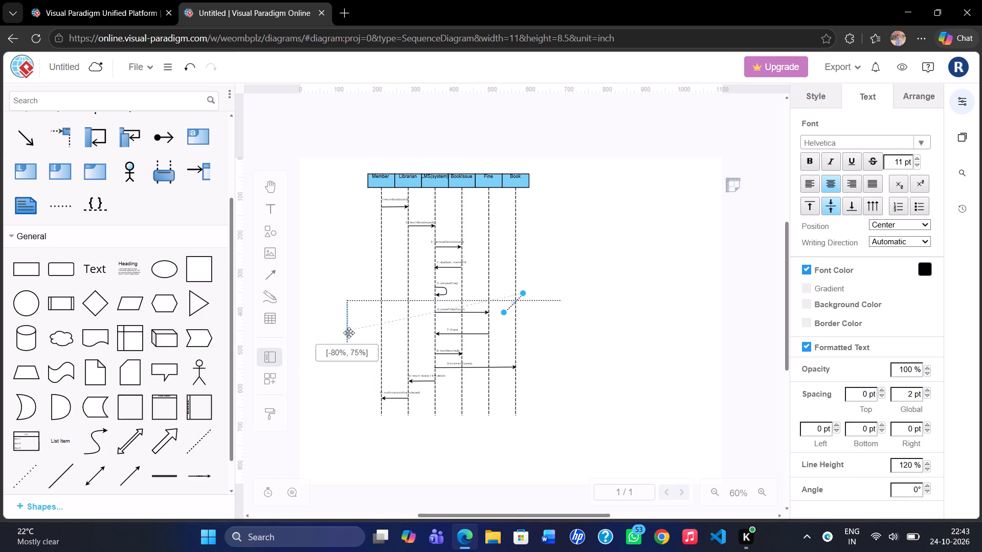
pyautogui.moveTo(349, 333); pyautogui.dragTo(347, 340)
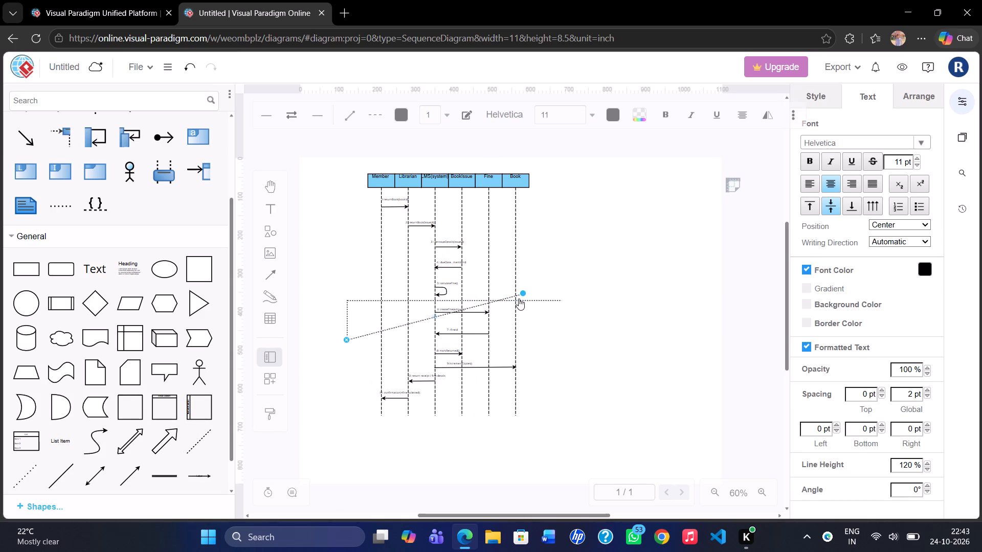
pyautogui.moveTo(523, 292); pyautogui.dragTo(553, 337)
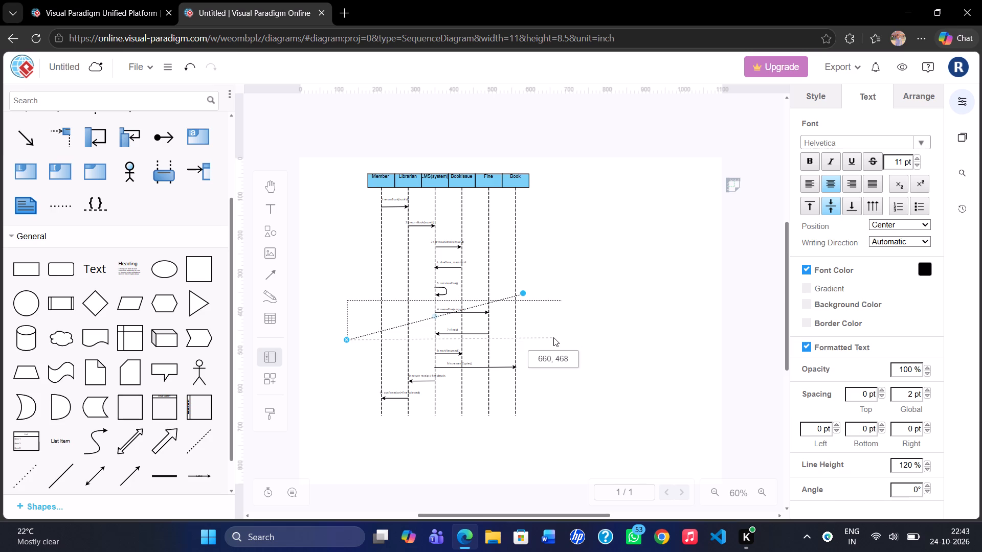
pyautogui.moveTo(553, 337); pyautogui.dragTo(560, 338)
pyautogui.moveTo(560, 338); pyautogui.dragTo(559, 337)
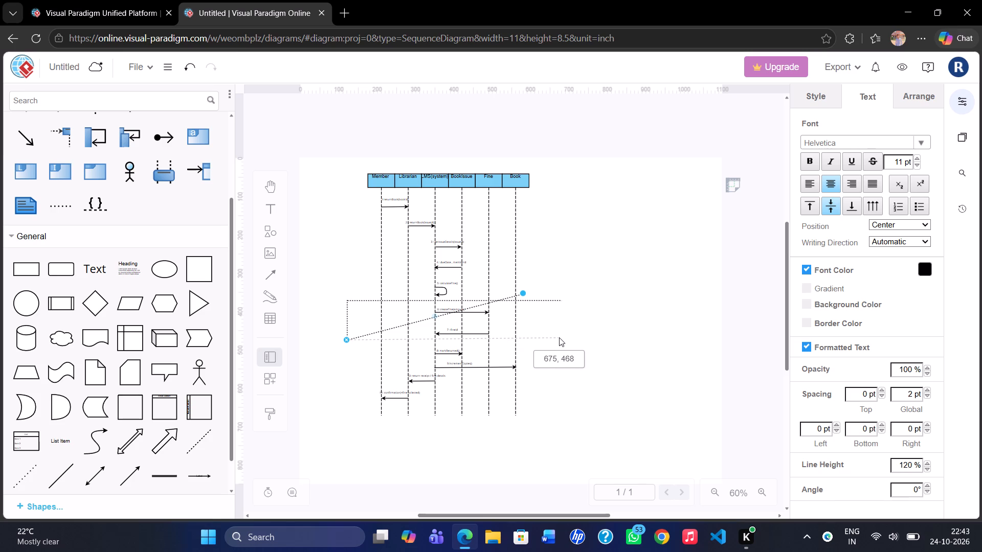
pyautogui.moveTo(559, 337); pyautogui.dragTo(562, 337)
pyautogui.moveTo(562, 337); pyautogui.dragTo(559, 337)
pyautogui.moveTo(559, 337); pyautogui.dragTo(561, 337)
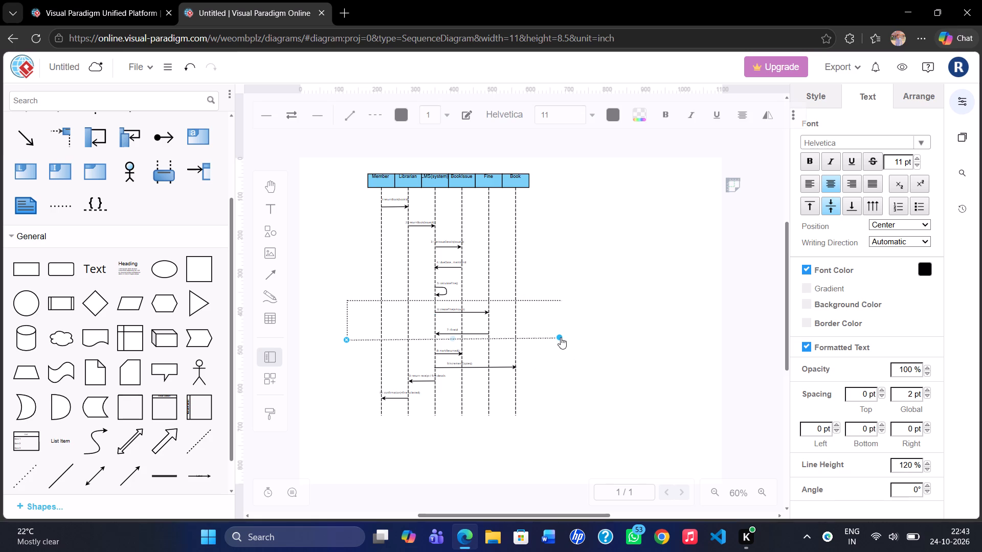
# Close the dotted frame with a vertical dotted line beyond the Book lifeline, joining the far ends of the top and bottom lines.
pyautogui.moveTo(196, 440); pyautogui.dragTo(453, 365)
pyautogui.moveTo(453, 365); pyautogui.dragTo(573, 314)
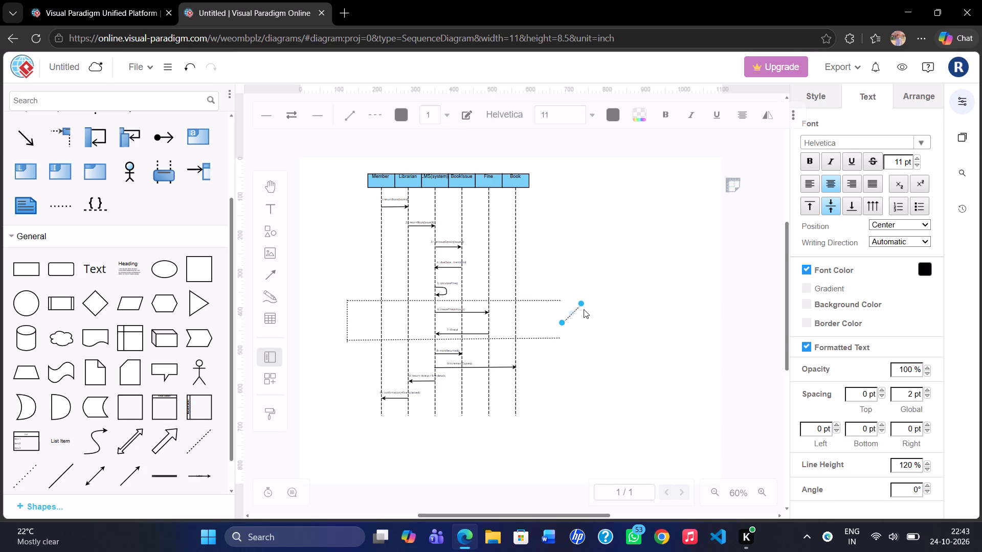
pyautogui.moveTo(581, 304); pyautogui.dragTo(562, 301)
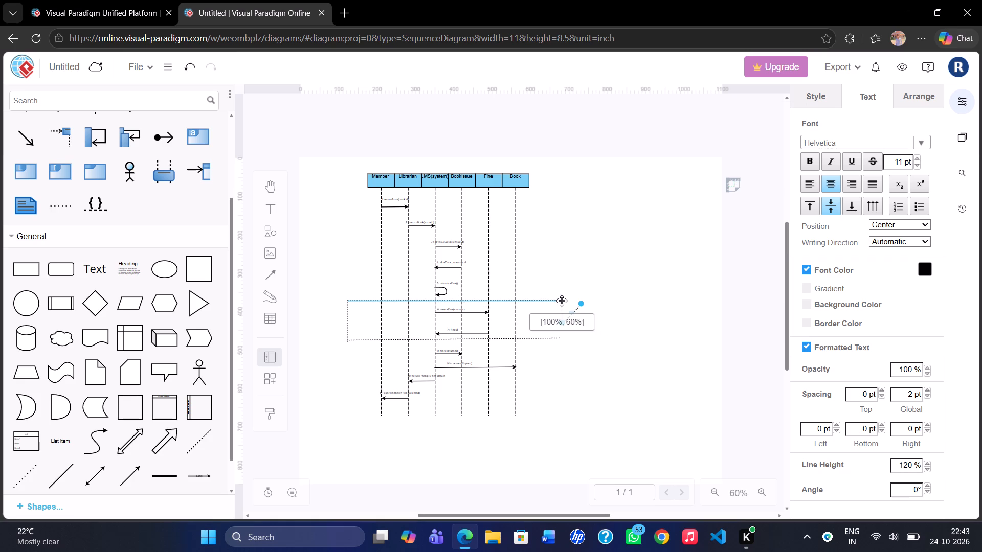
pyautogui.moveTo(562, 301); pyautogui.dragTo(561, 301)
pyautogui.moveTo(563, 323); pyautogui.dragTo(561, 337)
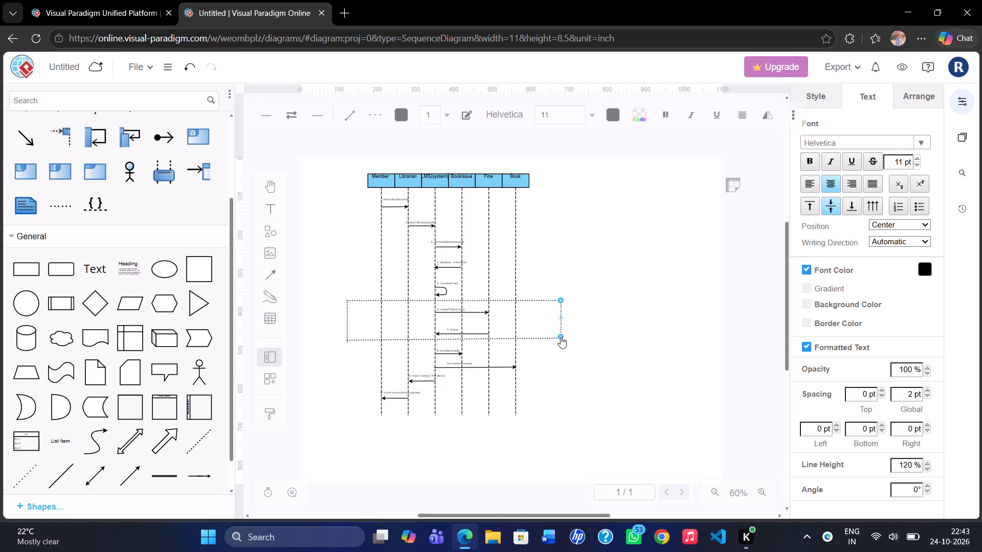
# Raise the frame's lower corner outside the Member lifeline so that the dotted bottom line runs horizontally.
pyautogui.hscroll(2, 600, 321)
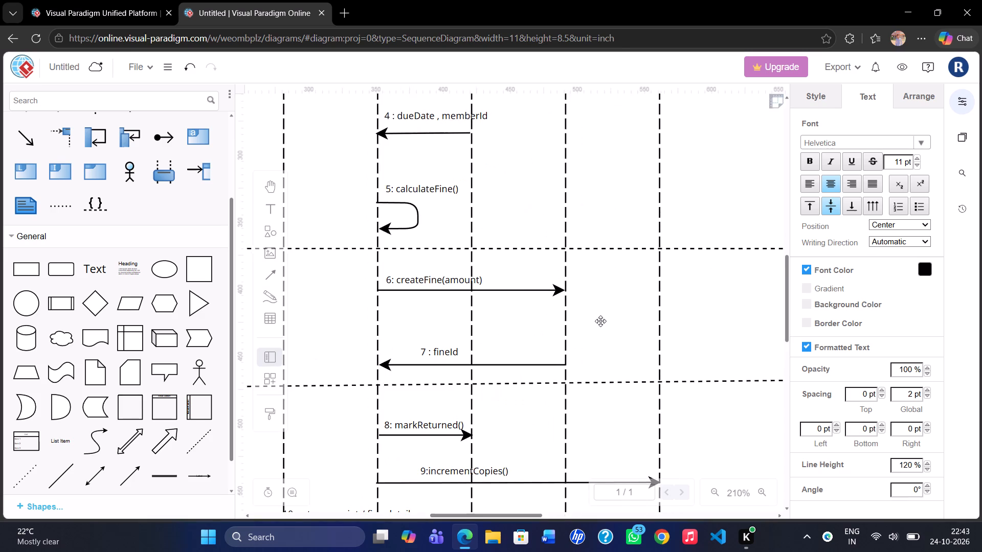
pyautogui.hscroll(2, 590, 322)
pyautogui.rightClick(590, 322)
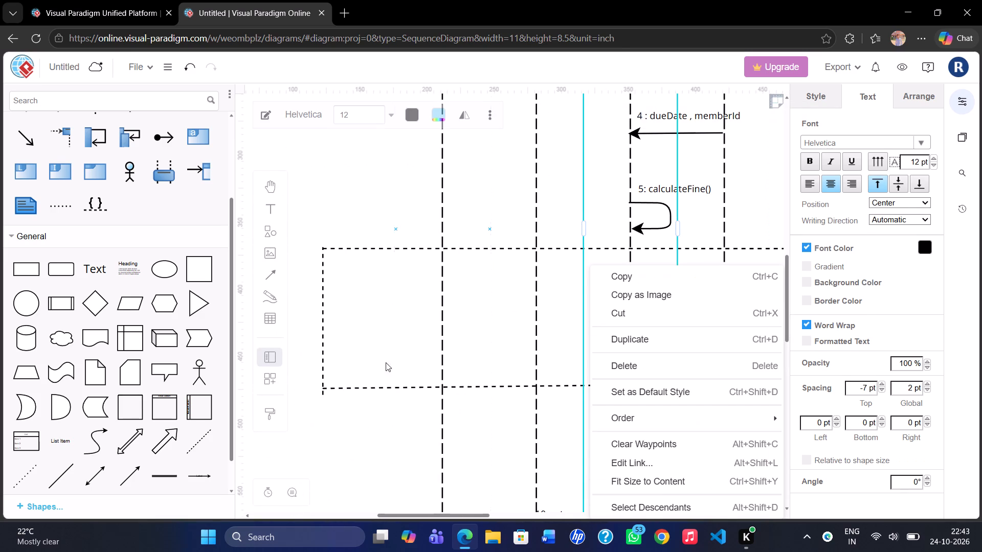
pyautogui.click(323, 327)
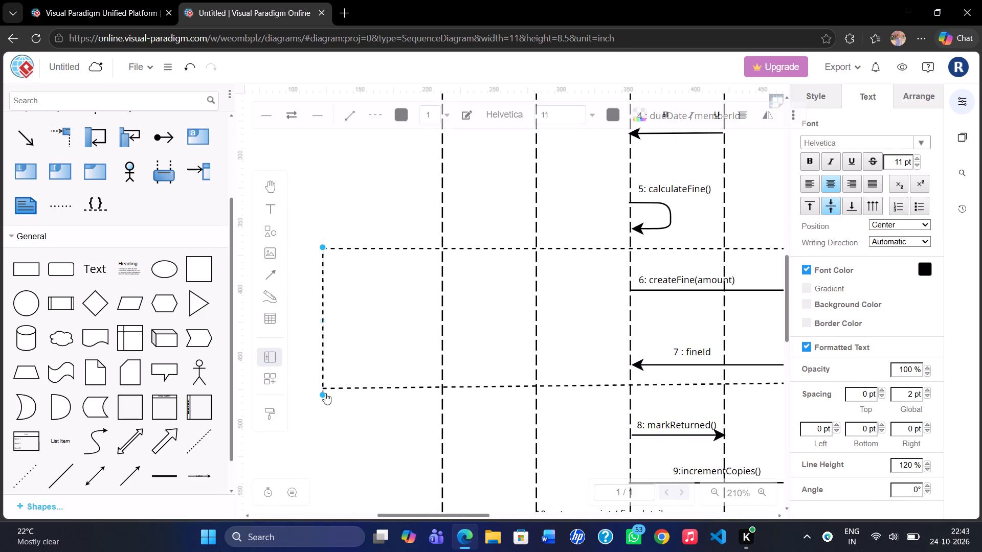
pyautogui.moveTo(321, 393); pyautogui.dragTo(322, 388)
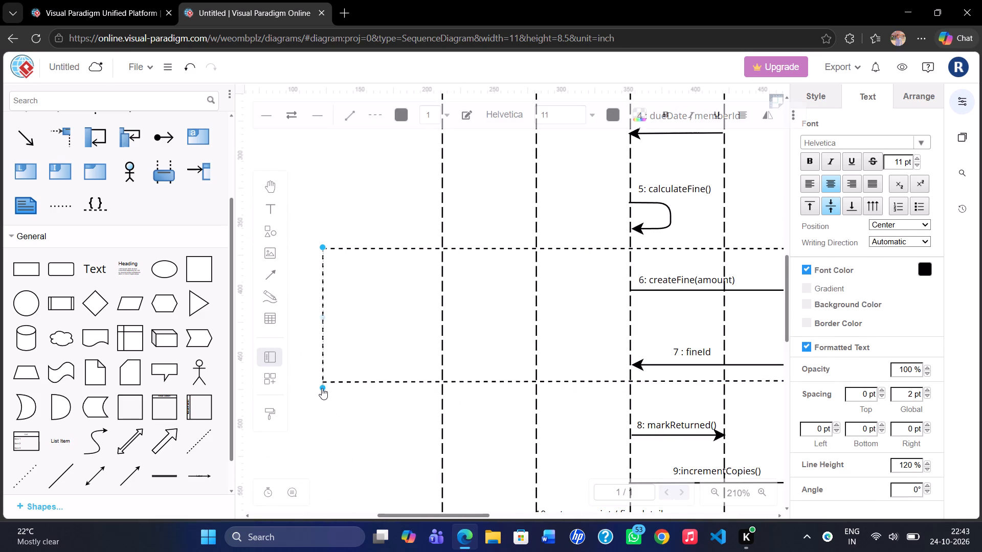
pyautogui.click(348, 352)
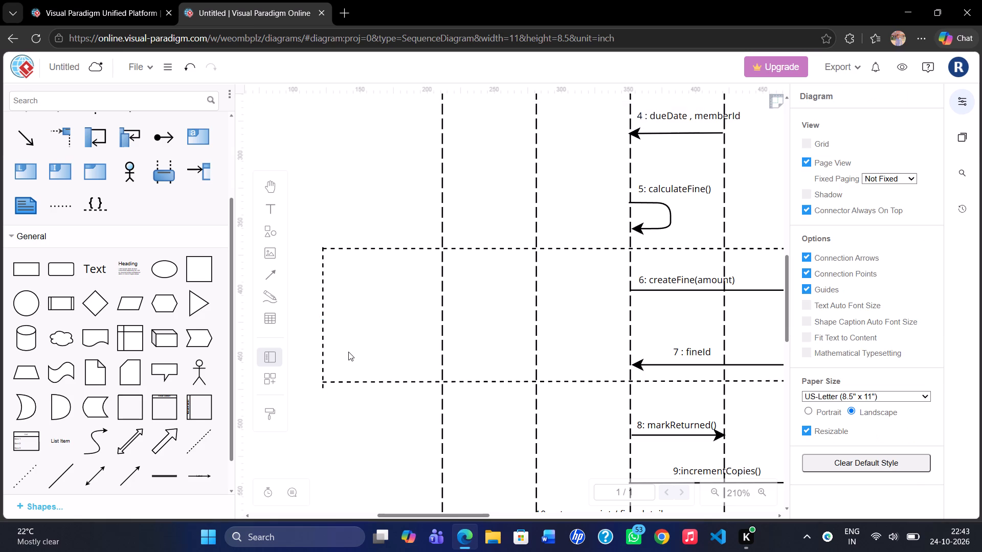
pyautogui.rightClick(348, 352)
pyautogui.click(325, 383)
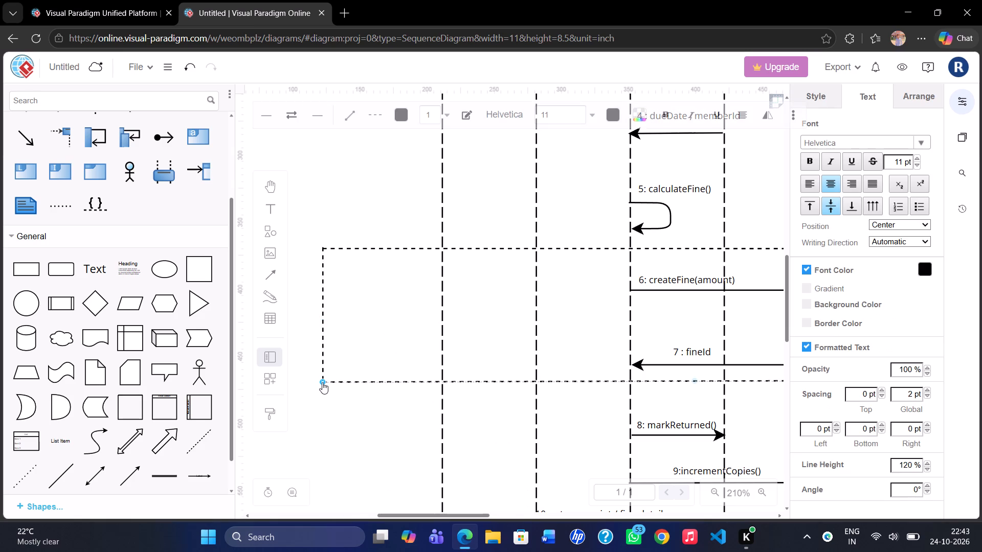
pyautogui.click(322, 382)
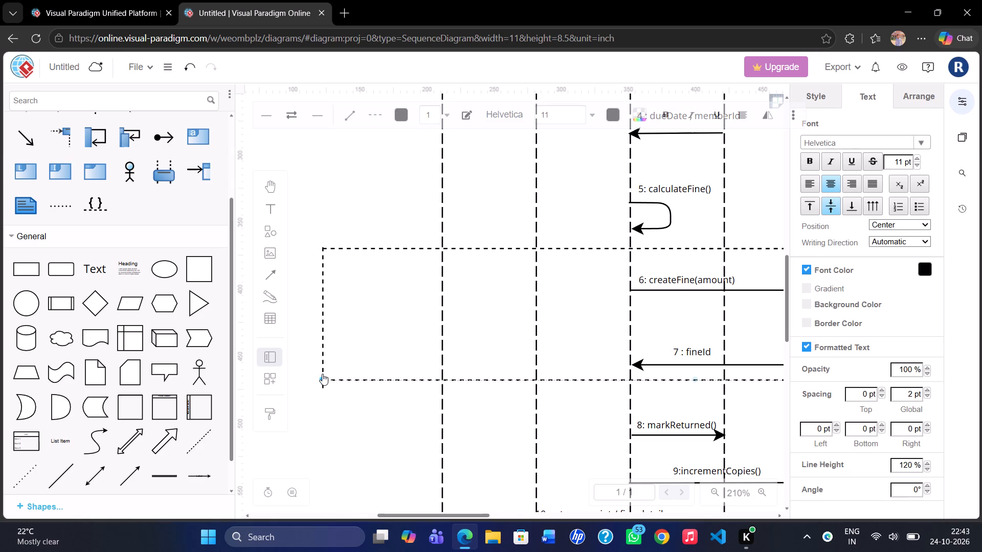
# Nudge the vertical dotted line outside the Member lifeline upward until its lower end meets the frame's bottom line.
pyautogui.click(322, 372)
pyautogui.press('Up')
pyautogui.press('Up')
pyautogui.press('Up')
pyautogui.press('Up')
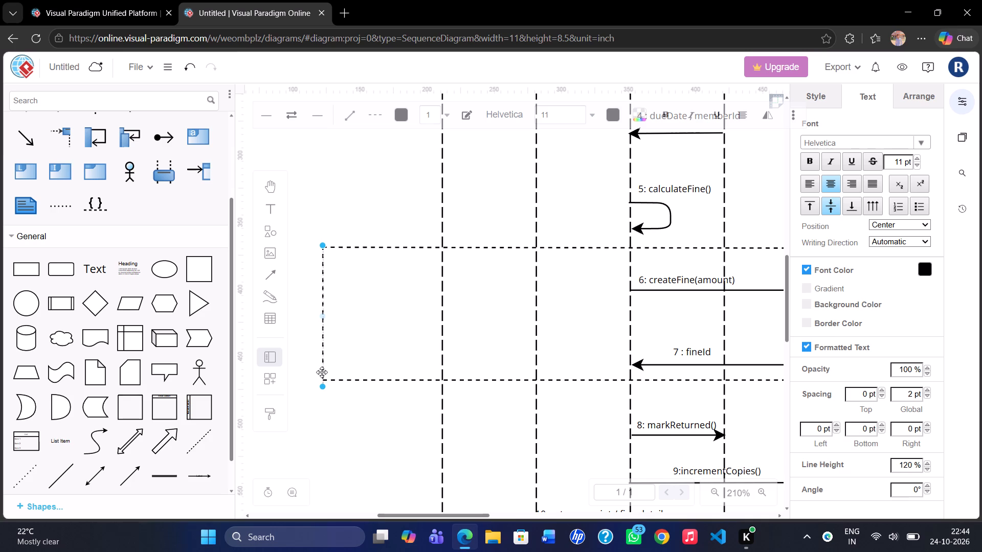
pyautogui.press('Up')
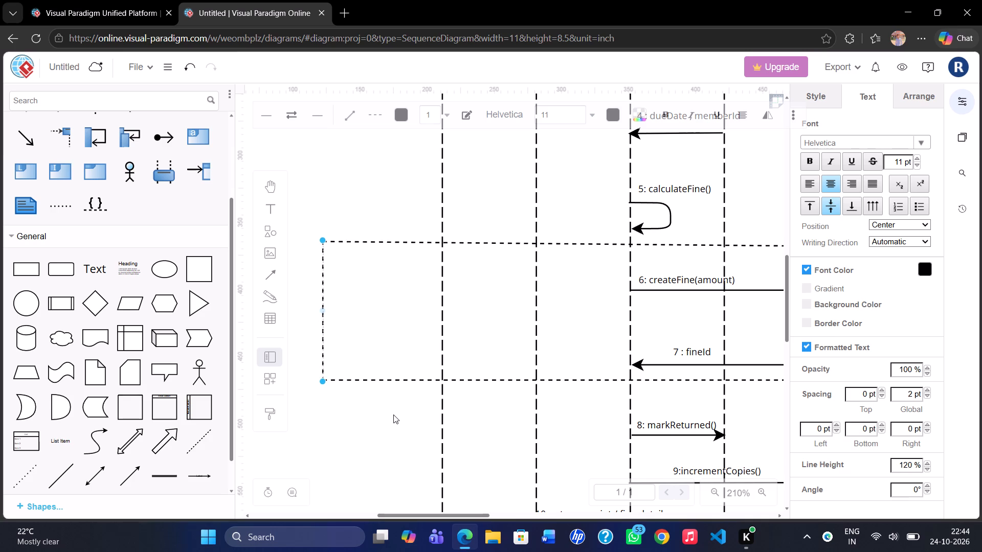
# Level the frame's top dotted line by raising its end beyond the Book lifeline to match its opposite end.
pyautogui.hscroll(-1, 393, 415)
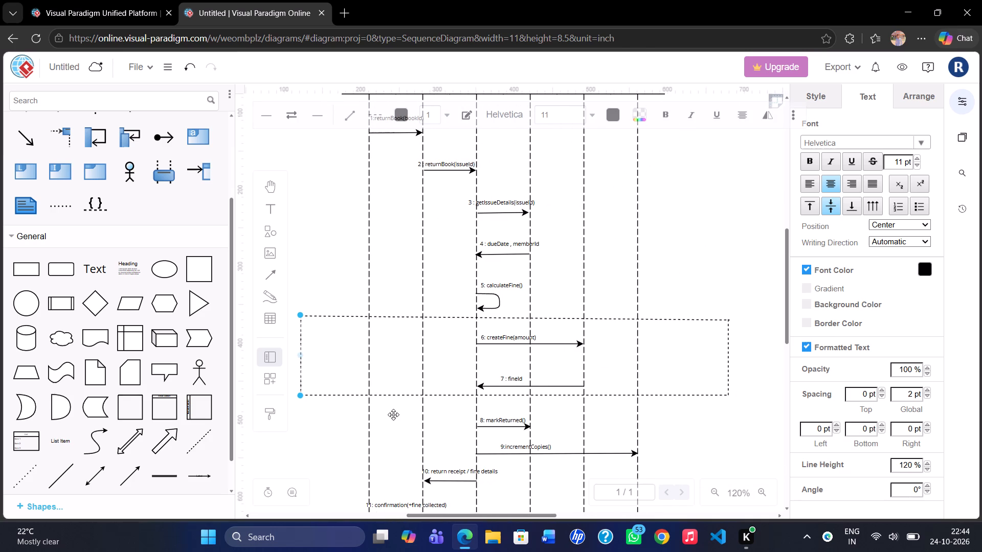
pyautogui.click(331, 373)
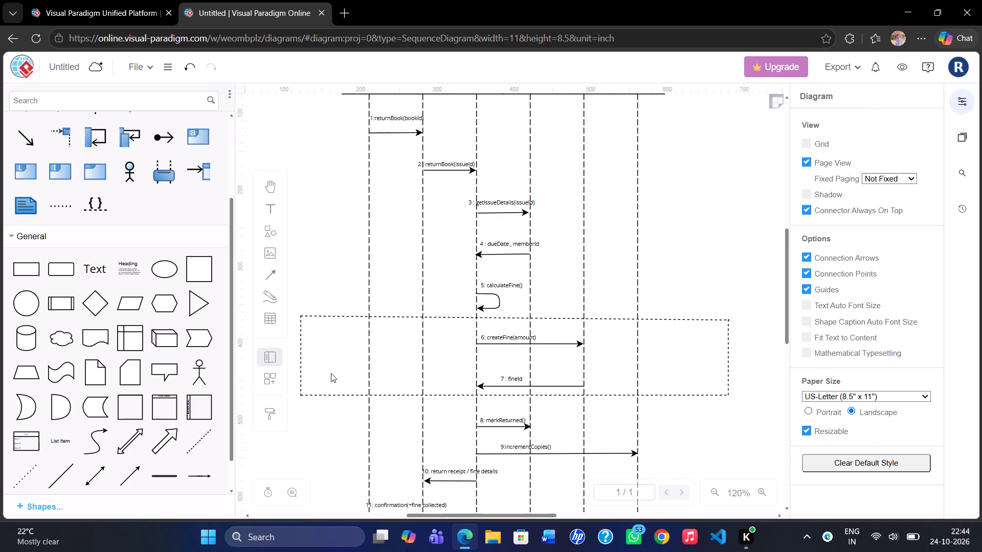
pyautogui.click(720, 317)
pyautogui.click(731, 317)
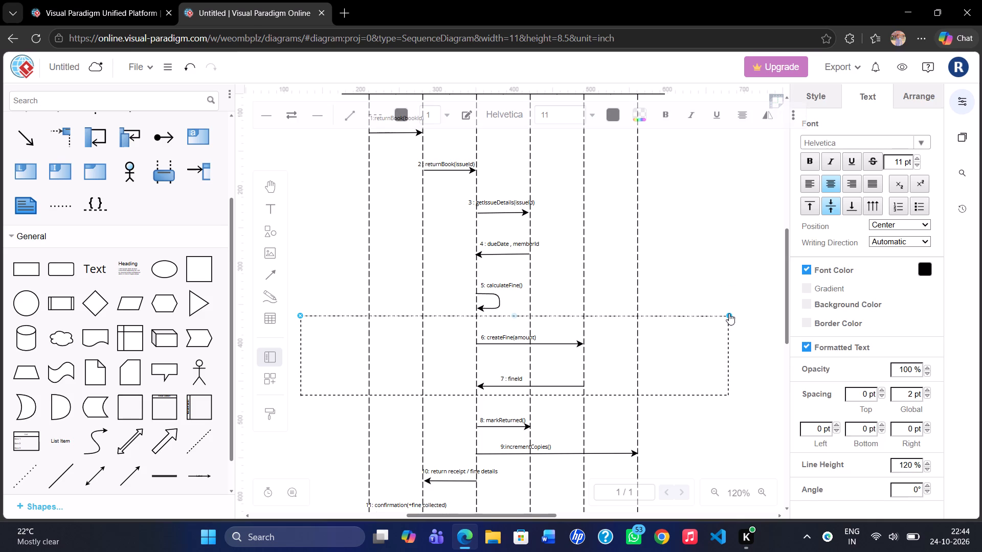
pyautogui.click(758, 336)
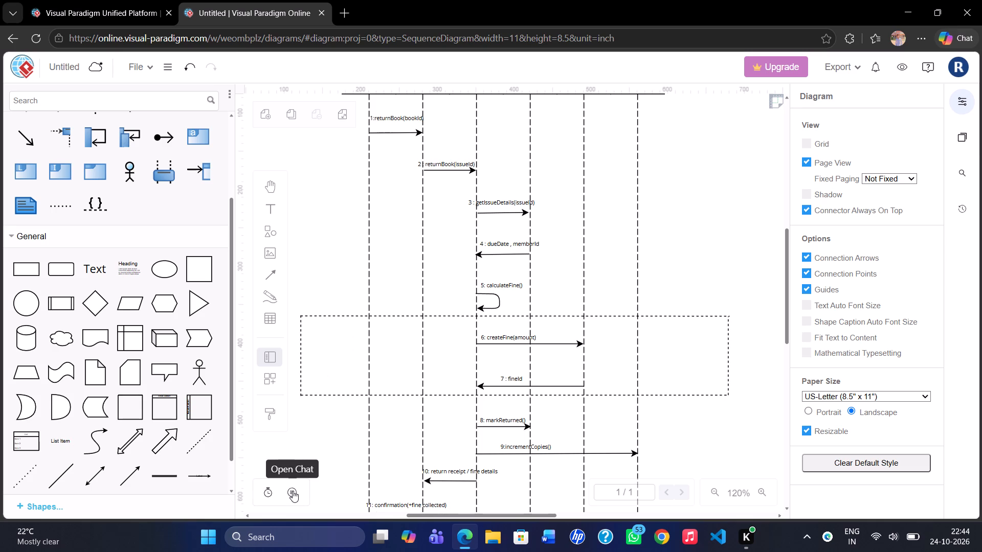
# Add a text label reading opt[returnDate > dueDate] in the empty area beyond the Book lifeline, above the dotted frame.
pyautogui.doubleClick(699, 248)
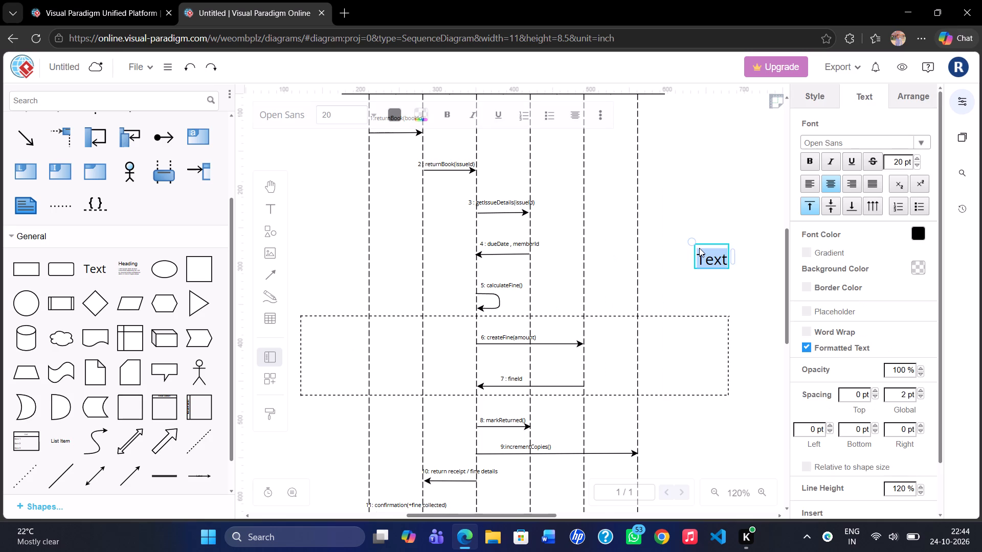
pyautogui.press('\\')
pyautogui.press('BackSpace')
pyautogui.write('opt')
pyautogui.write('[]')
pyautogui.press('Left')
pyautogui.write('return')
pyautogui.write('Date')
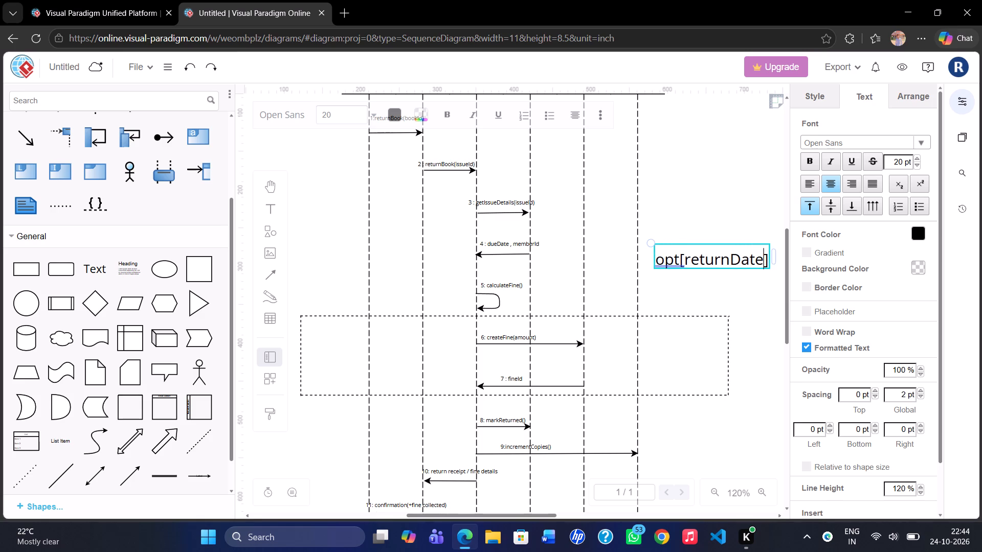
pyautogui.press('space')
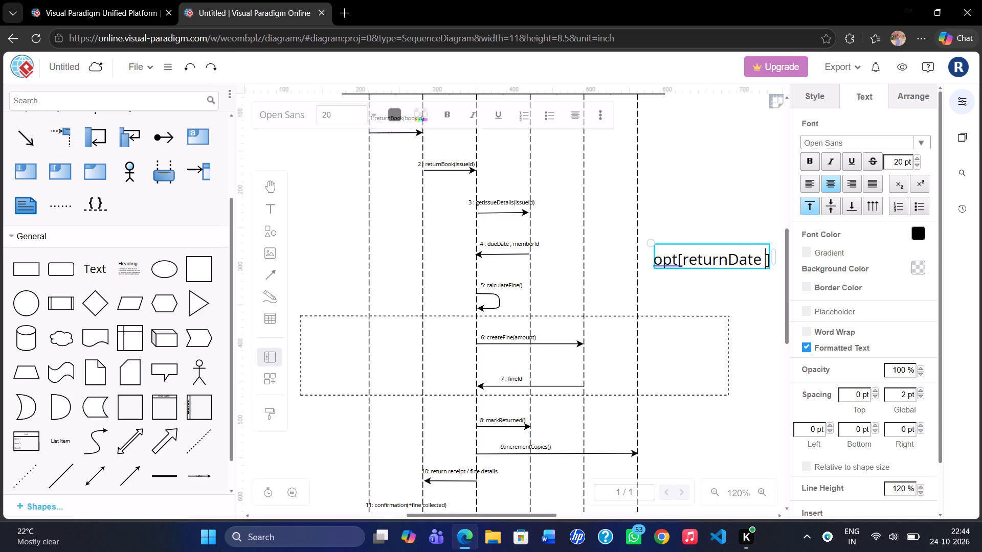
pyautogui.write('>')
pyautogui.press('space')
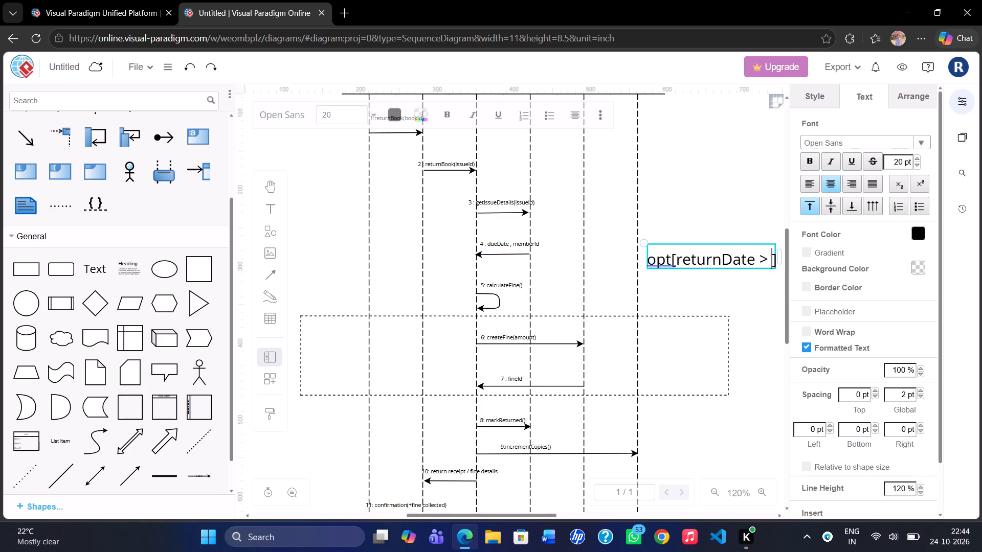
pyautogui.write('due')
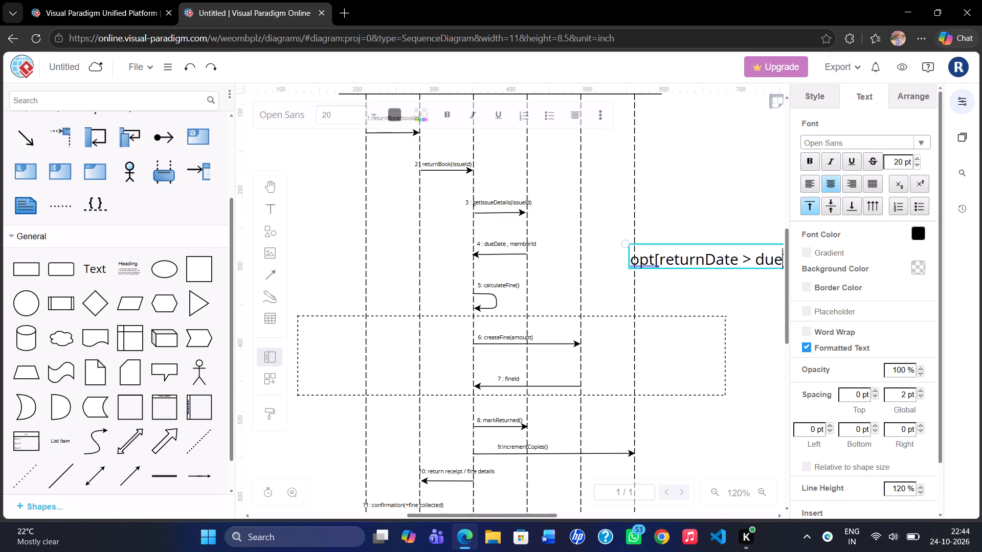
pyautogui.write('Da')
pyautogui.write('te')
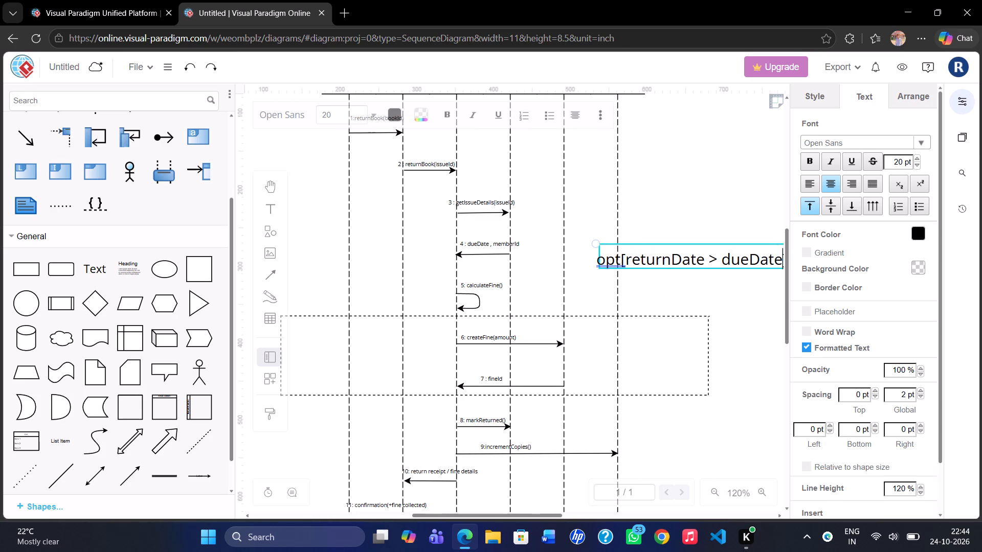
# Set the font size of the whole opt label text to 7 pt.
pyautogui.hotkey('ctrl', 'a')
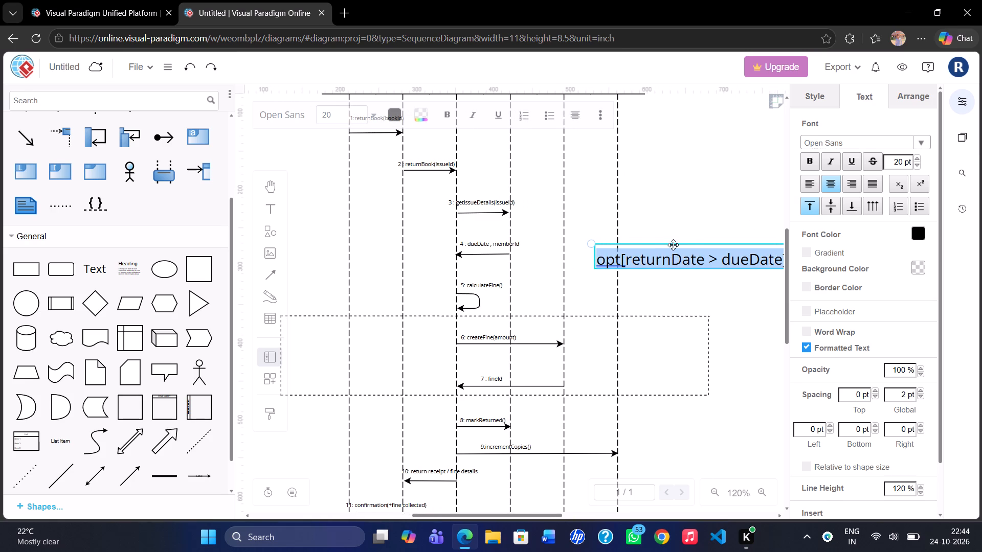
pyautogui.rightClick(669, 252)
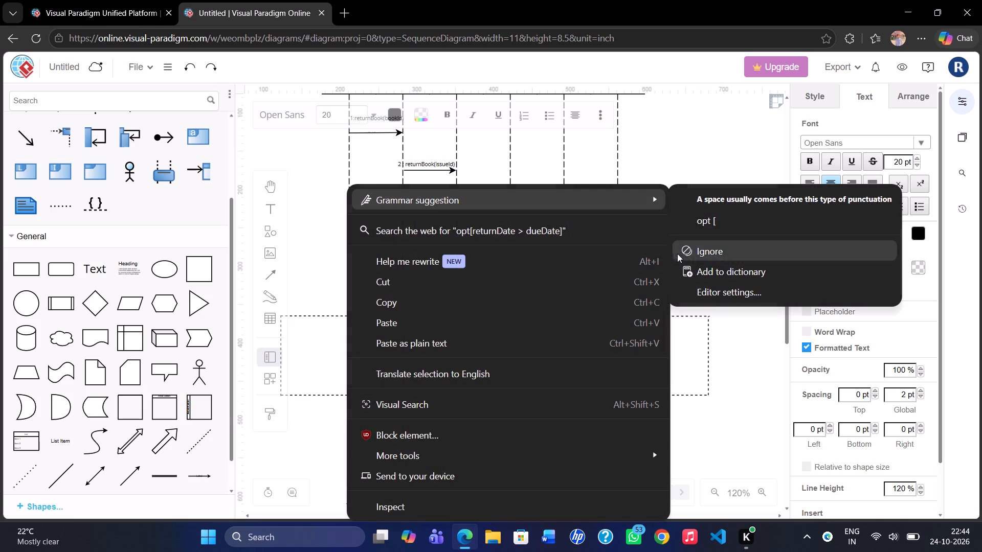
pyautogui.click(652, 126)
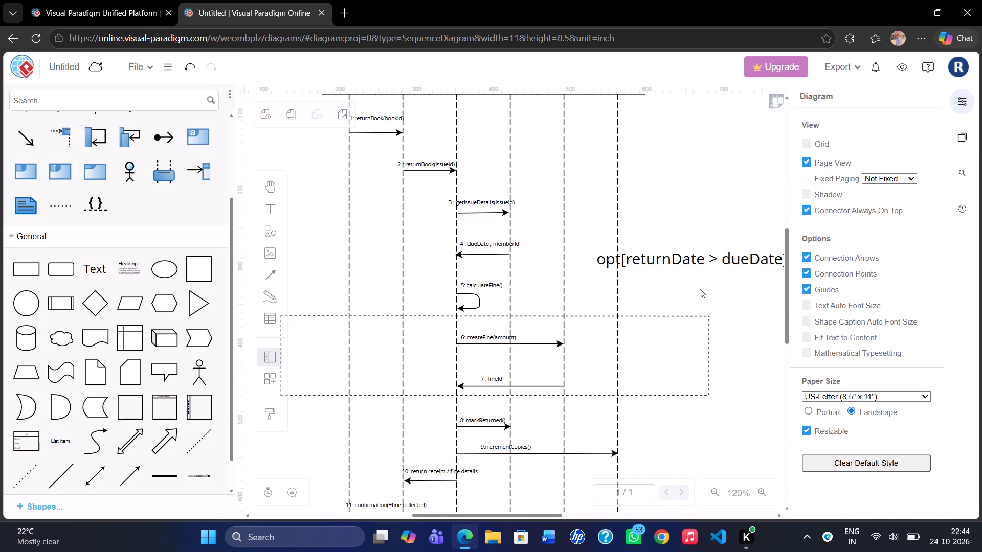
pyautogui.click(688, 265)
pyautogui.hotkey('ctrl', 'a')
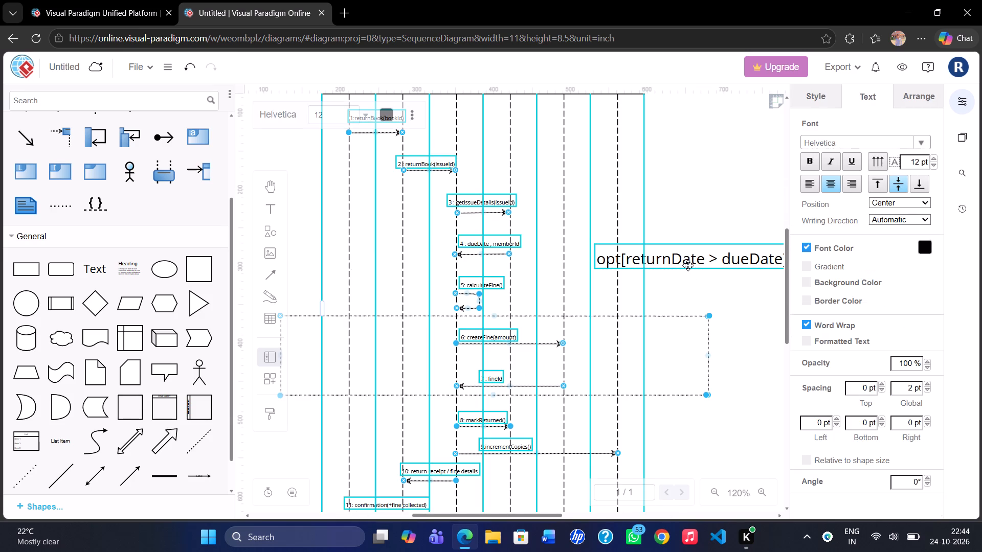
pyautogui.doubleClick(677, 258)
pyautogui.hotkey('ctrl', 'a')
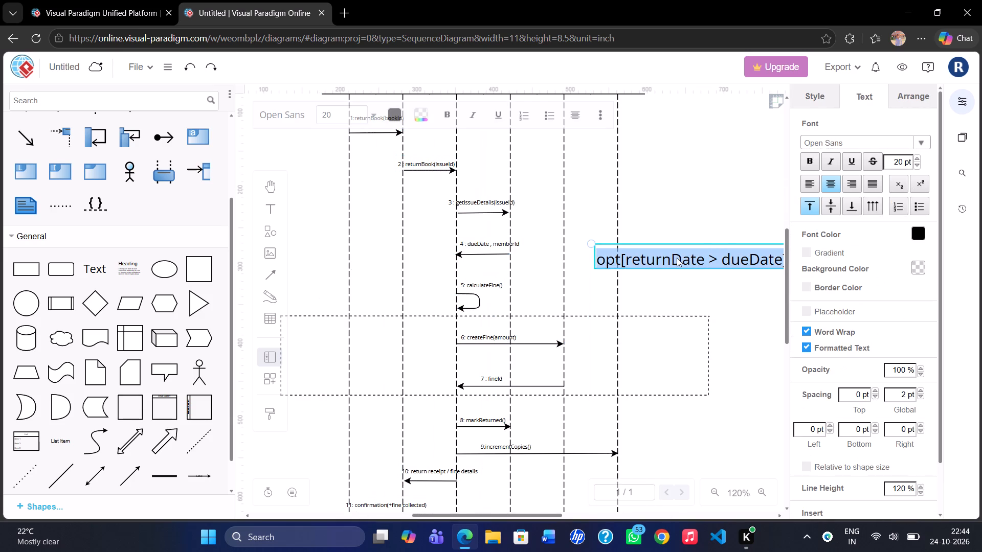
pyautogui.scroll(1, 677, 258)
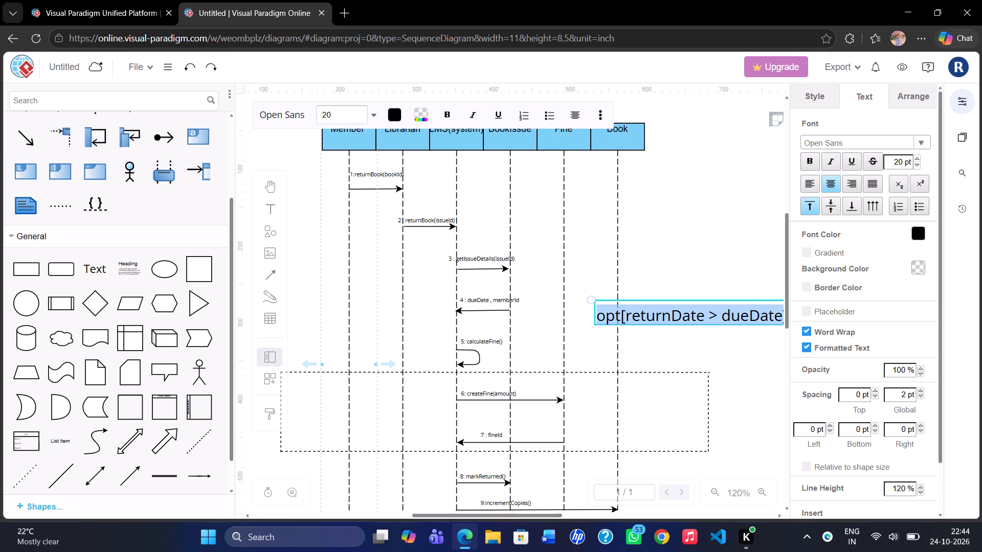
pyautogui.click(334, 120)
pyautogui.press('BackSpace')
pyautogui.press('7')
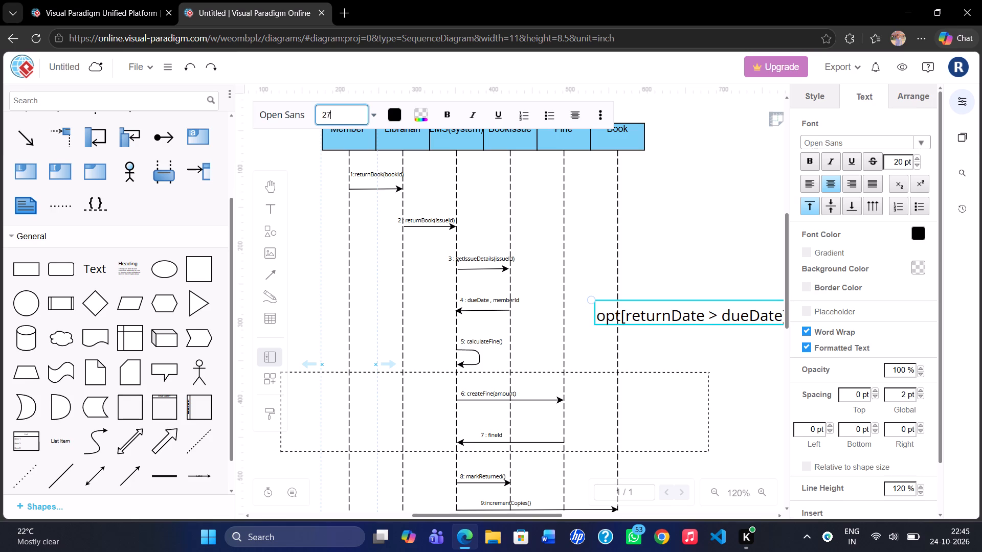
pyautogui.press('Left')
pyautogui.press('BackSpace')
pyautogui.press('Return')
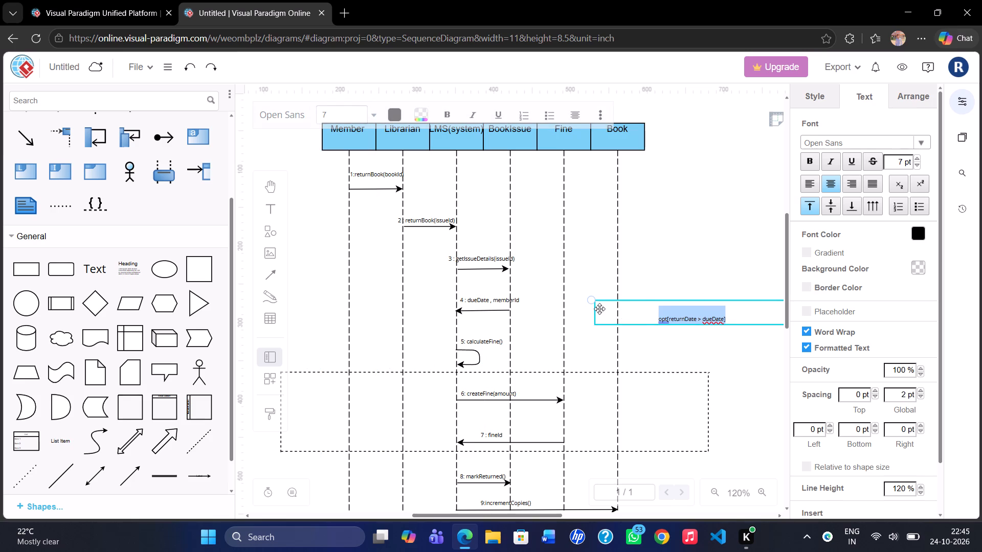
# Shrink the opt label's box around its text and place it inside the dotted frame's upper corner near the Member lifeline.
pyautogui.moveTo(594, 300); pyautogui.dragTo(639, 309)
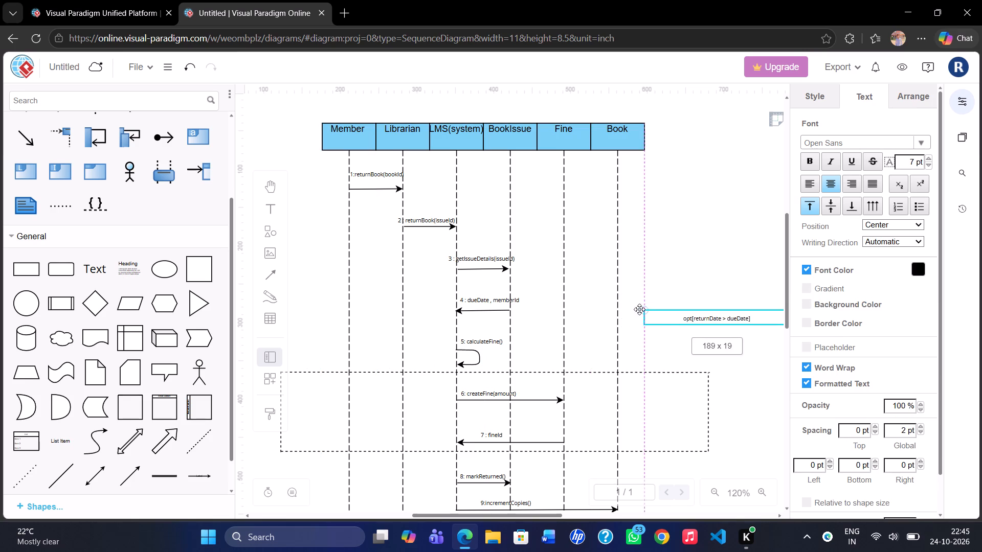
pyautogui.moveTo(639, 309); pyautogui.dragTo(701, 310)
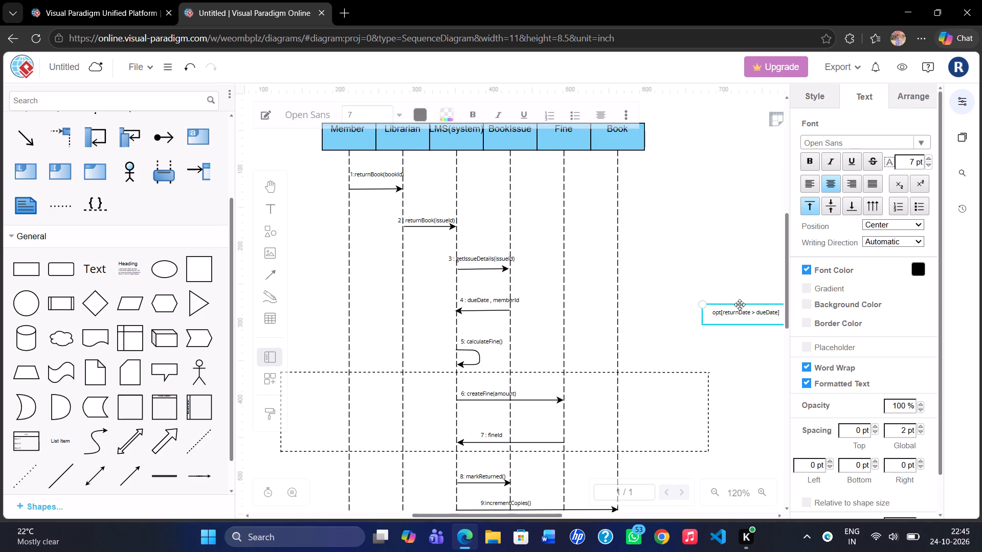
pyautogui.moveTo(740, 305); pyautogui.dragTo(311, 373)
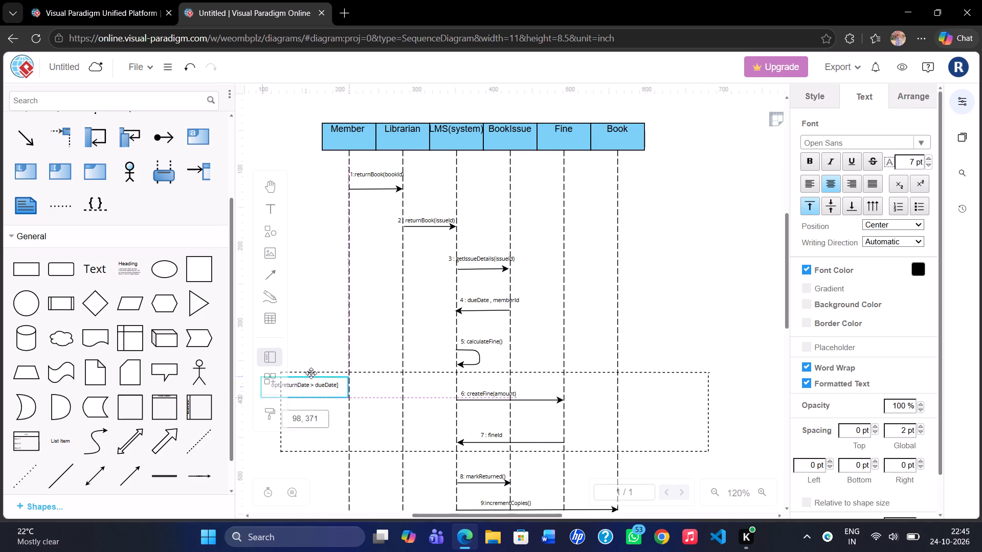
pyautogui.moveTo(311, 373); pyautogui.dragTo(315, 375)
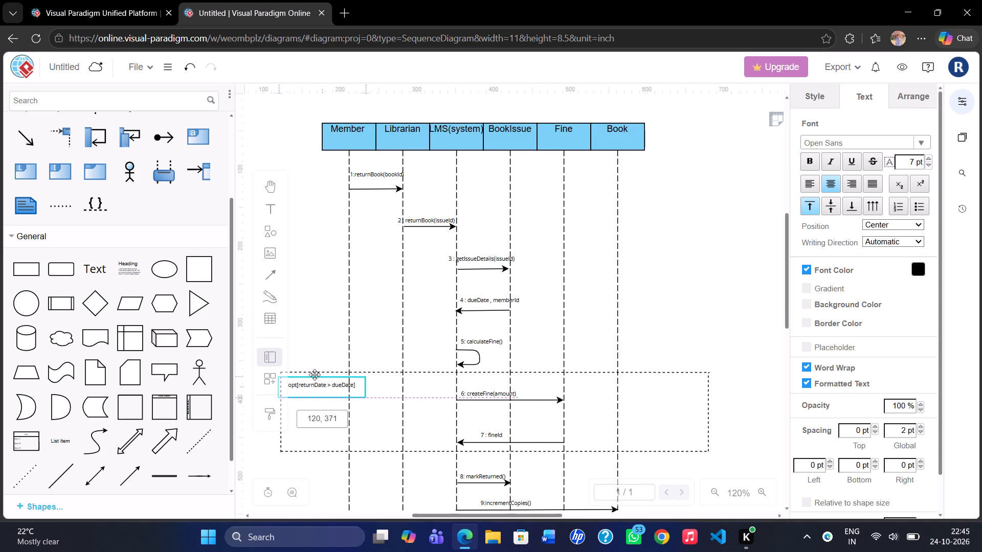
pyautogui.moveTo(315, 375); pyautogui.dragTo(309, 372)
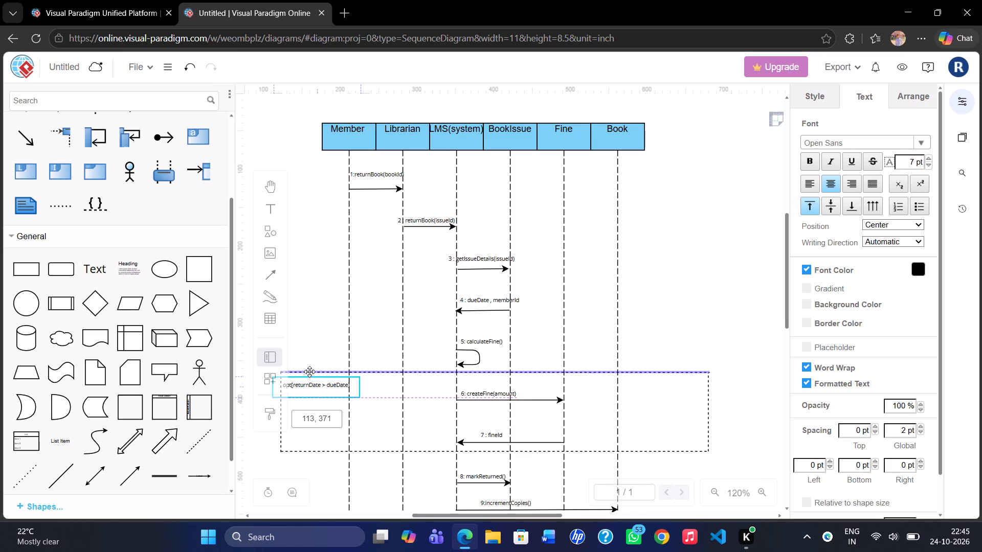
pyautogui.moveTo(309, 372); pyautogui.dragTo(311, 373)
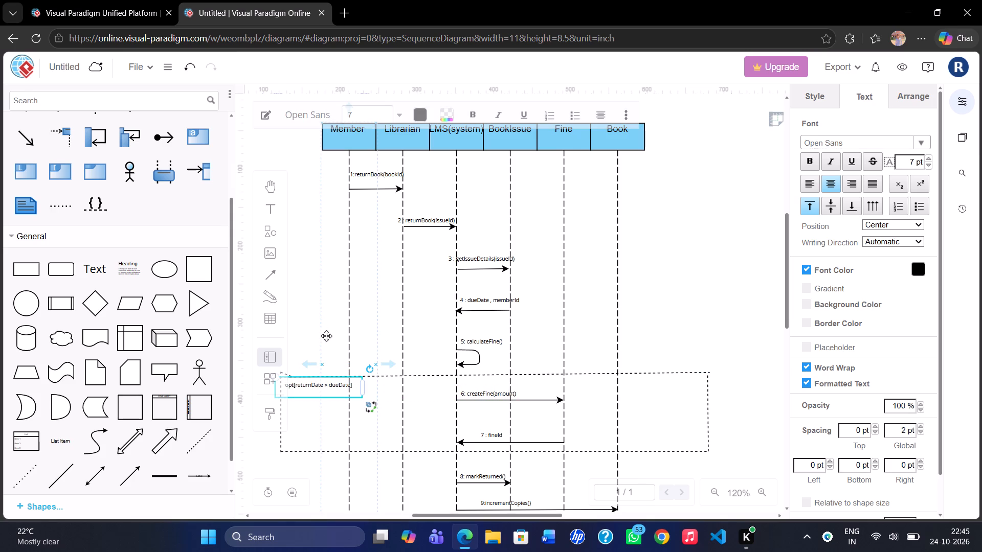
# Delete the stray short dotted segment at the frame's upper corner outside the Member lifeline.
pyautogui.click(326, 338)
pyautogui.hscroll(1, 300, 416)
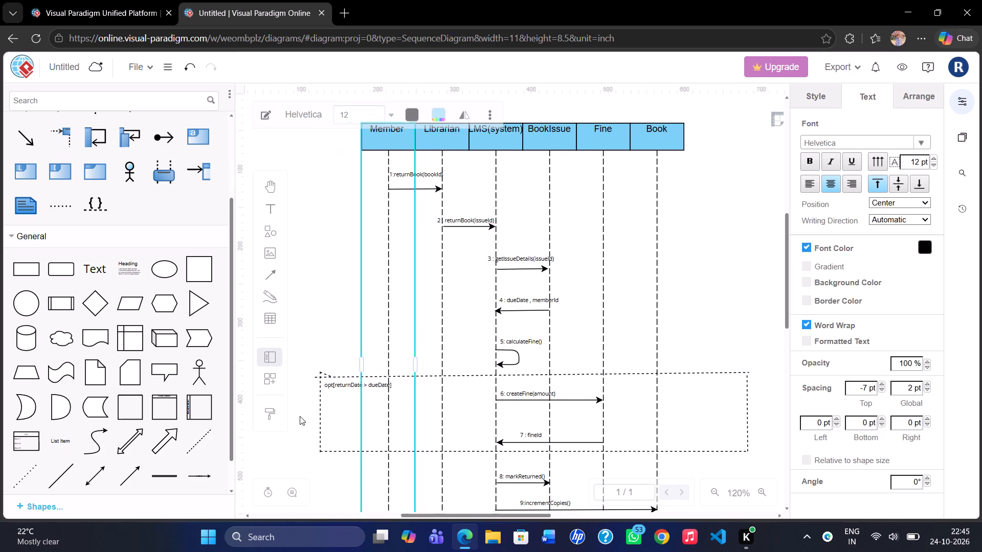
pyautogui.hscroll(1, 300, 416)
pyautogui.click(306, 327)
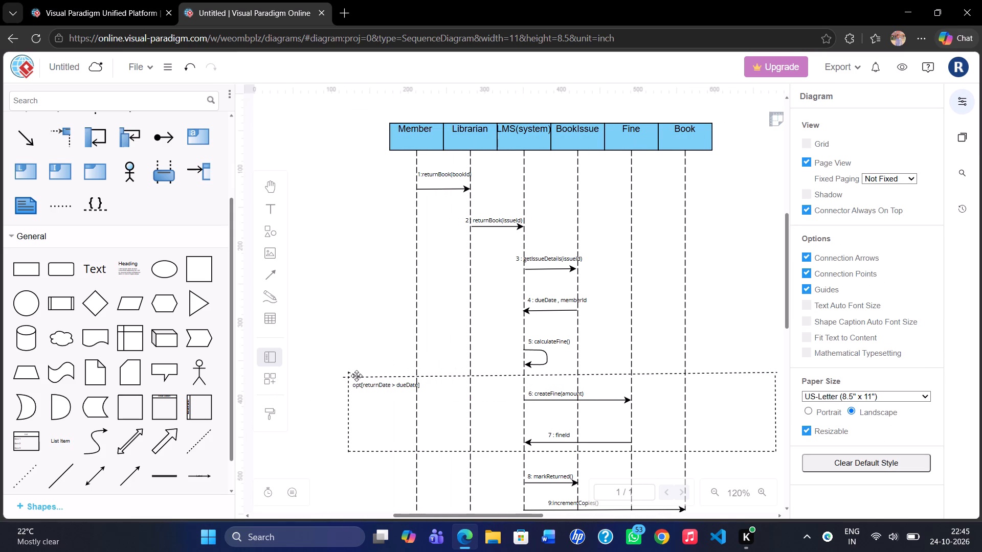
pyautogui.click(354, 374)
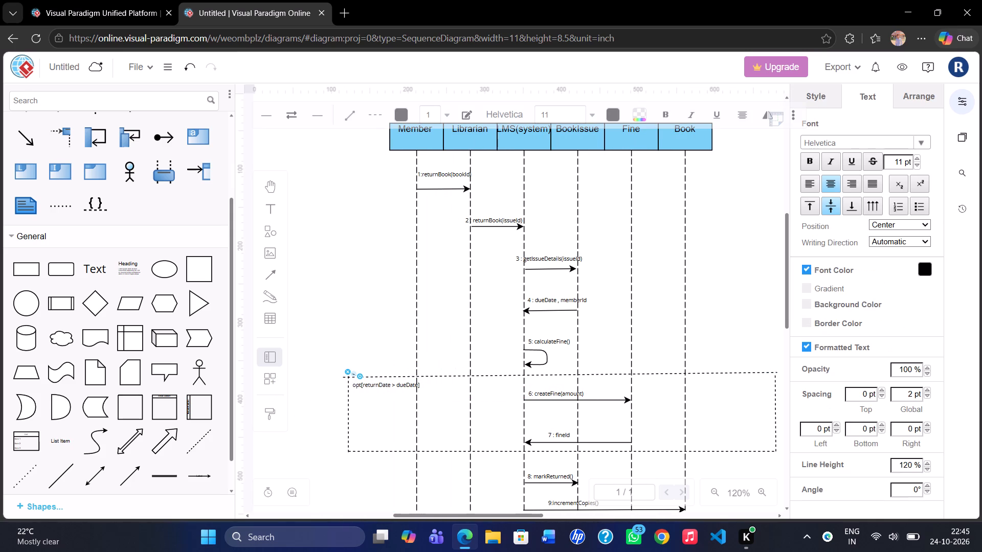
pyautogui.moveTo(348, 371); pyautogui.dragTo(349, 379)
pyautogui.click(347, 359)
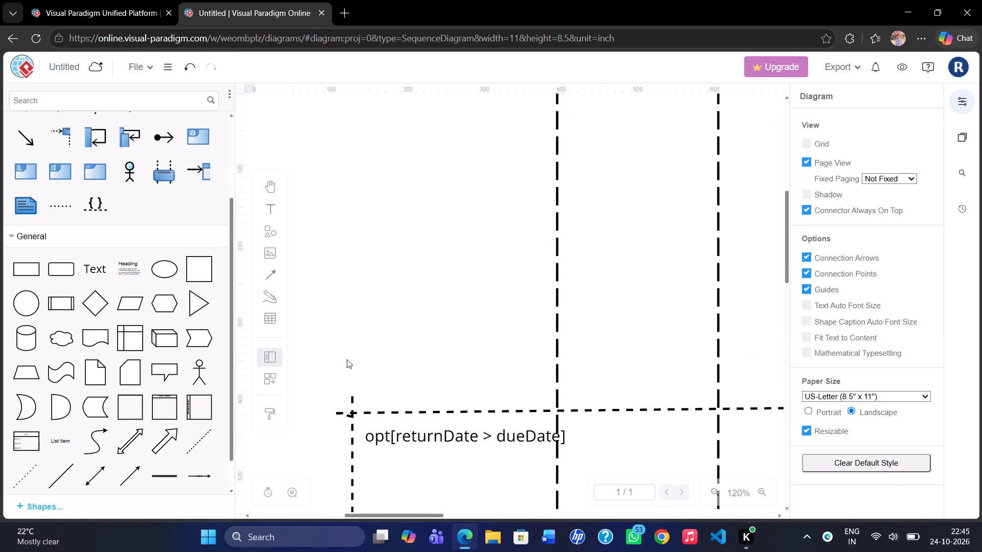
pyautogui.click(348, 428)
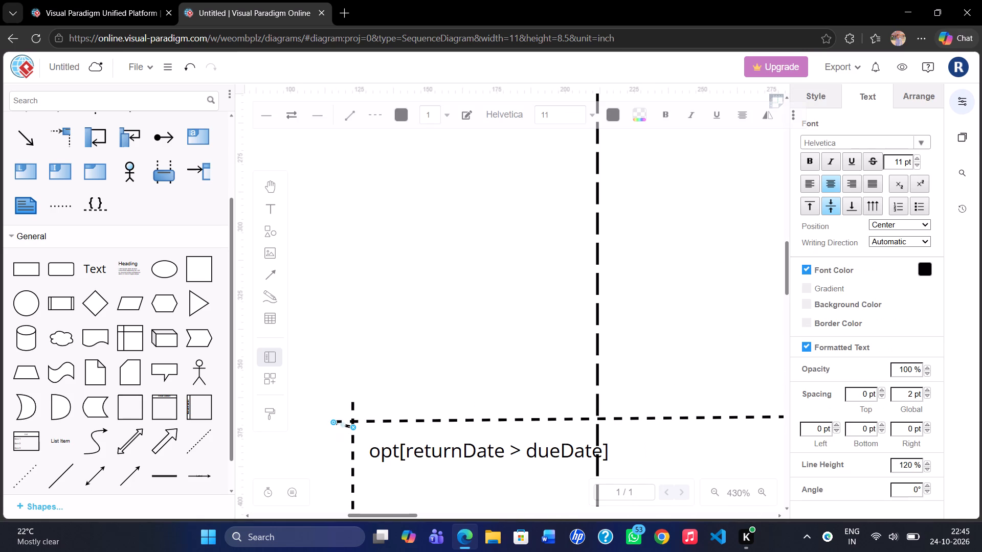
pyautogui.press('BackSpace')
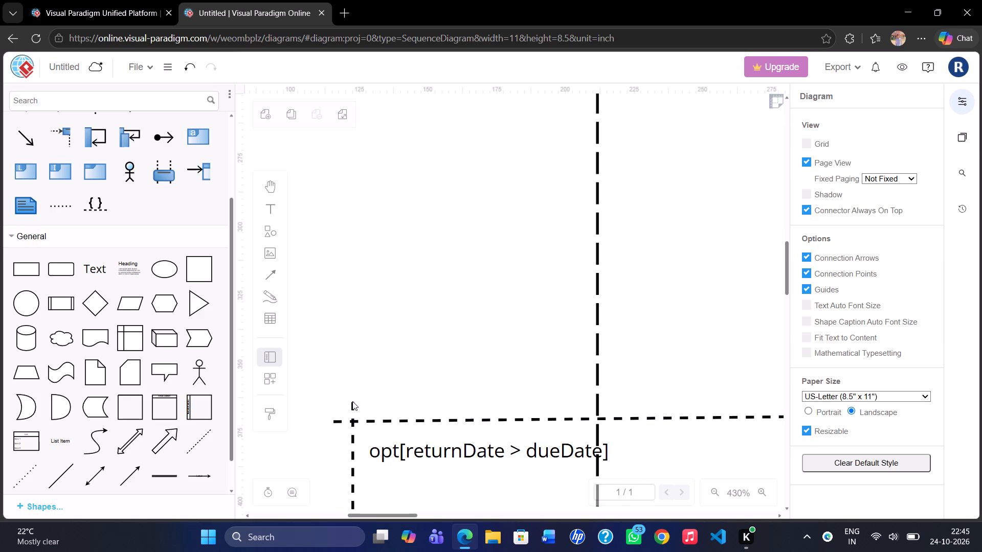
# Shorten the vertical dotted line outside the Member lifeline so its upper end meets the frame's top line.
pyautogui.click(352, 400)
pyautogui.click(353, 406)
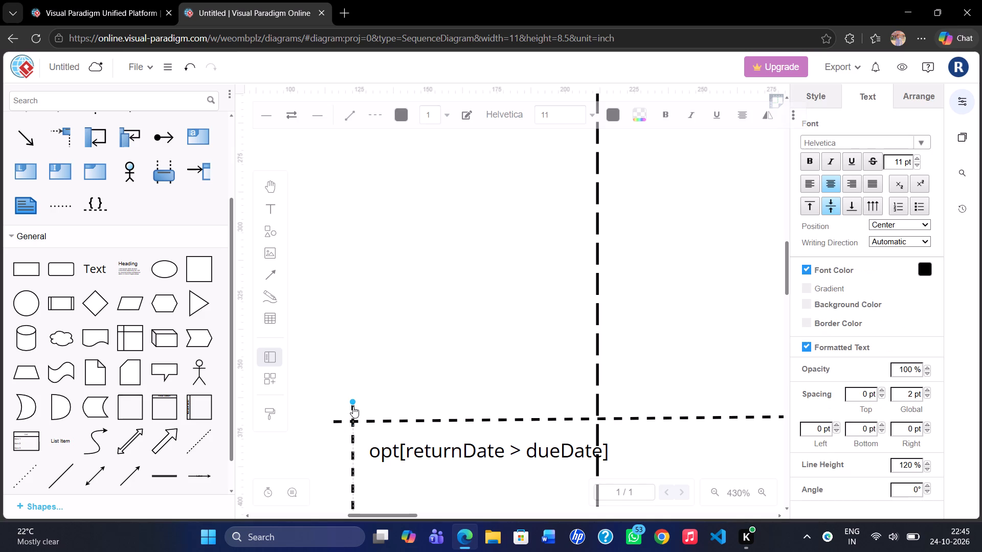
pyautogui.moveTo(353, 400); pyautogui.dragTo(354, 420)
# Pull in the top dotted line's overhanging end outside the Member lifeline so it meets the vertical line at the corner.
pyautogui.click(336, 423)
pyautogui.moveTo(332, 422); pyautogui.dragTo(349, 421)
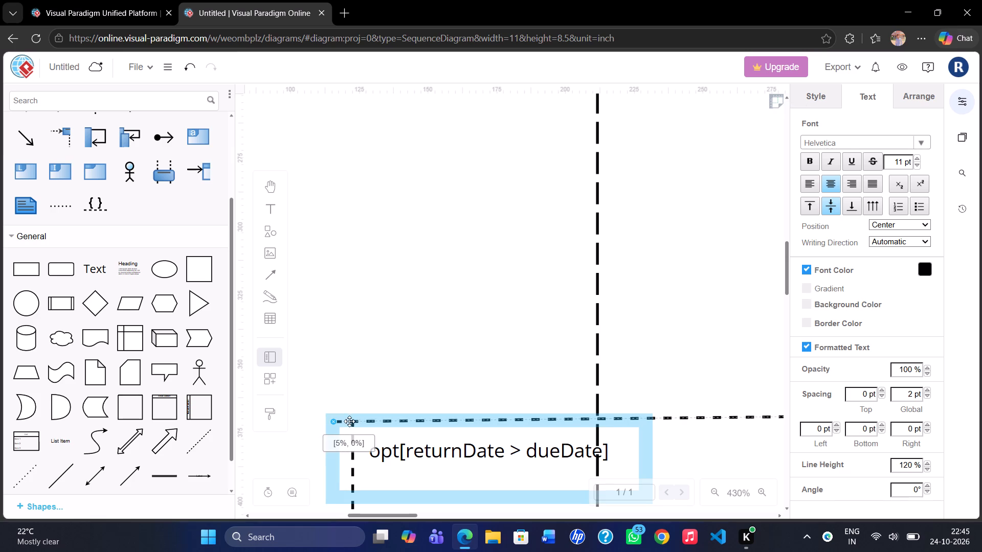
pyautogui.moveTo(349, 421); pyautogui.dragTo(354, 422)
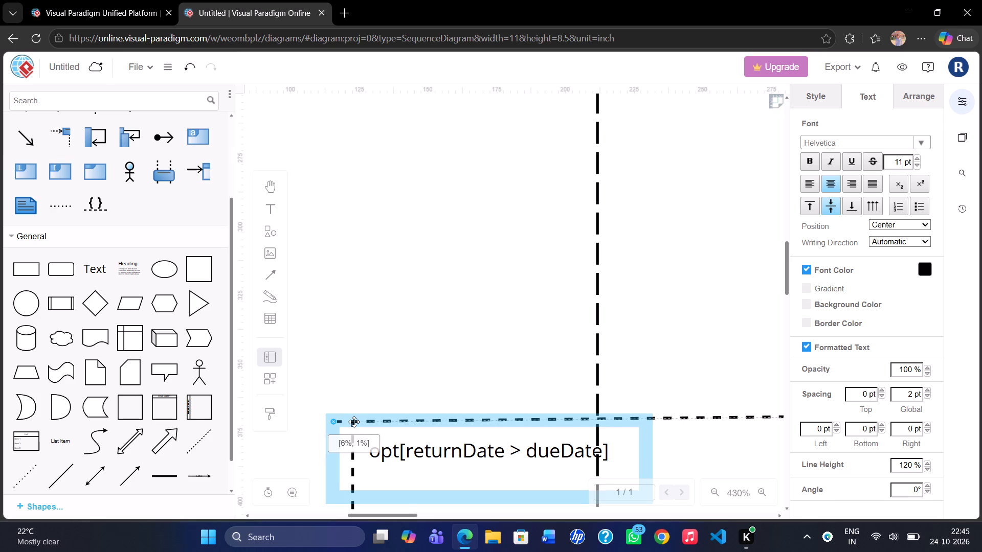
pyautogui.moveTo(354, 422); pyautogui.dragTo(351, 422)
pyautogui.click(363, 373)
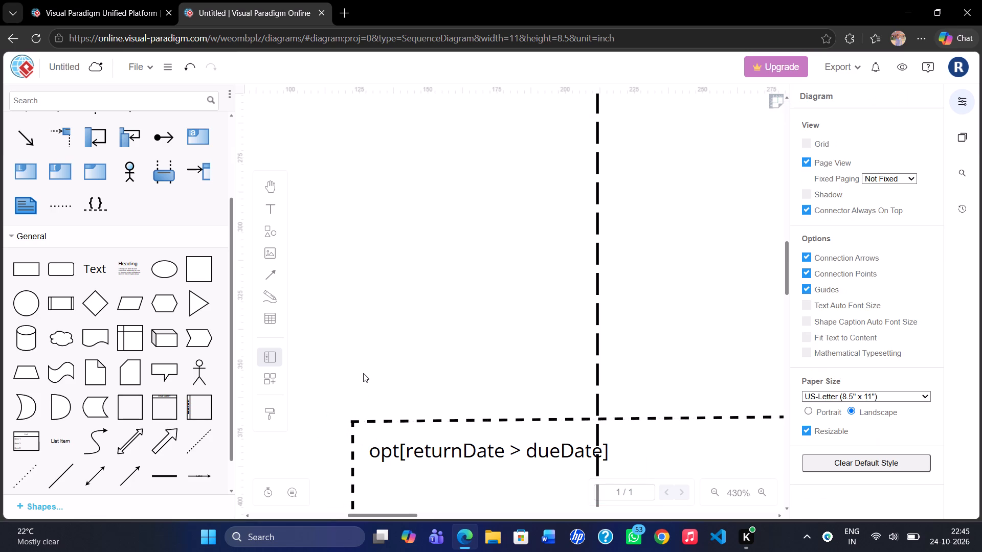
# Shorten the vertical dotted line beyond the Book lifeline by lowering its upper end slightly.
pyautogui.scroll(-1, 416, 356)
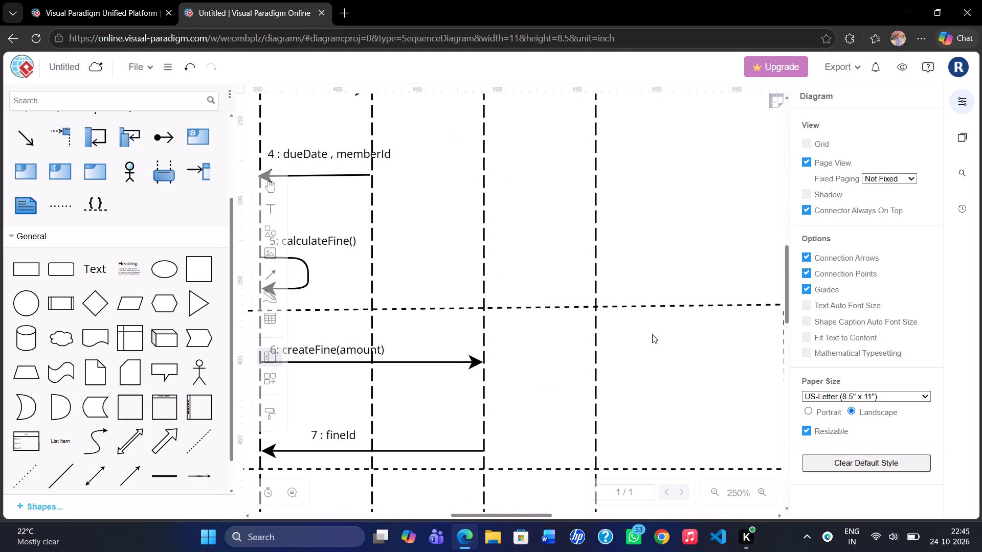
pyautogui.hscroll(-4, 652, 334)
pyautogui.click(506, 315)
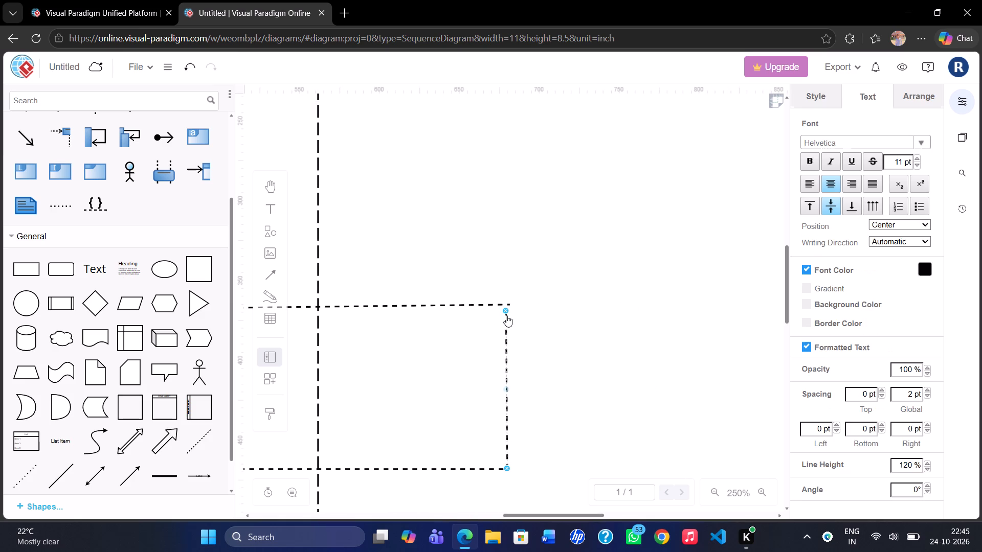
pyautogui.moveTo(505, 310); pyautogui.dragTo(505, 318)
pyautogui.moveTo(505, 318); pyautogui.dragTo(505, 319)
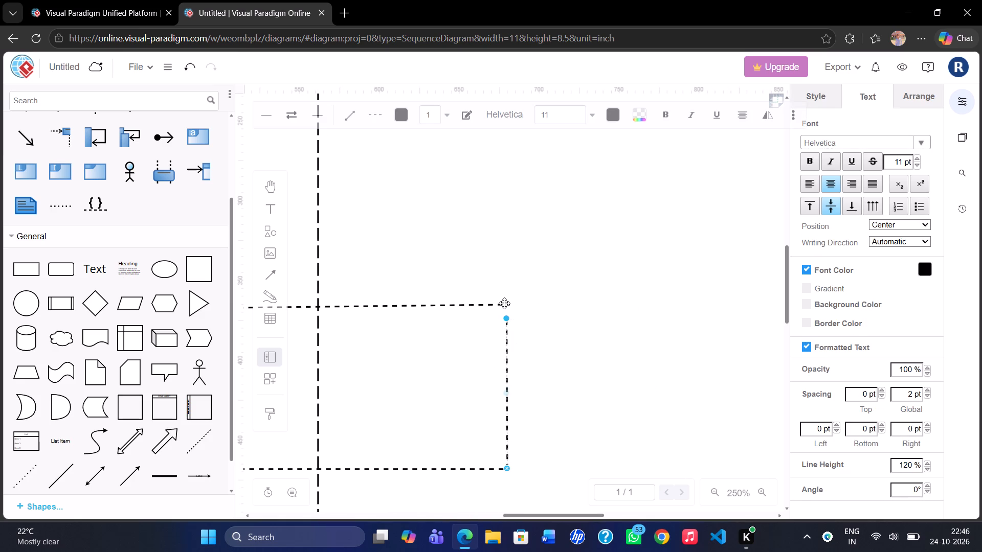
# Lower the top dotted line's end beyond the Book lifeline so the line is level and meets the vertical line.
pyautogui.click(504, 303)
pyautogui.moveTo(510, 303); pyautogui.dragTo(507, 314)
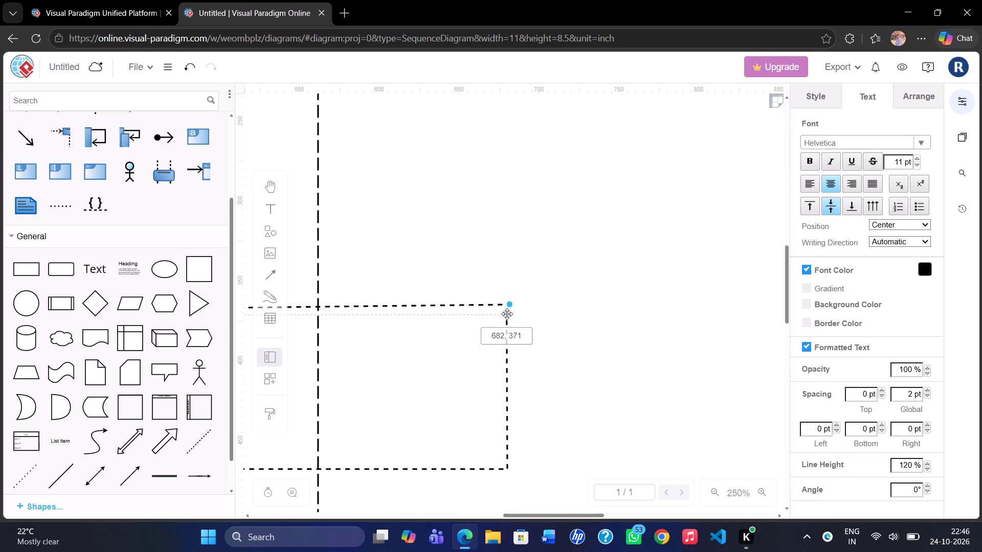
pyautogui.moveTo(507, 314); pyautogui.dragTo(505, 308)
pyautogui.moveTo(505, 308); pyautogui.dragTo(505, 308)
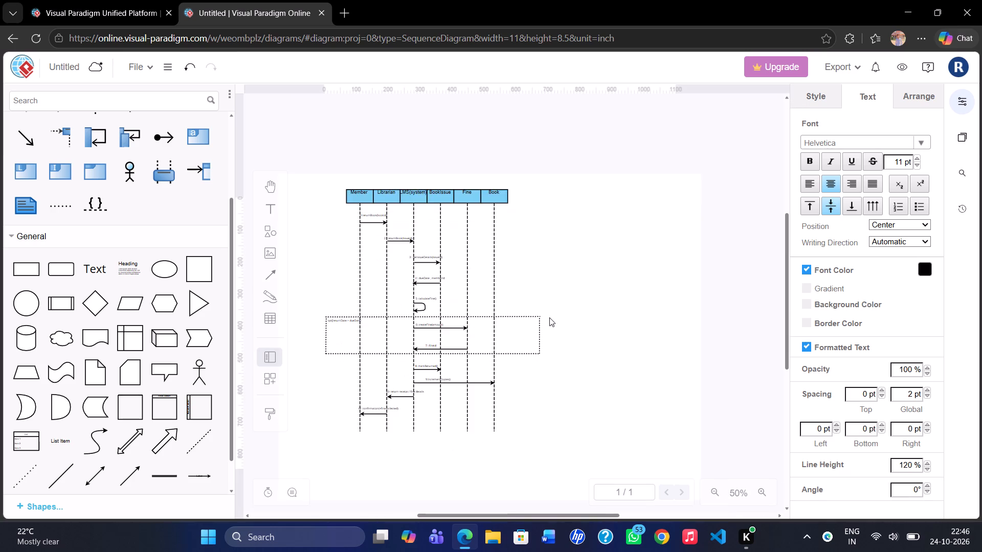
# Pull in the top dotted line's end beyond the Book lifeline slightly so it stops at the vertical line.
pyautogui.hscroll(2, 549, 317)
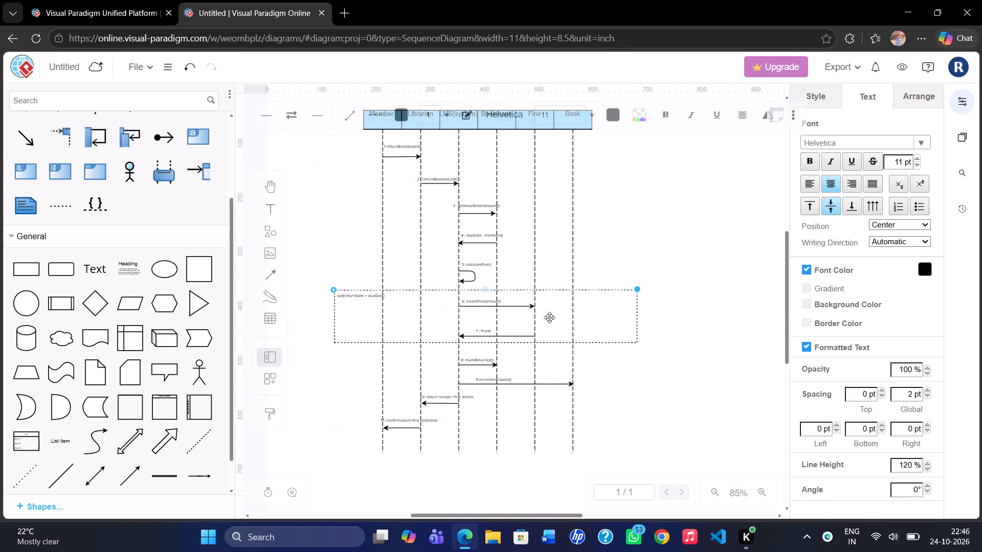
pyautogui.hscroll(1, 557, 317)
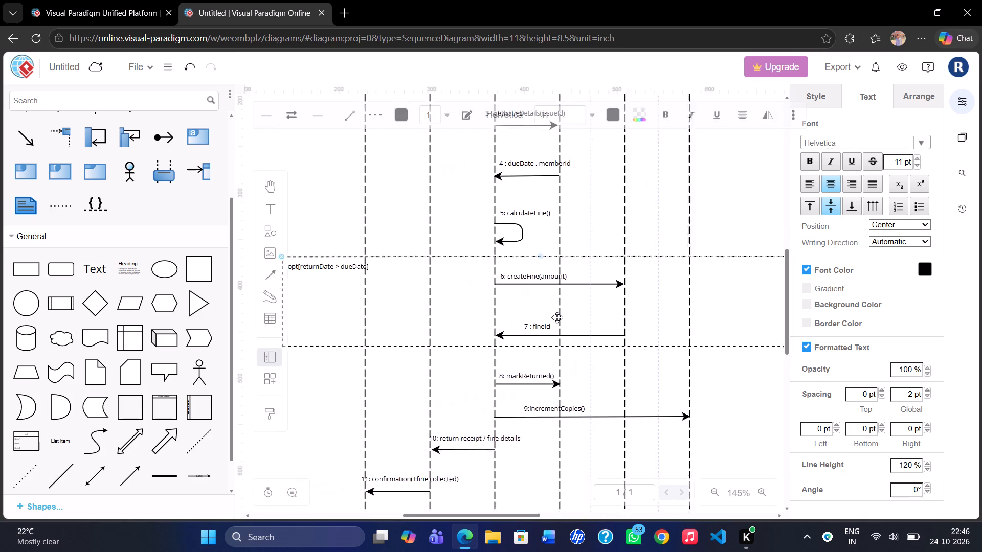
pyautogui.hscroll(2, 557, 317)
pyautogui.click(391, 316)
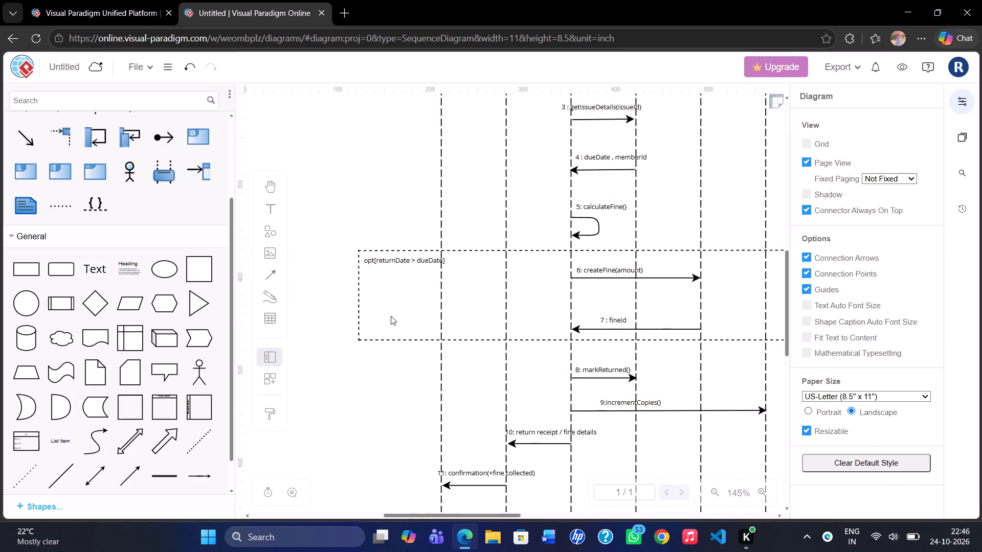
pyautogui.hscroll(-2, 391, 316)
pyautogui.hscroll(2, 391, 316)
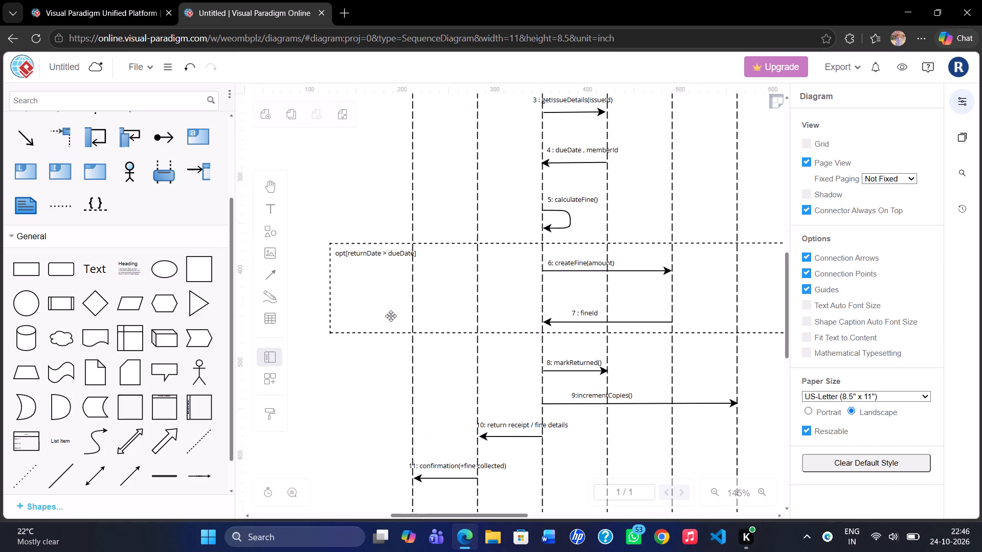
pyautogui.hscroll(-1, 391, 316)
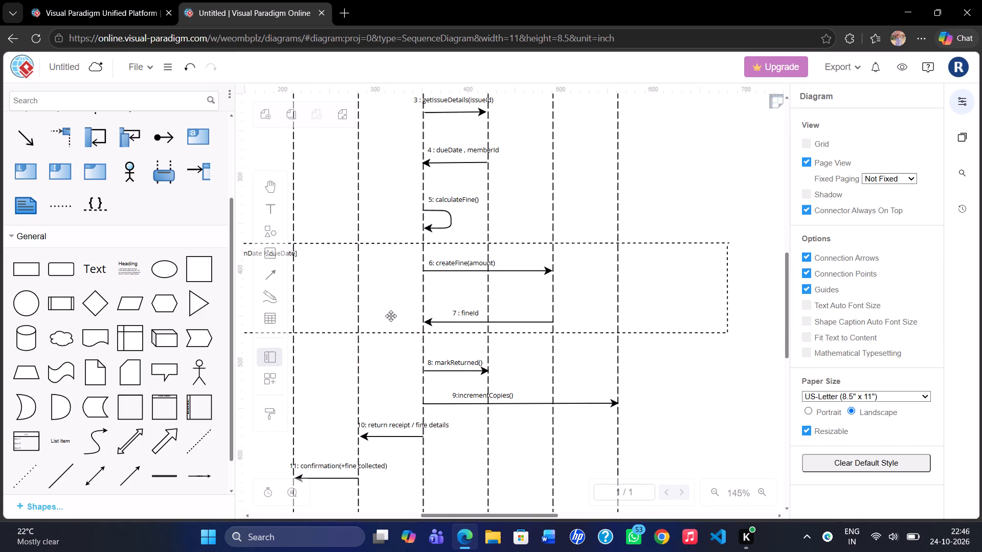
pyautogui.hscroll(-2, 391, 316)
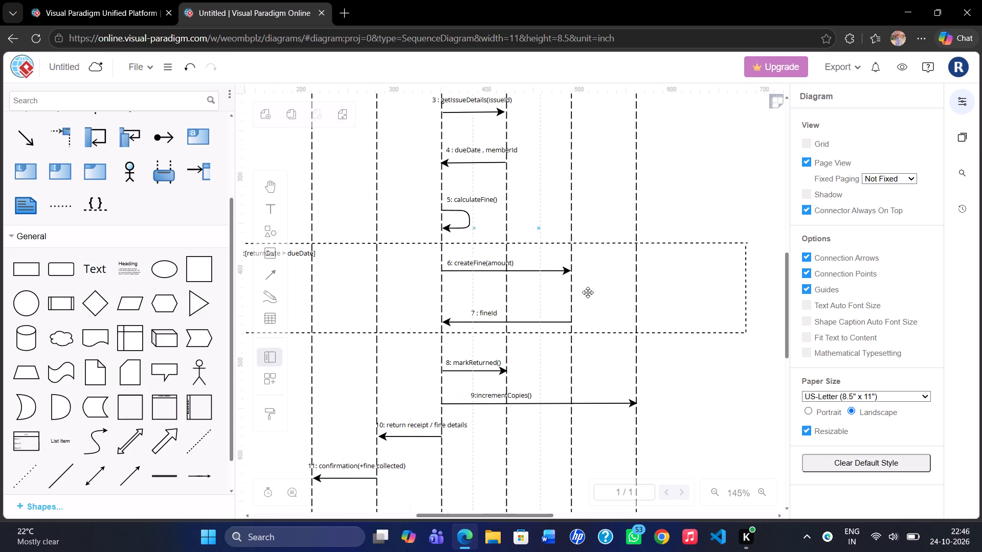
pyautogui.click(744, 242)
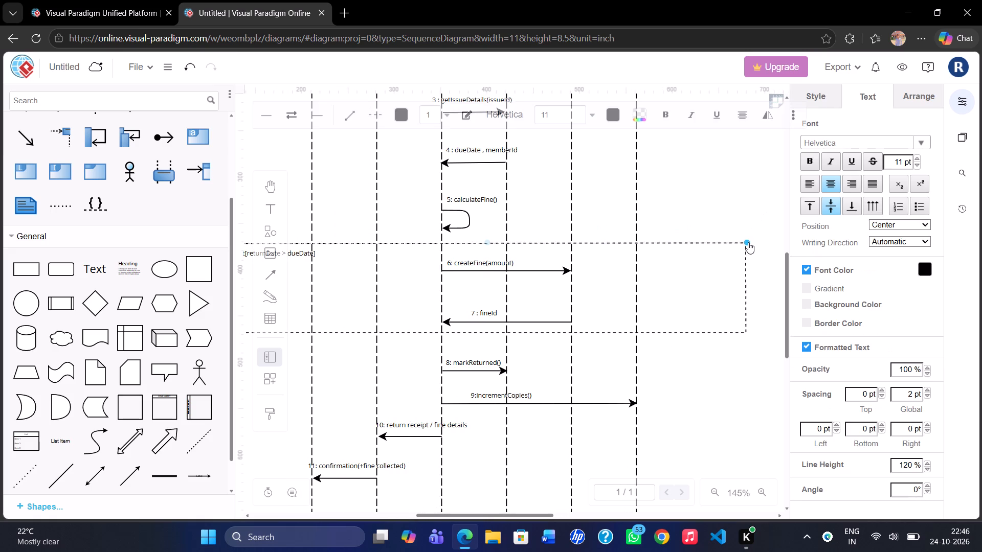
pyautogui.click(747, 242)
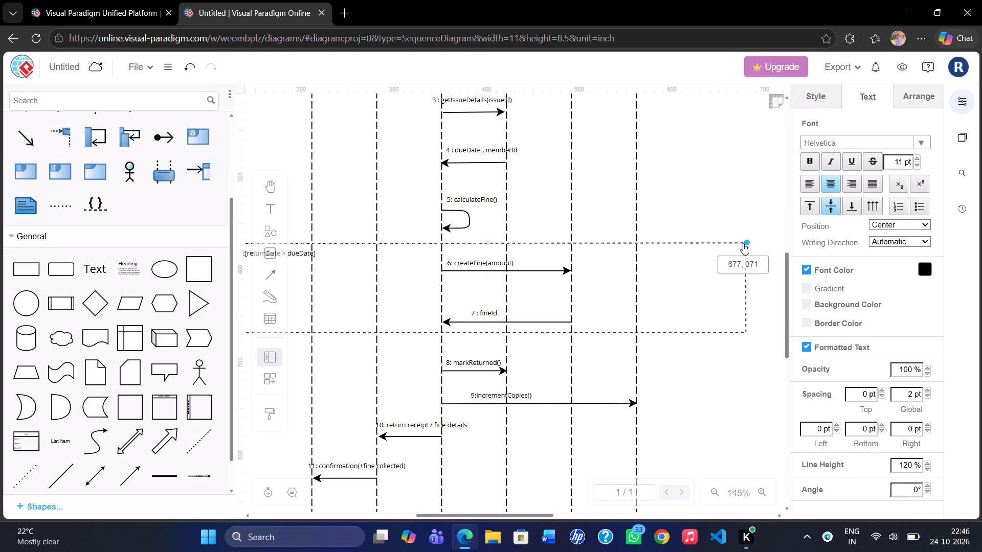
pyautogui.click(732, 280)
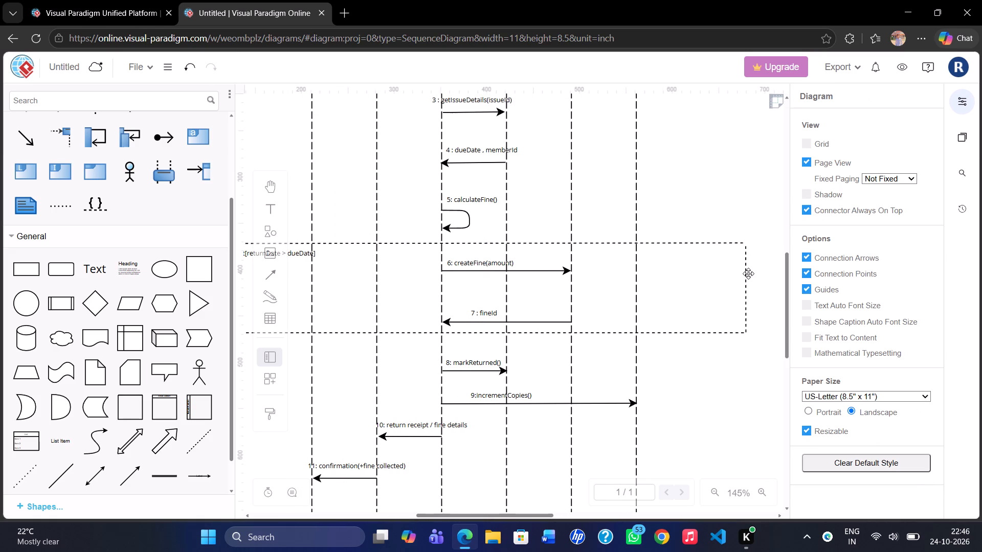
# Trim the bottom dotted line's end beyond the Book lifeline and reattach the vertical dotted line's lower end to it.
pyautogui.click(746, 250)
pyautogui.click(746, 250)
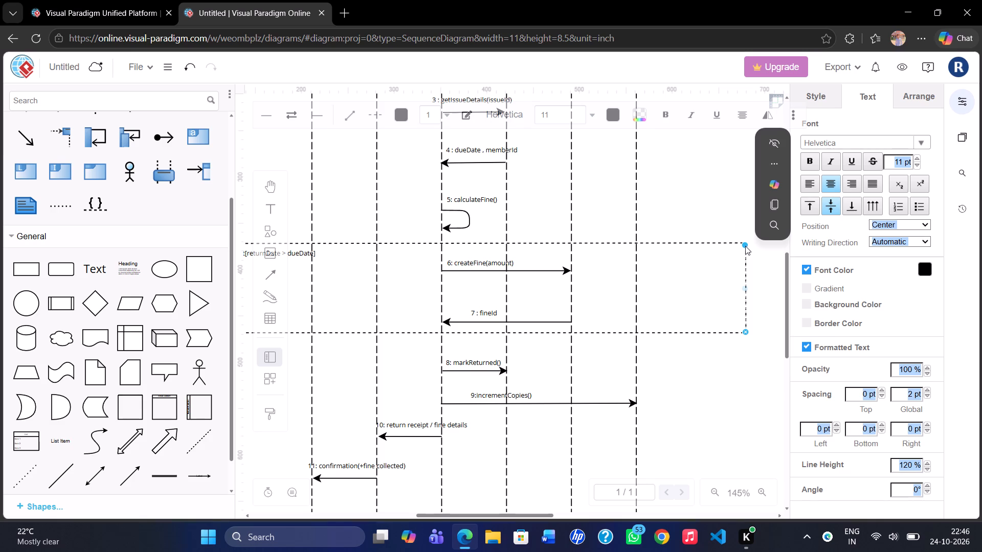
pyautogui.click(745, 246)
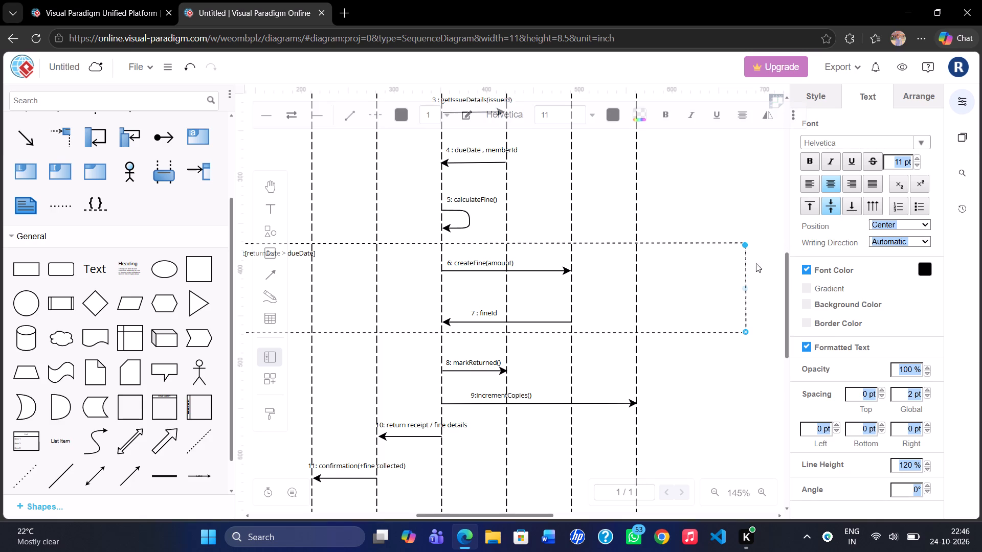
pyautogui.moveTo(745, 331); pyautogui.dragTo(744, 314)
pyautogui.click(711, 314)
pyautogui.click(741, 332)
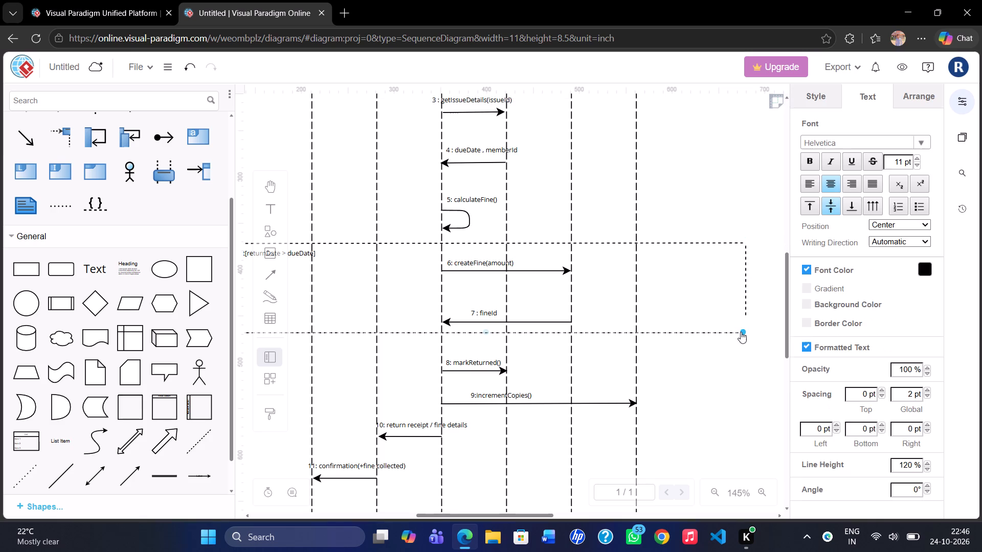
pyautogui.click(745, 333)
pyautogui.click(747, 306)
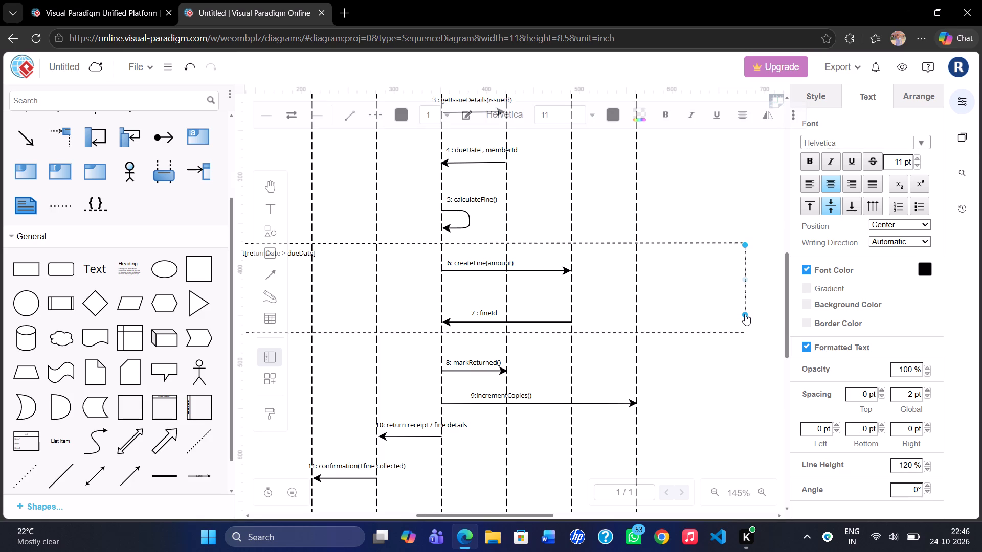
pyautogui.moveTo(744, 314); pyautogui.dragTo(744, 333)
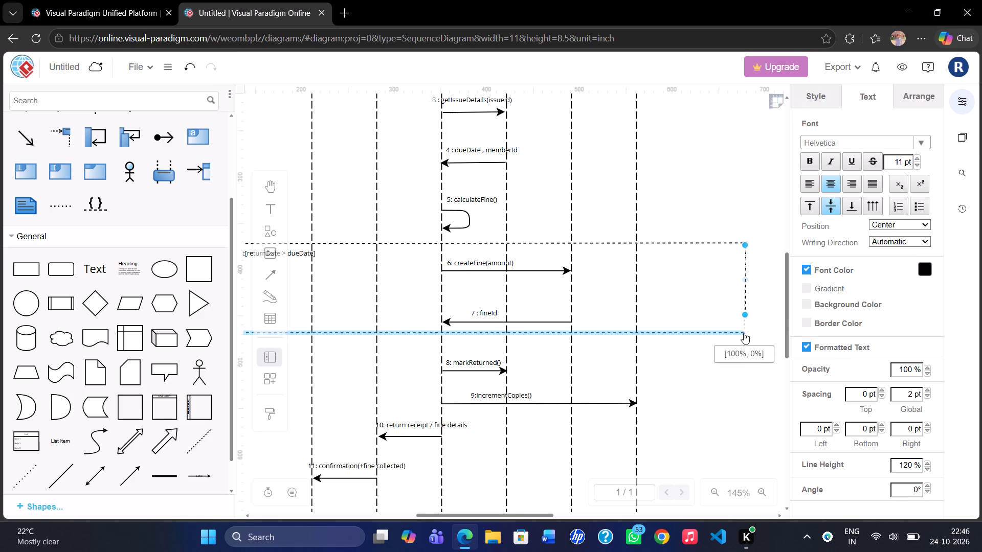
pyautogui.click(715, 288)
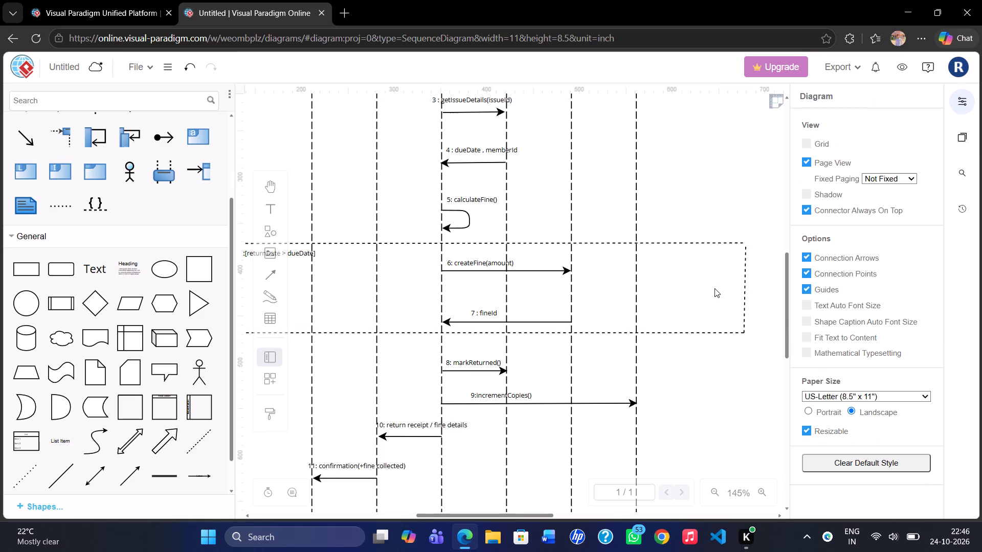
# Raise the upper end of the vertical dotted line beyond the Book lifeline to close the frame's upper corner.
pyautogui.click(745, 249)
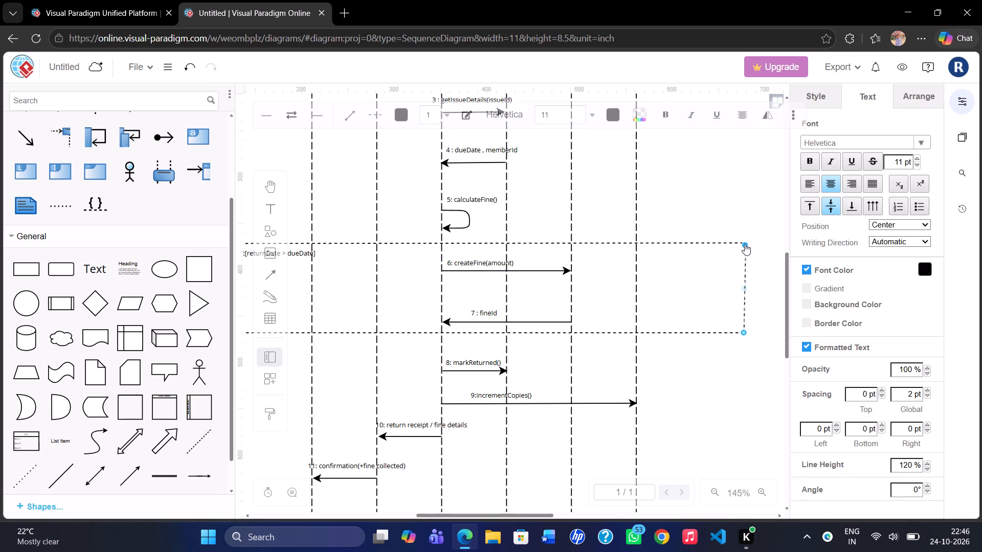
pyautogui.click(745, 244)
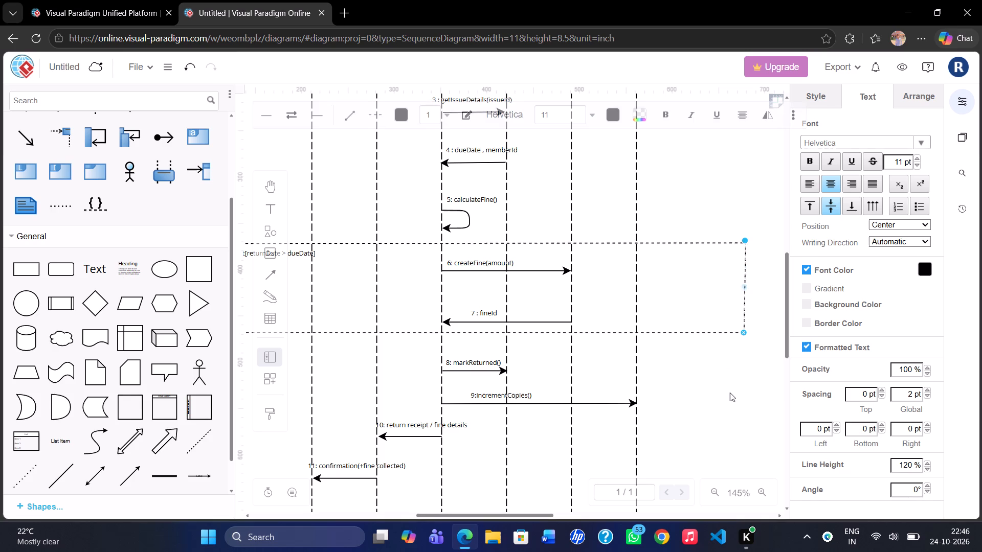
pyautogui.click(730, 393)
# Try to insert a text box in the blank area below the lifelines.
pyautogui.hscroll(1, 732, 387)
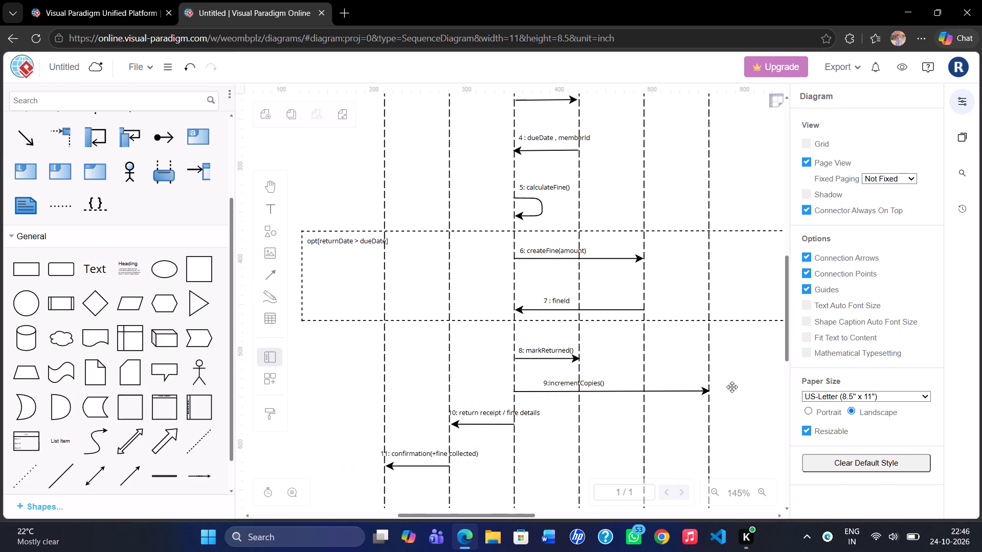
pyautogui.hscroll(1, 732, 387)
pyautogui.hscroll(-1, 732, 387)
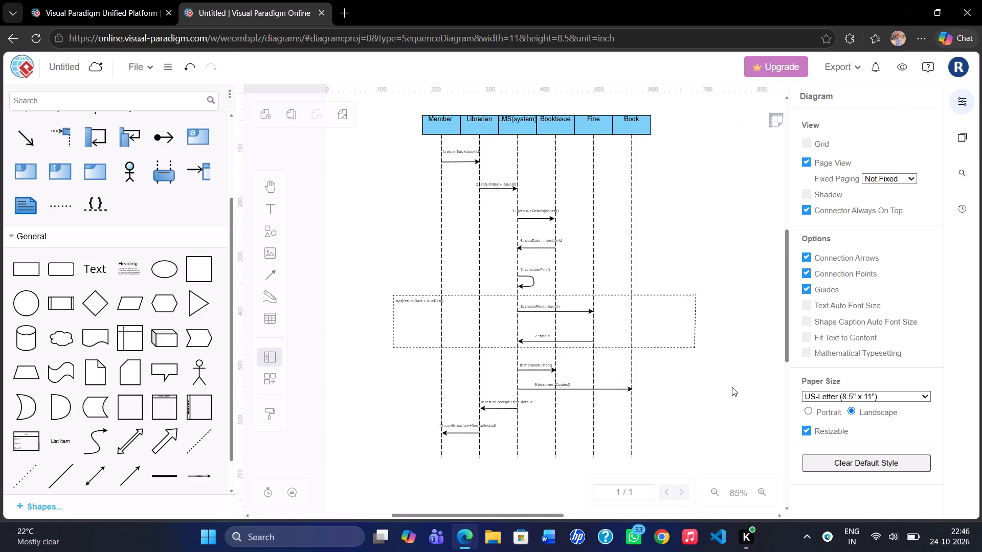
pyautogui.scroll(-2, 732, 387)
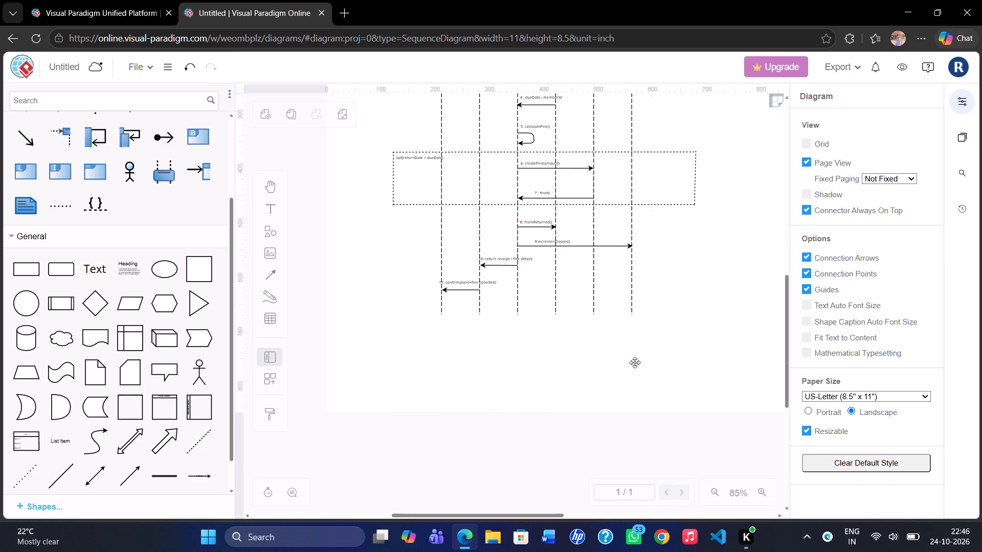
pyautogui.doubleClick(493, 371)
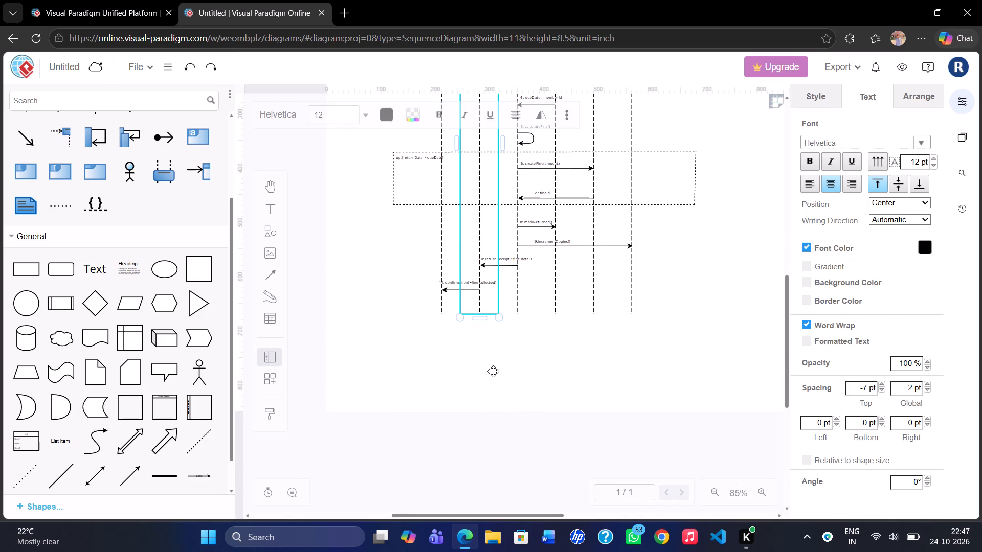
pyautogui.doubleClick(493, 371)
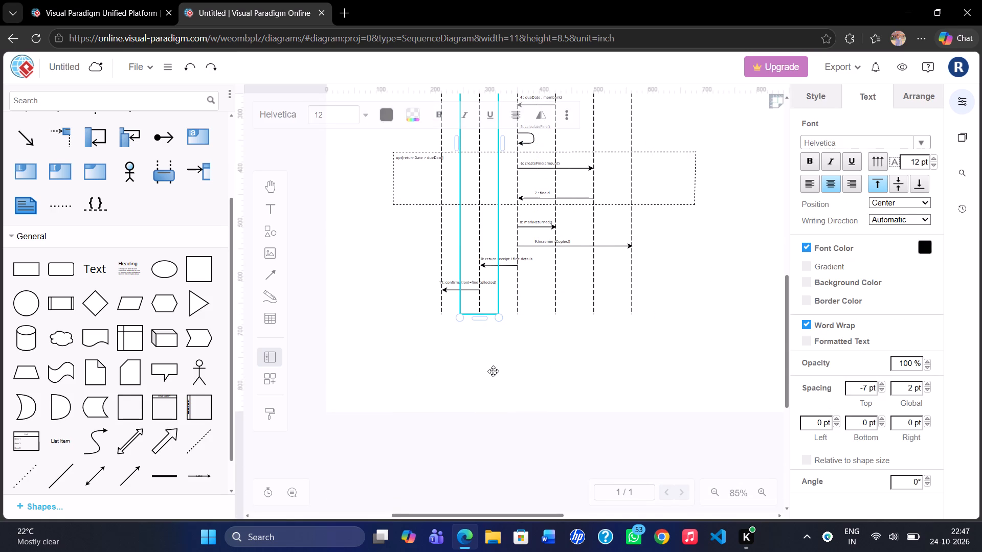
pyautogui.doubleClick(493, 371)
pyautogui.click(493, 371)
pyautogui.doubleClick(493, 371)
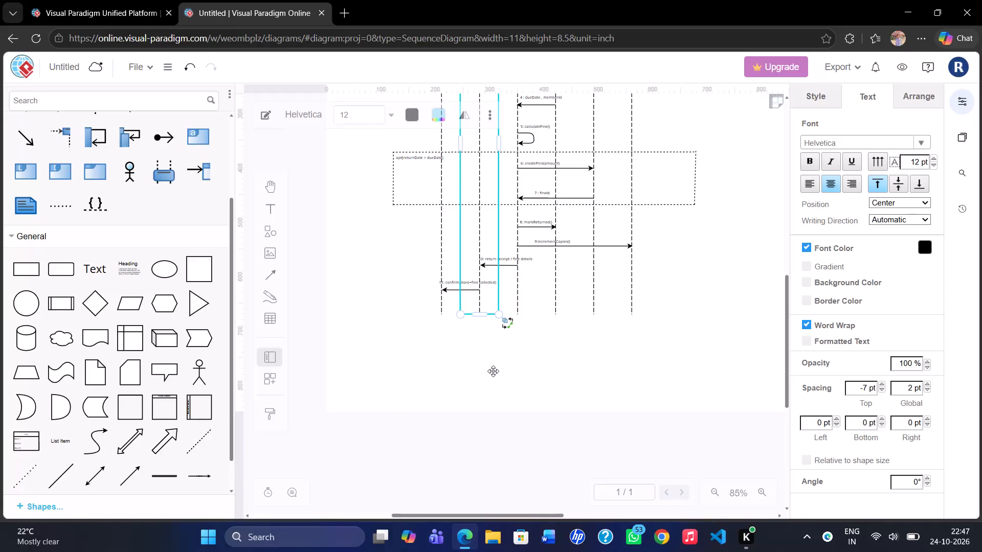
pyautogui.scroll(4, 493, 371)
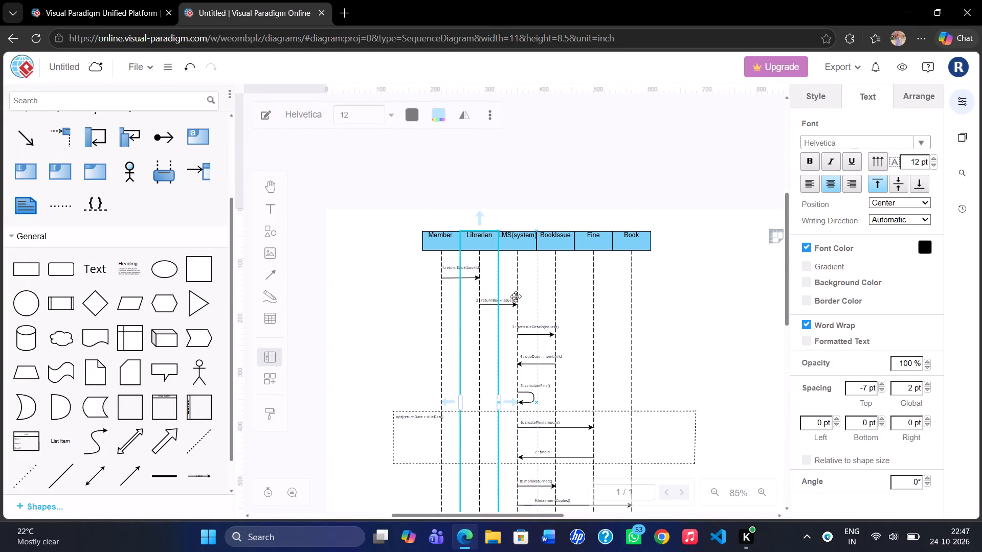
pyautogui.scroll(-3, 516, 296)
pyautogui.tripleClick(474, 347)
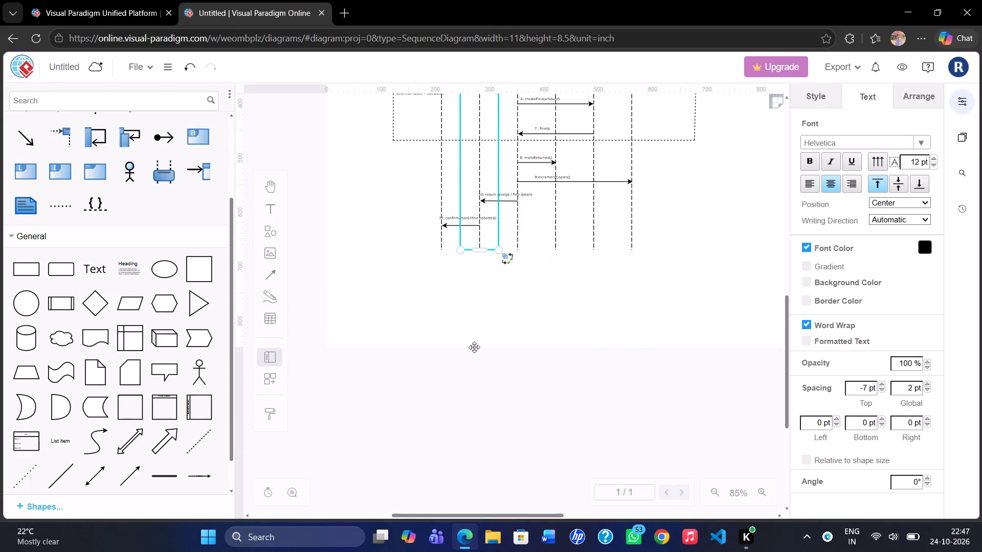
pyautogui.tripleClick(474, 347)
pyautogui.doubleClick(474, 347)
# Insert a text box in the blank area above the lifeline headers, clear its placeholder text and turn on bold.
pyautogui.scroll(6, 474, 347)
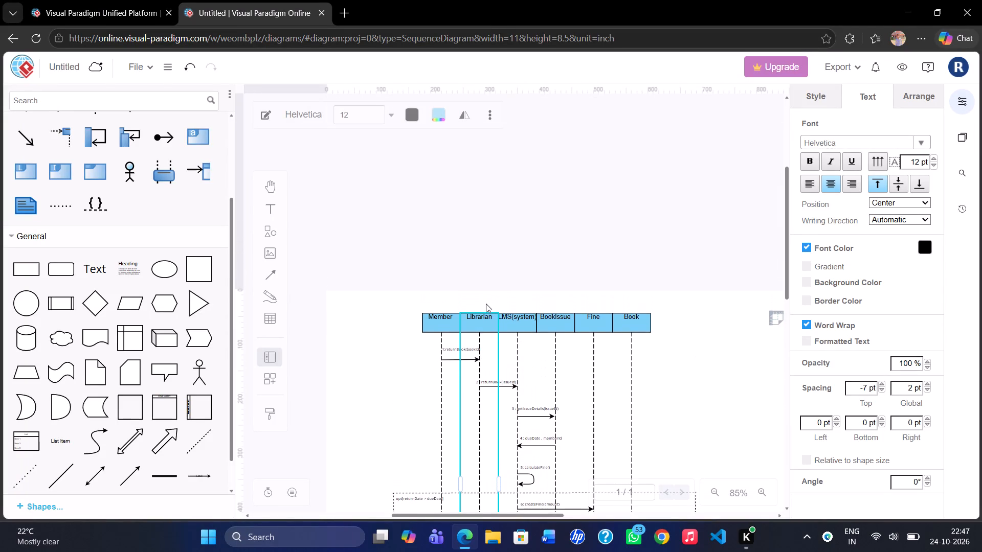
pyautogui.doubleClick(501, 267)
pyautogui.click(501, 267)
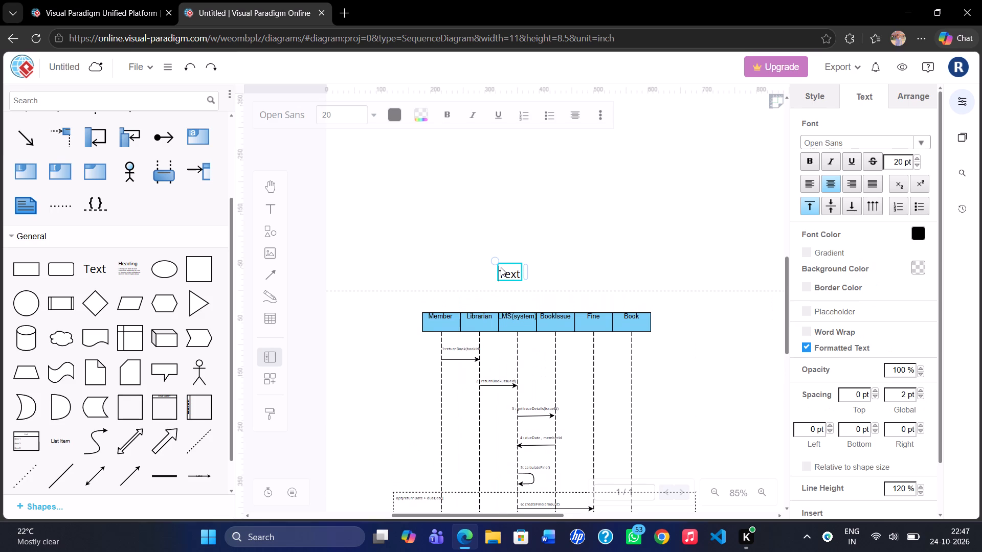
pyautogui.press('BackSpace')
pyautogui.press('Right')
pyautogui.press('Right')
pyautogui.press('Right')
pyautogui.press('Right')
pyautogui.press('Right')
pyautogui.press('Right')
pyautogui.press('Right')
pyautogui.press('Right')
pyautogui.press('Right')
pyautogui.press('Right')
pyautogui.press('Right')
pyautogui.press('BackSpace')
pyautogui.press('BackSpace')
pyautogui.press('BackSpace')
pyautogui.press('BackSpace')
pyautogui.hotkey('ctrl', 'b')
# Enter the caption "Fig. 6.2 : Sequence Diagram - Return Book" in the new text box.
pyautogui.hotkey('shift', 'f')
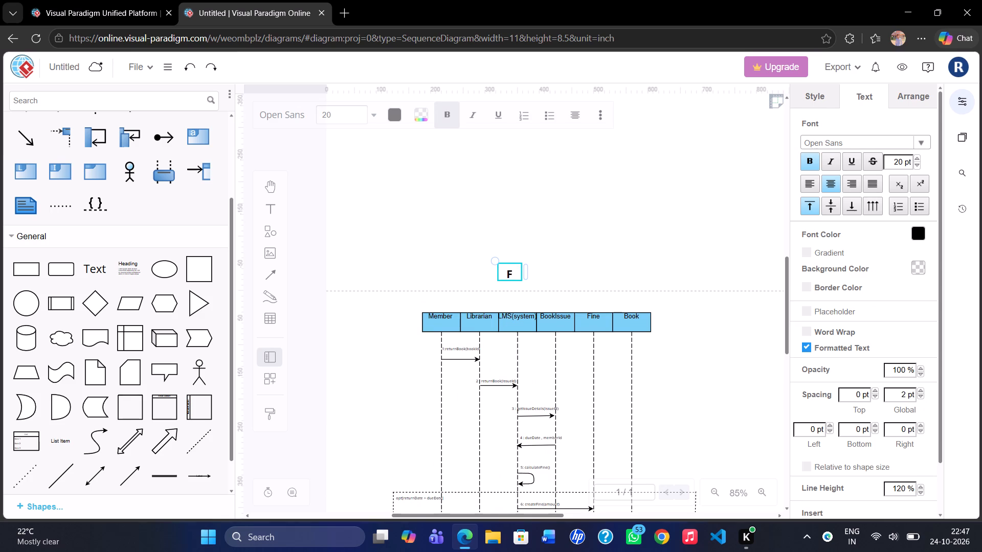
pyautogui.press('o')
pyautogui.write('g.')
pyautogui.press('BackSpace')
pyautogui.press('BackSpace')
pyautogui.press('BackSpace')
pyautogui.write('ig')
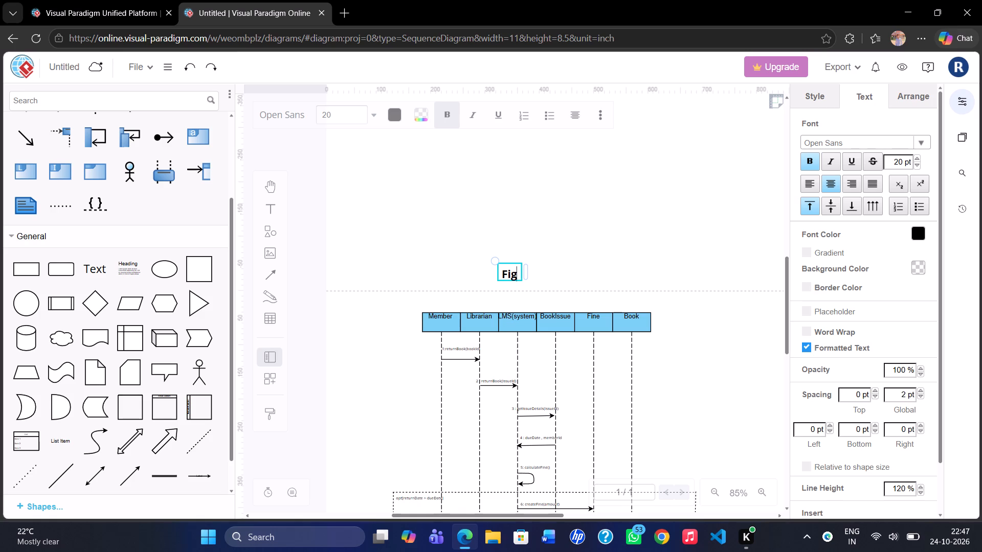
pyautogui.press('.')
pyautogui.press('space')
pyautogui.write('6.2')
pyautogui.press('space')
pyautogui.write(':')
pyautogui.press('space')
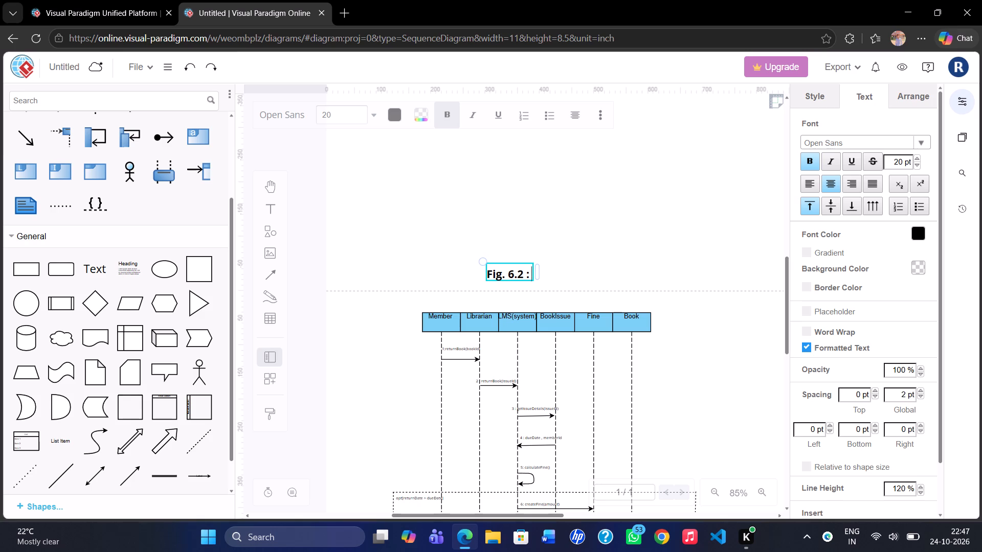
pyautogui.write('Se')
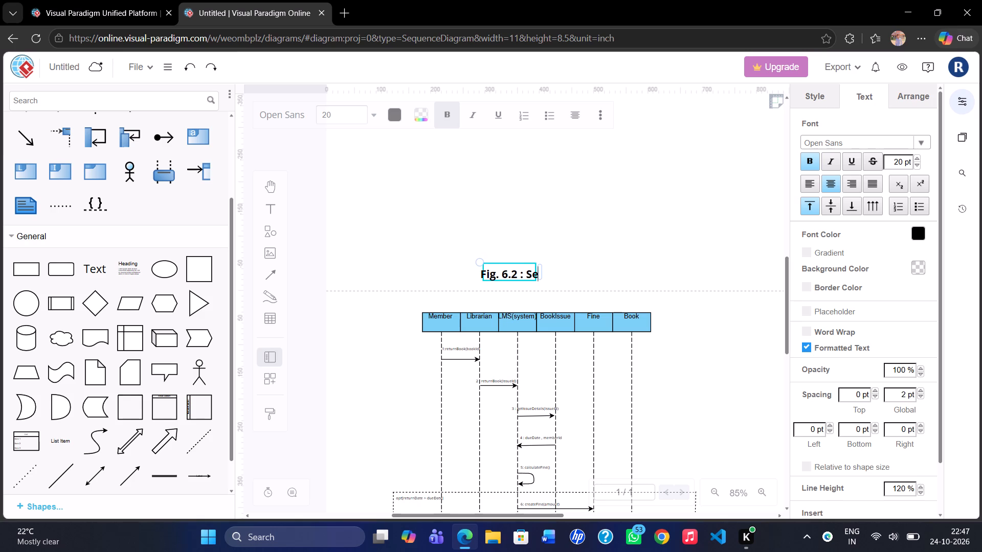
pyautogui.write('quence')
pyautogui.press('space')
pyautogui.write('Diagram')
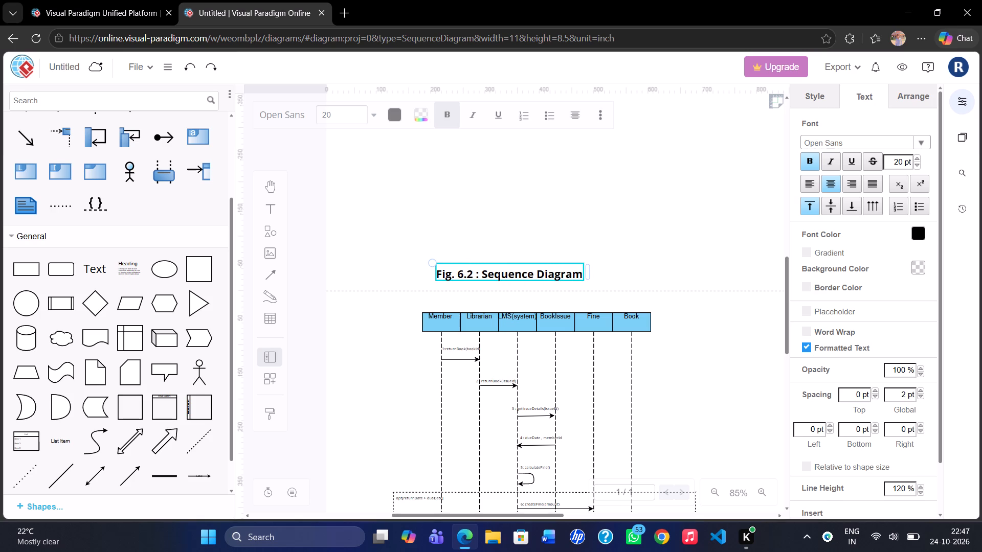
pyautogui.press('space')
pyautogui.write('-')
pyautogui.press('space')
pyautogui.write('Ret')
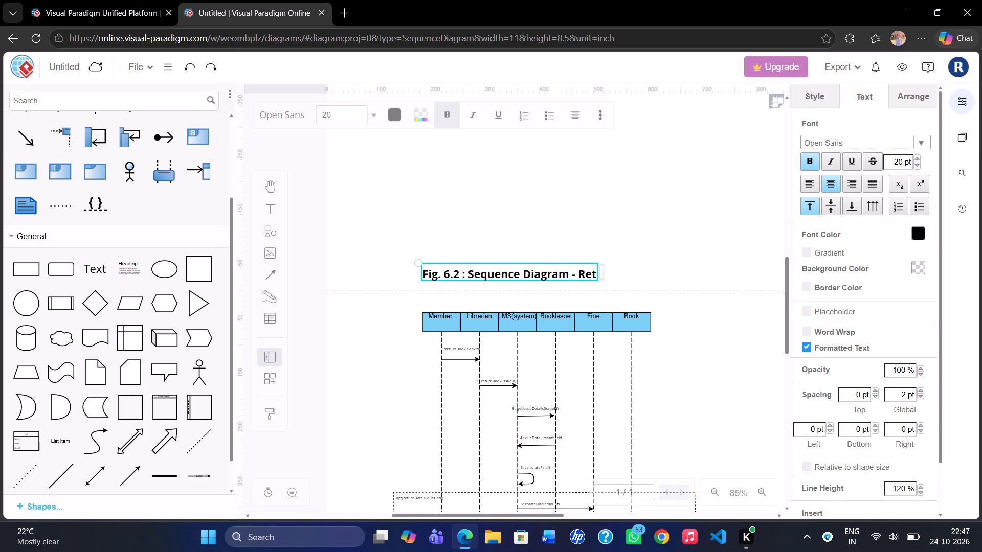
pyautogui.write('urn')
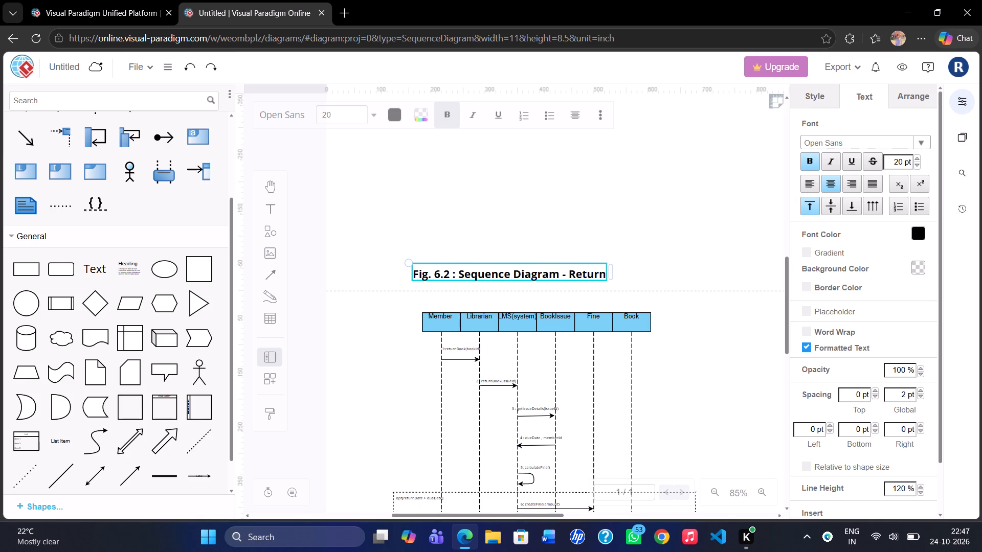
pyautogui.press('space')
pyautogui.write('Book')
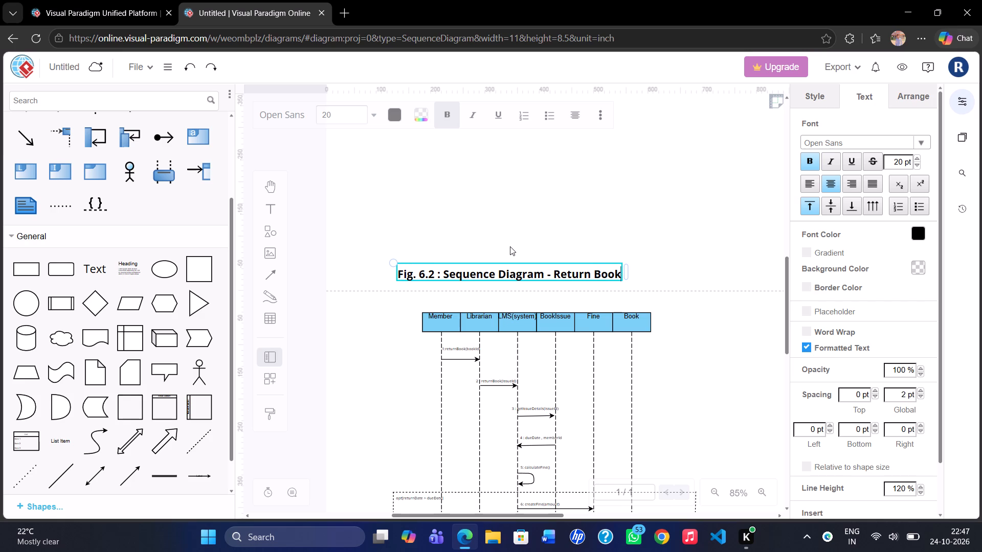
# Move the figure caption below the lower ends of the lifelines, roughly centred under the diagram.
pyautogui.scroll(-1, 510, 246)
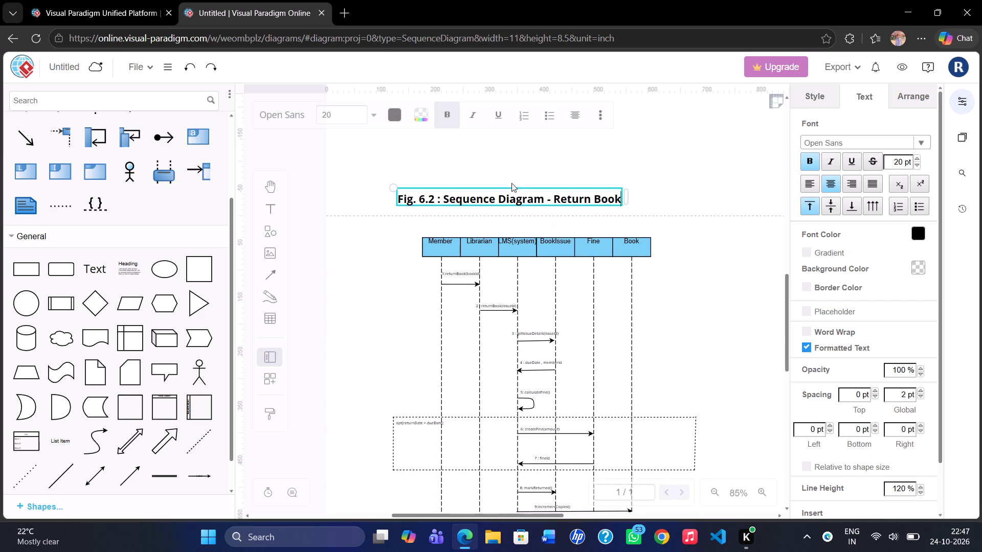
pyautogui.moveTo(511, 187); pyautogui.dragTo(538, 549)
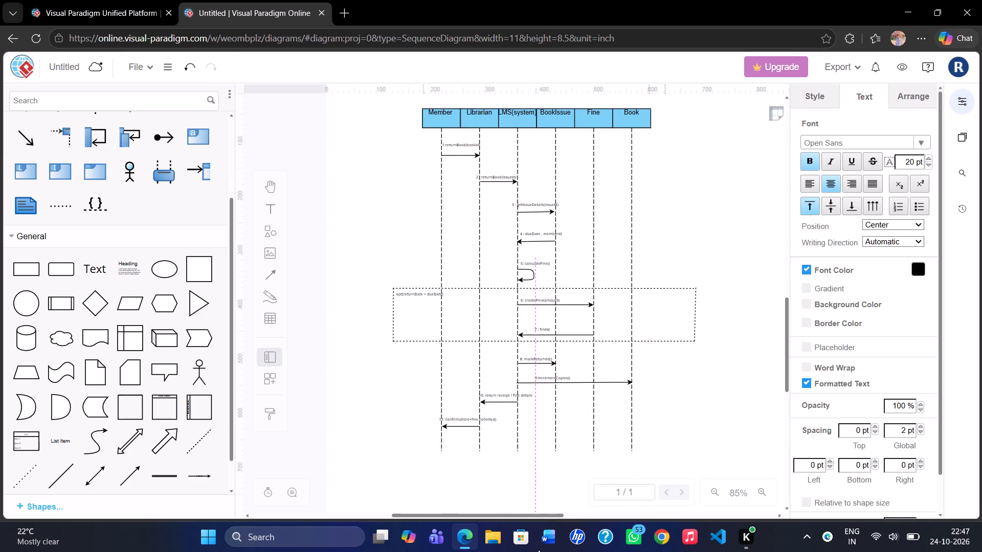
pyautogui.moveTo(538, 549); pyautogui.dragTo(542, 420)
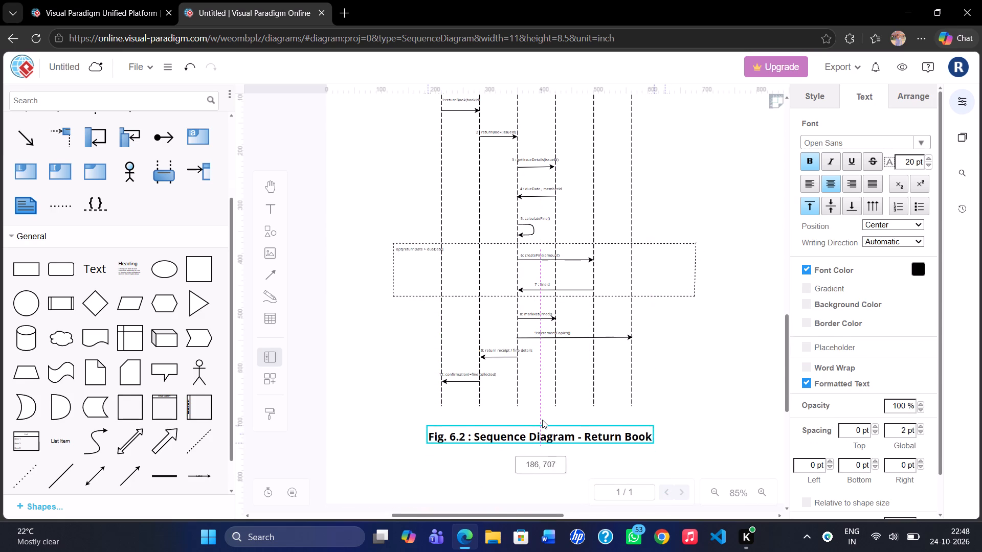
pyautogui.moveTo(542, 420); pyautogui.dragTo(539, 420)
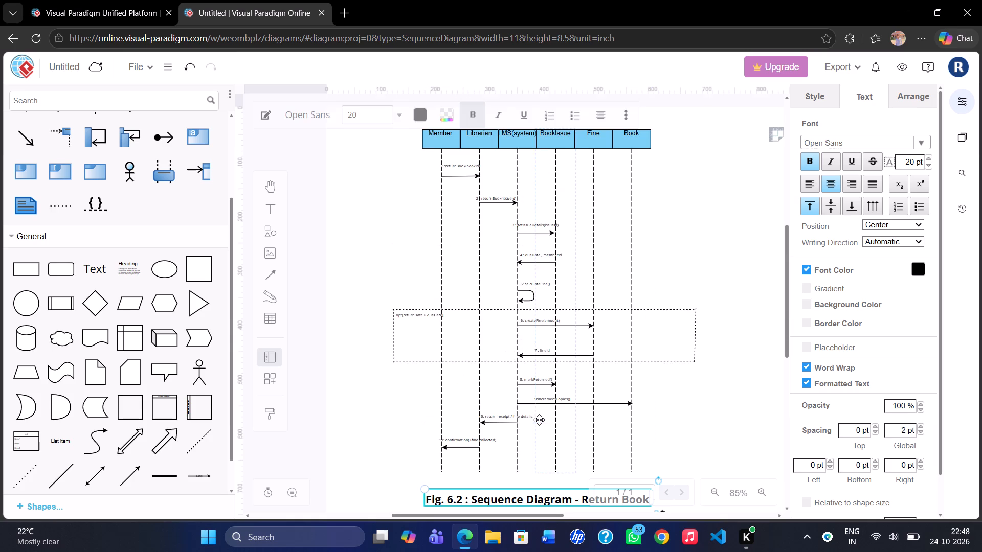
pyautogui.click(699, 361)
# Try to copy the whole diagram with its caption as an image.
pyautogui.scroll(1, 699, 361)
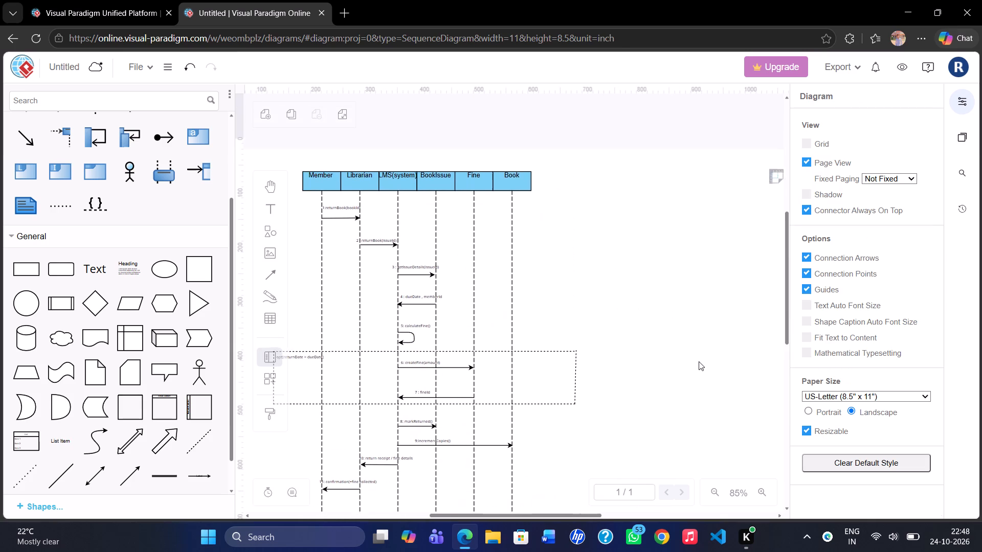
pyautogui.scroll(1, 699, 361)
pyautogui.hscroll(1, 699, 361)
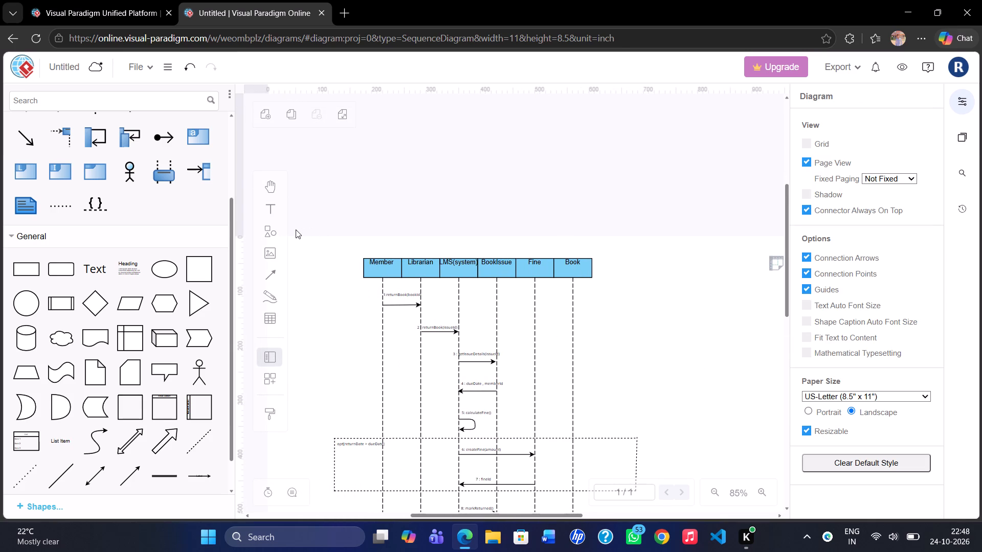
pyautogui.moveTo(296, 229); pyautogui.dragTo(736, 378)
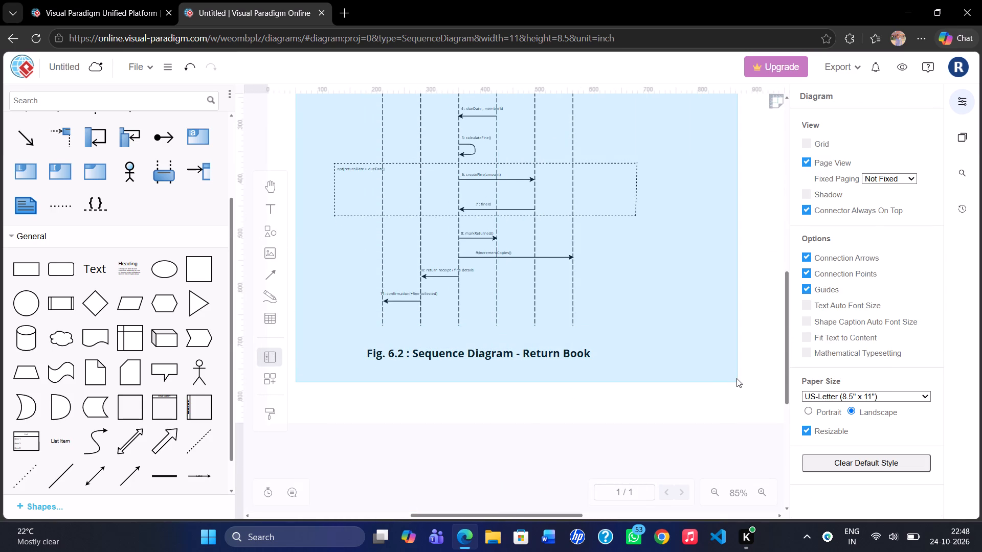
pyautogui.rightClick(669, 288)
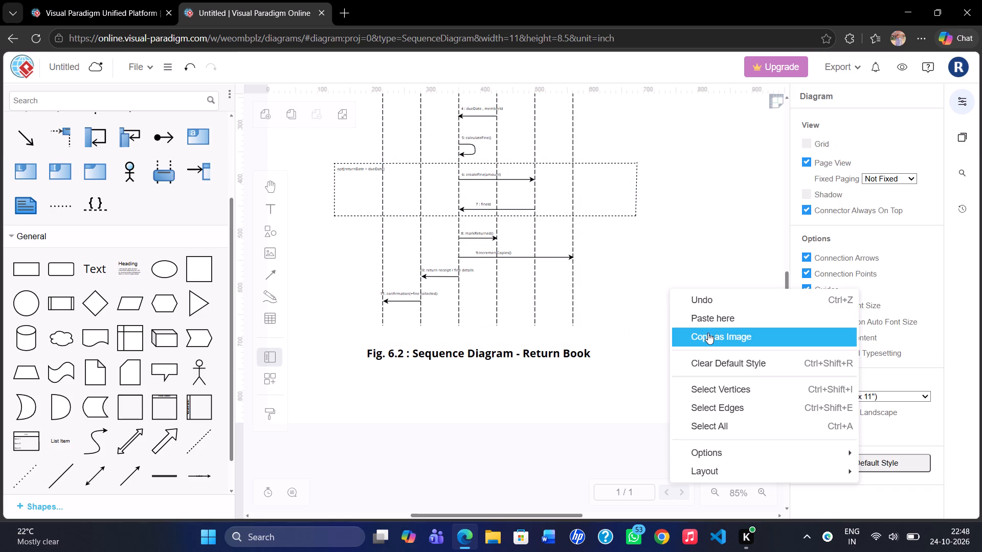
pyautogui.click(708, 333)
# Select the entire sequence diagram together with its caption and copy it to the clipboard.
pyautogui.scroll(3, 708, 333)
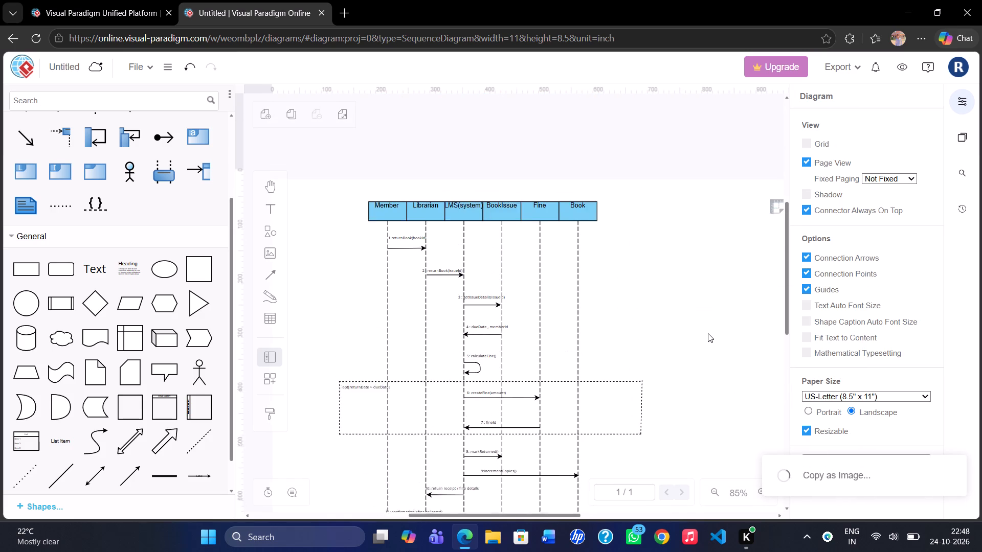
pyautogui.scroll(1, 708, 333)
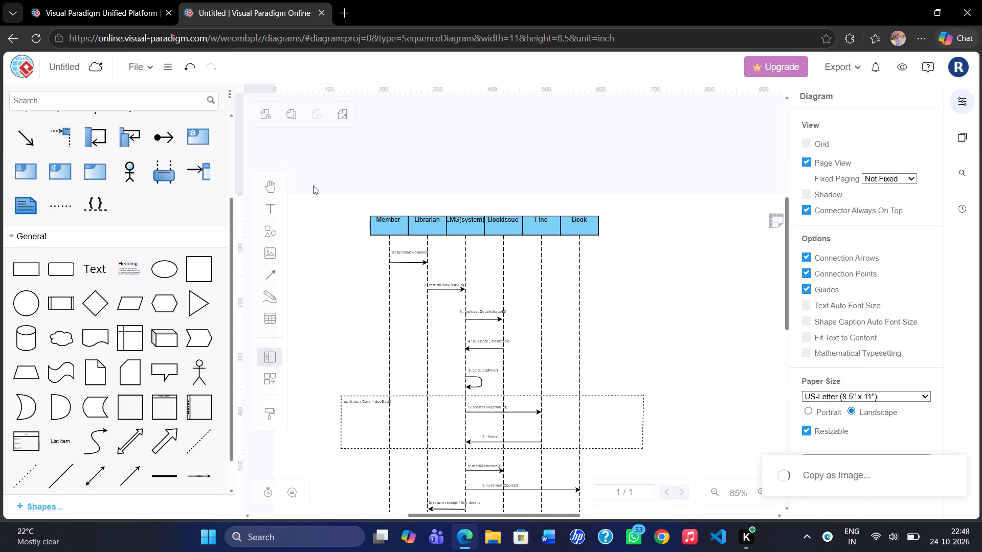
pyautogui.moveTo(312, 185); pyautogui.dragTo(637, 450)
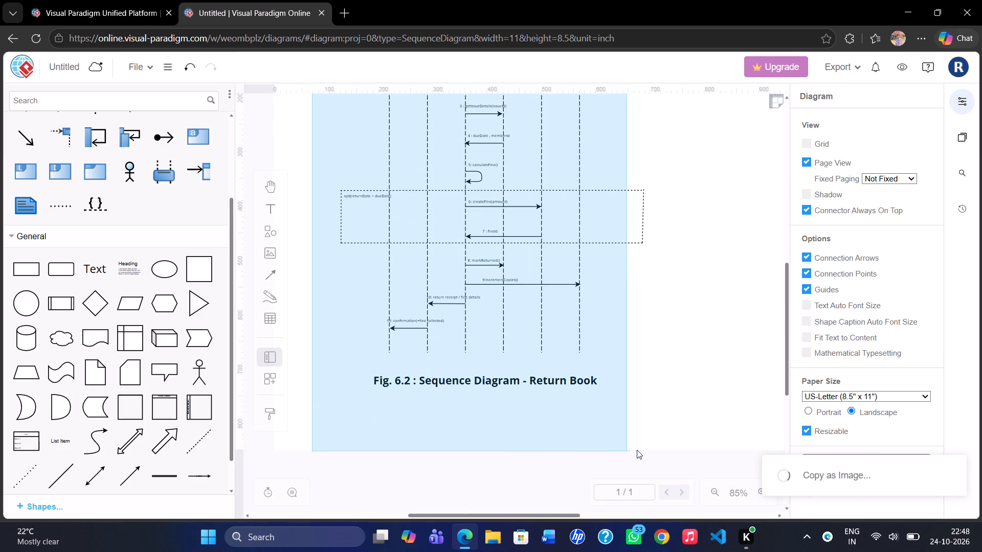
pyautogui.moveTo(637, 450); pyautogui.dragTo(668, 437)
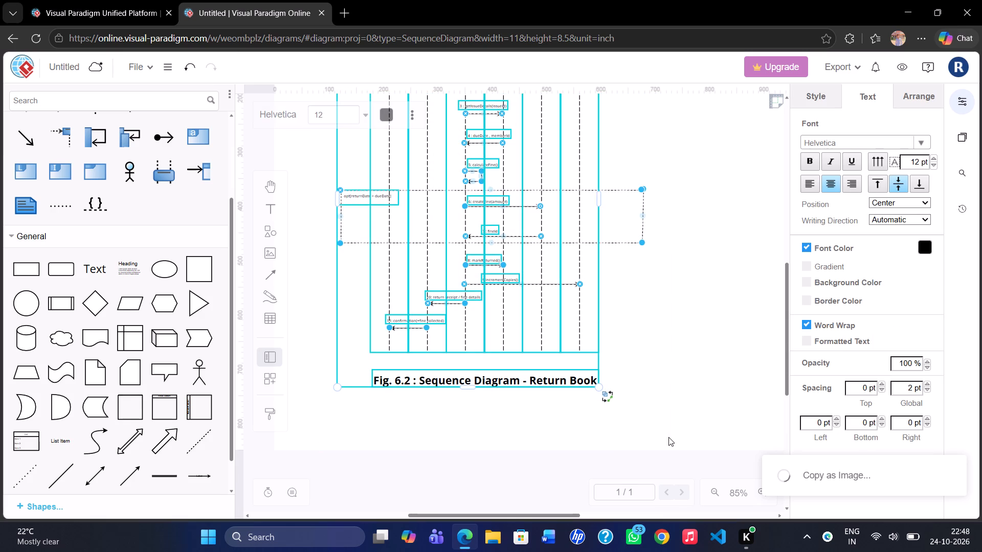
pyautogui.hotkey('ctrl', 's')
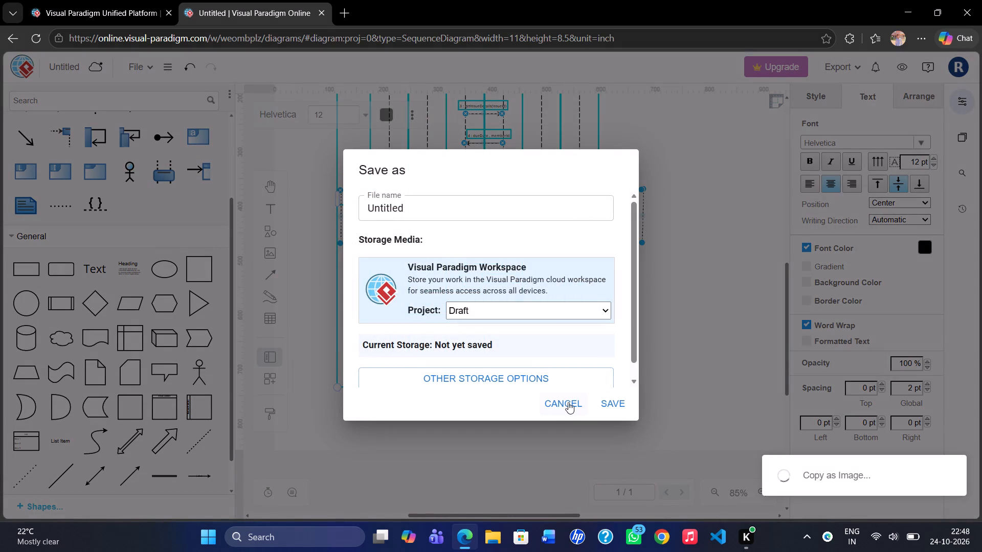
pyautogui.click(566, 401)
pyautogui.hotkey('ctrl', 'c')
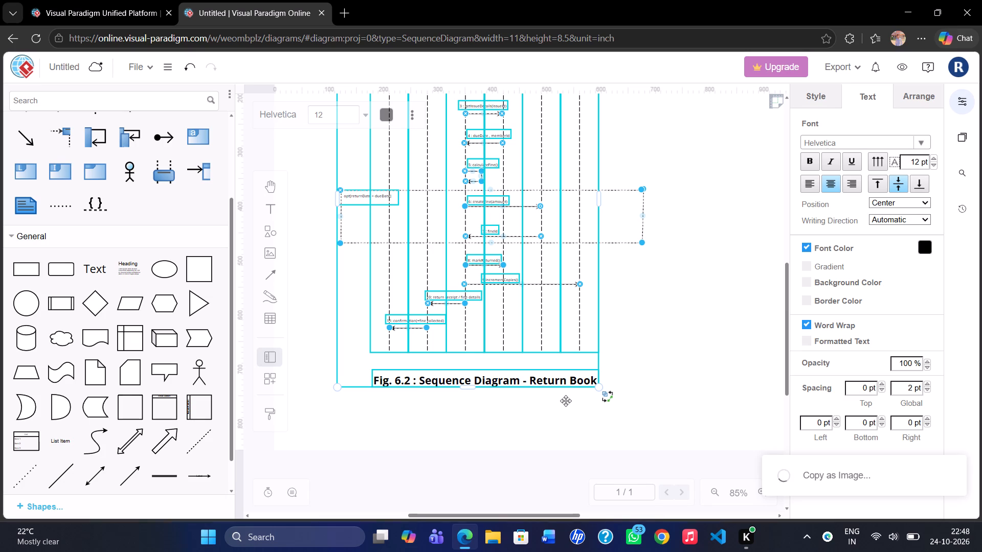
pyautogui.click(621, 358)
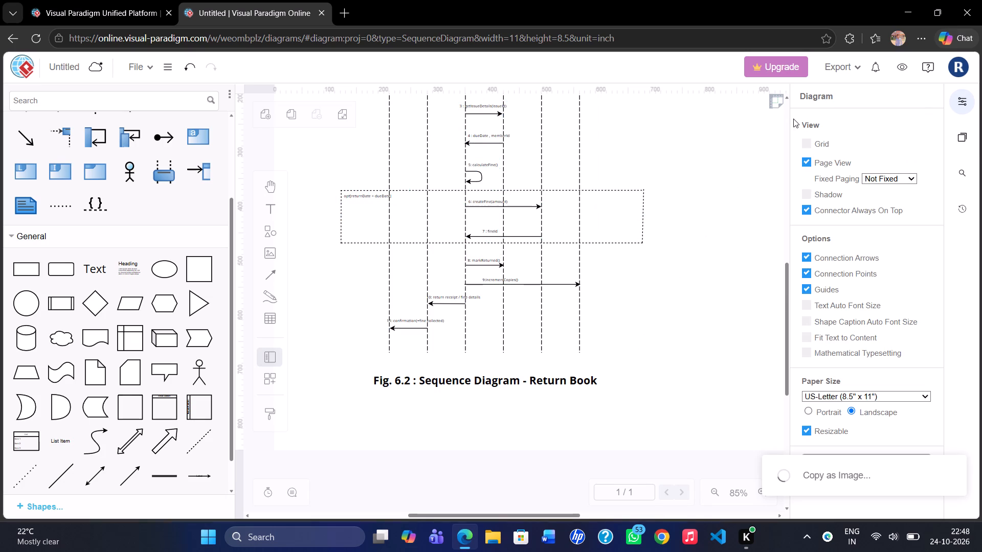
# Export the diagram as a PNG with the filename sequenceeeee and download it.
pyautogui.click(854, 62)
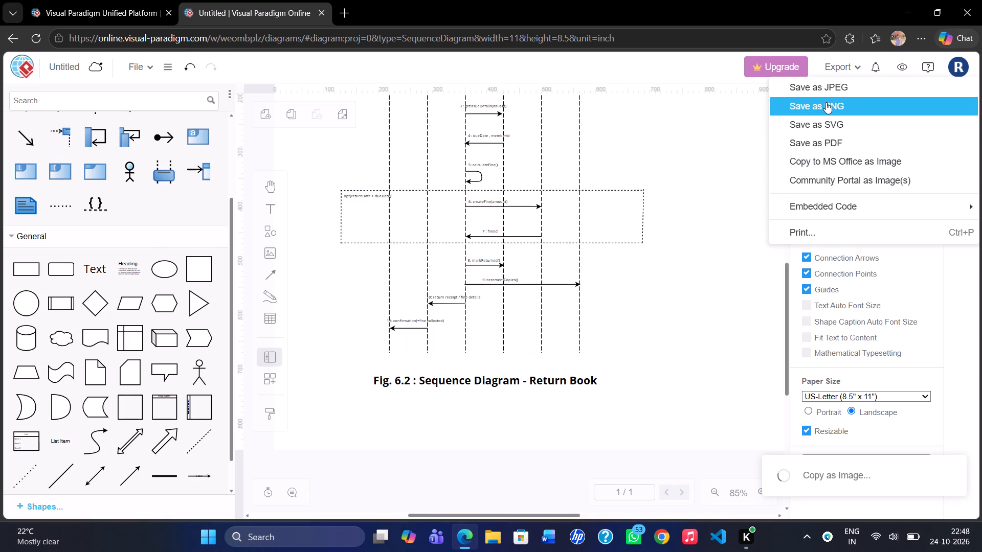
pyautogui.click(826, 102)
pyautogui.click(507, 310)
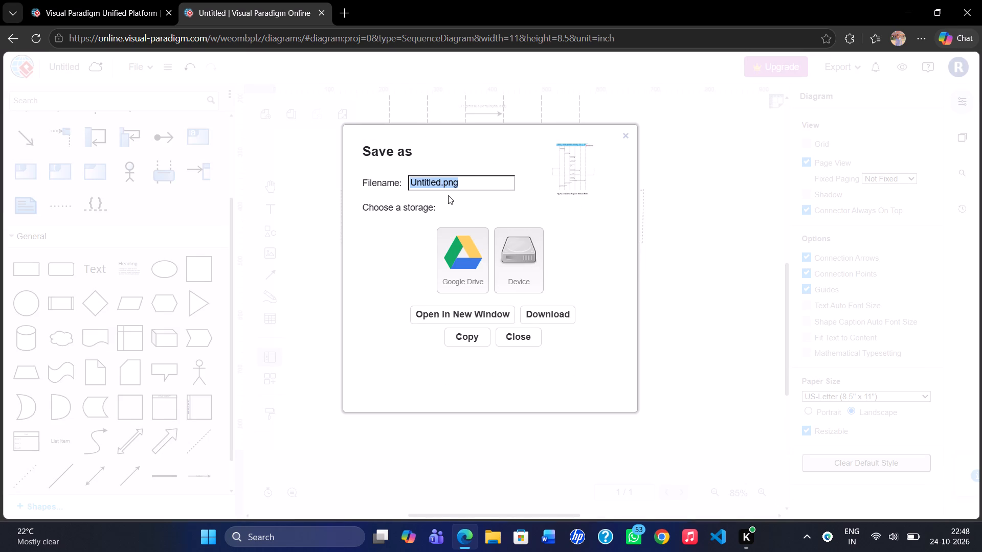
pyautogui.press('BackSpace')
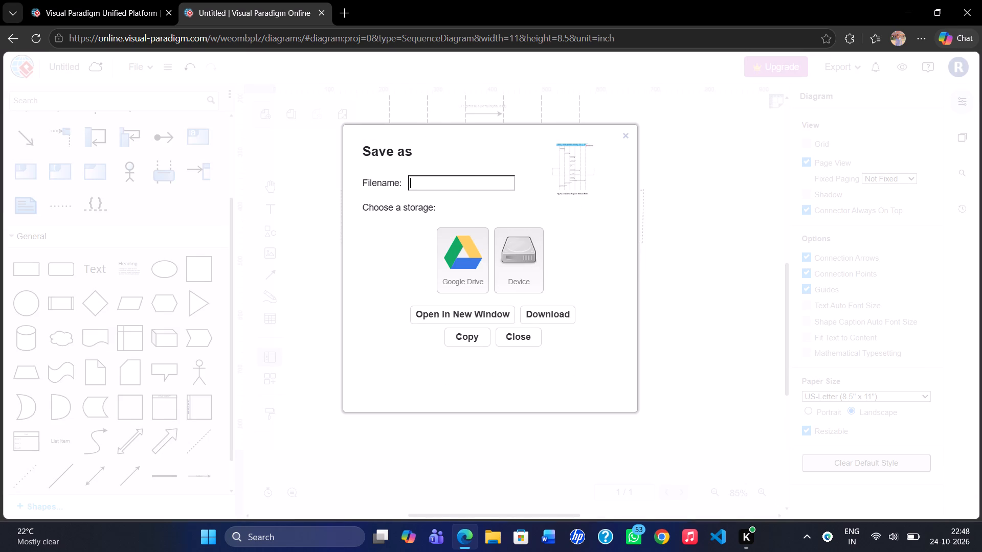
pyautogui.write('sequenceeeee')
pyautogui.click(537, 314)
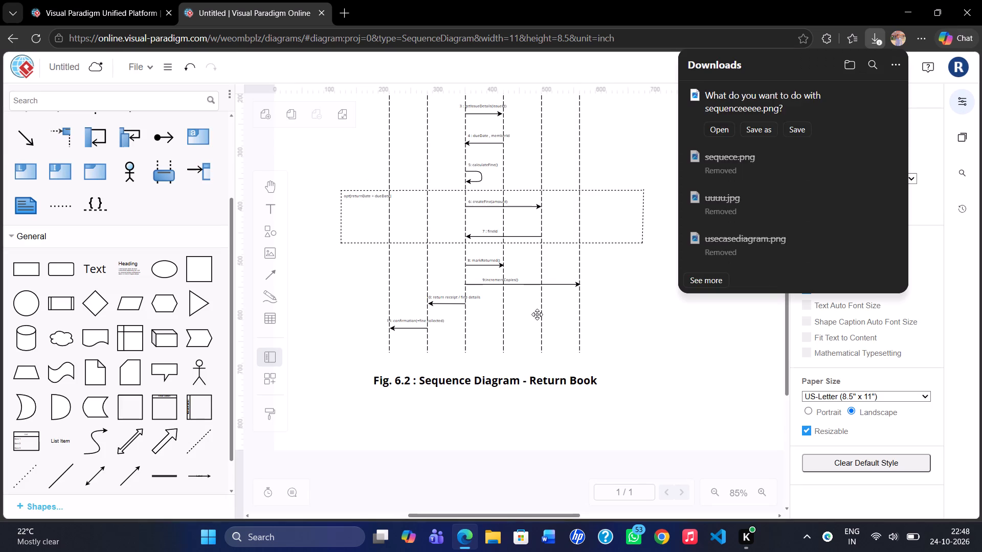
# Open the downloaded sequenceeeee.png to check the exported diagram, and close the image viewer.
pyautogui.click(721, 137)
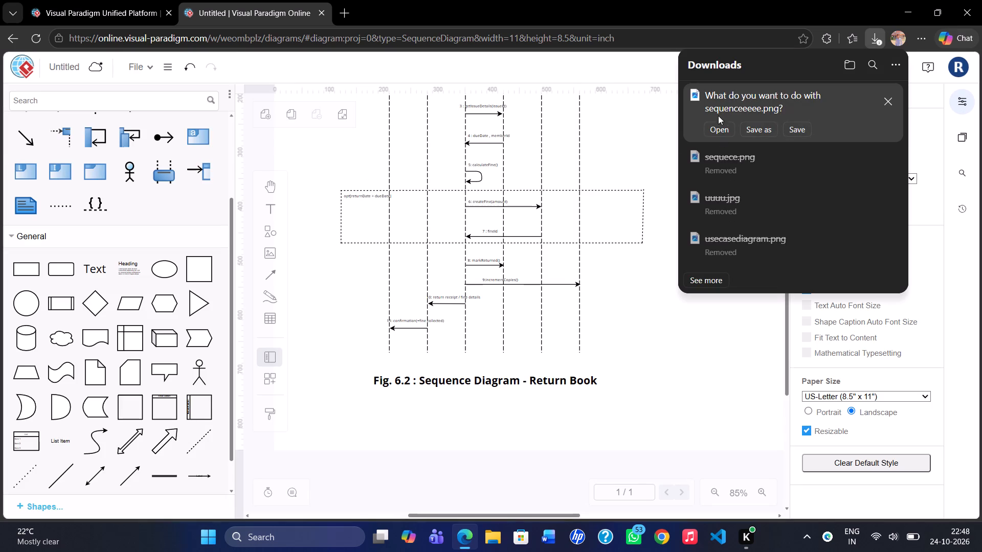
pyautogui.click(716, 130)
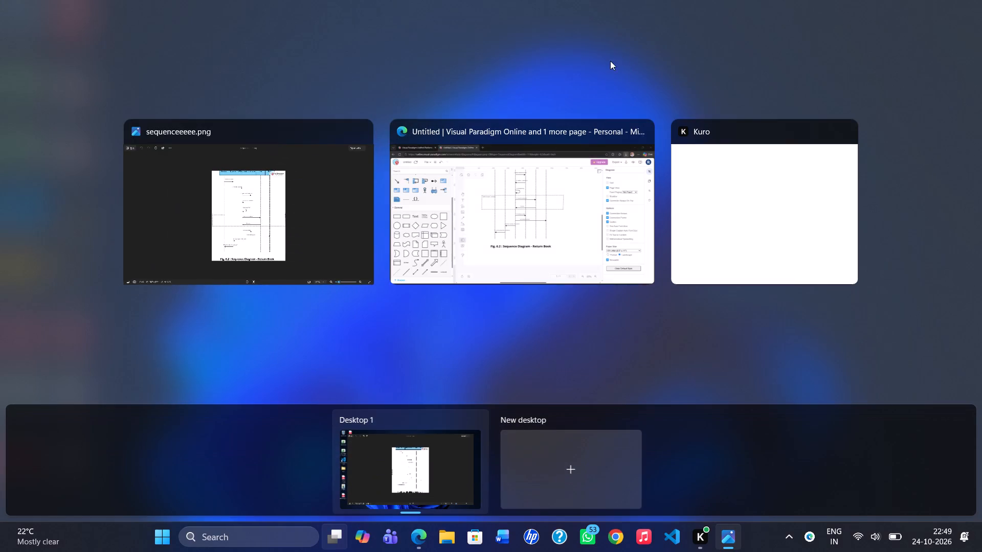
pyautogui.click(362, 129)
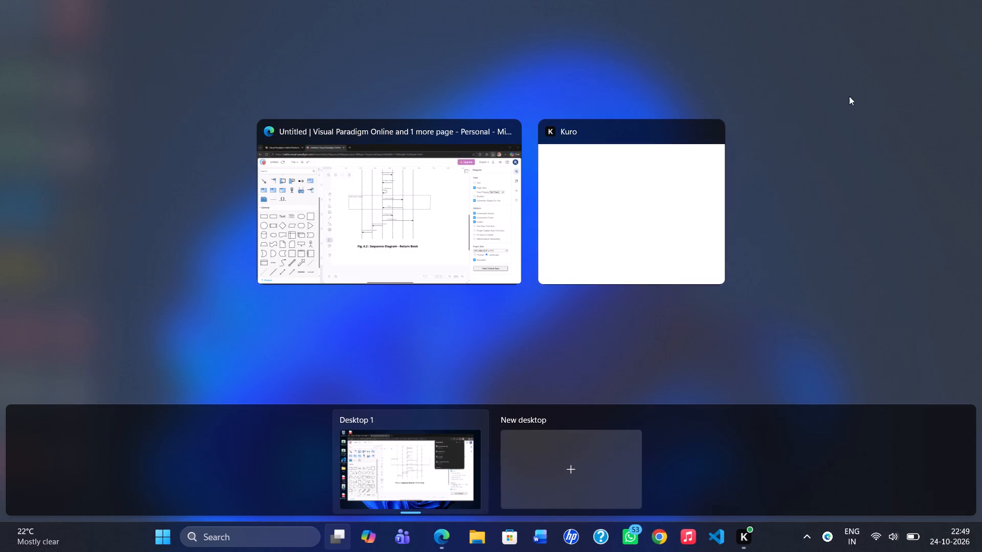